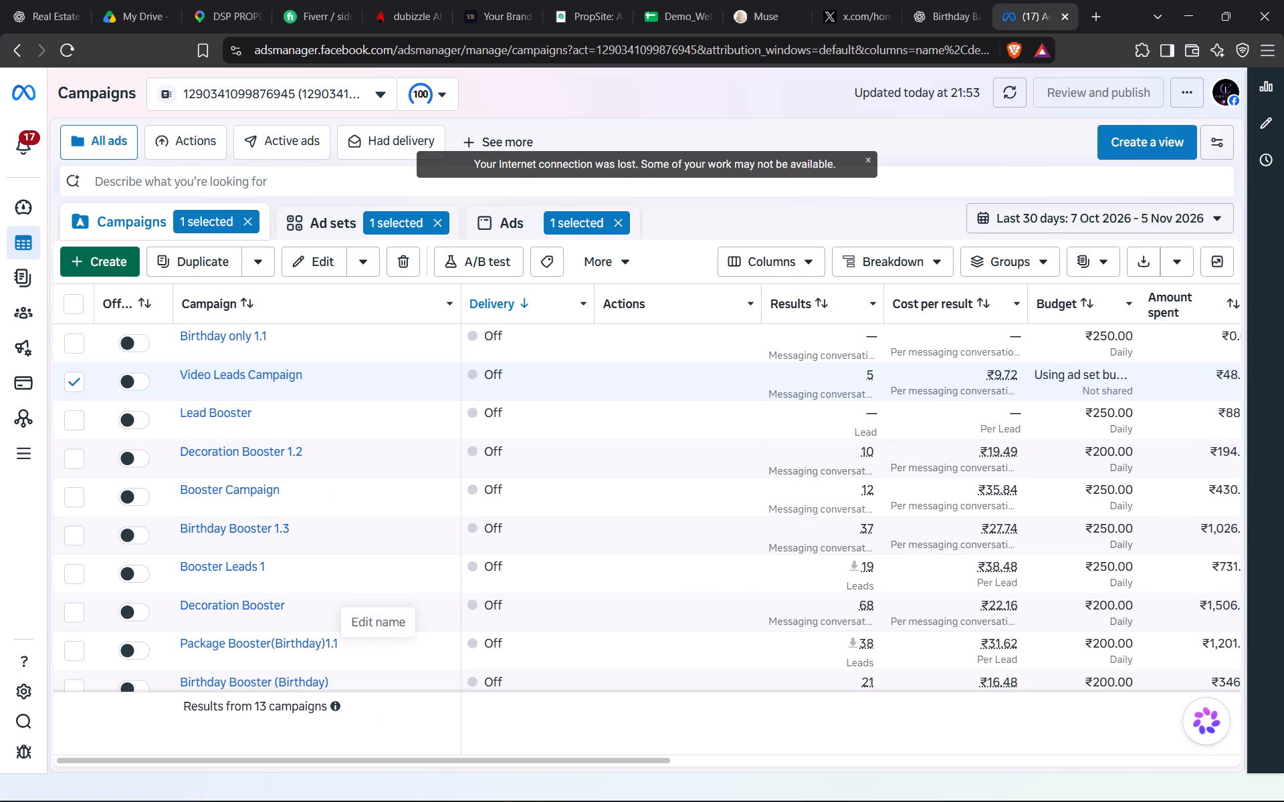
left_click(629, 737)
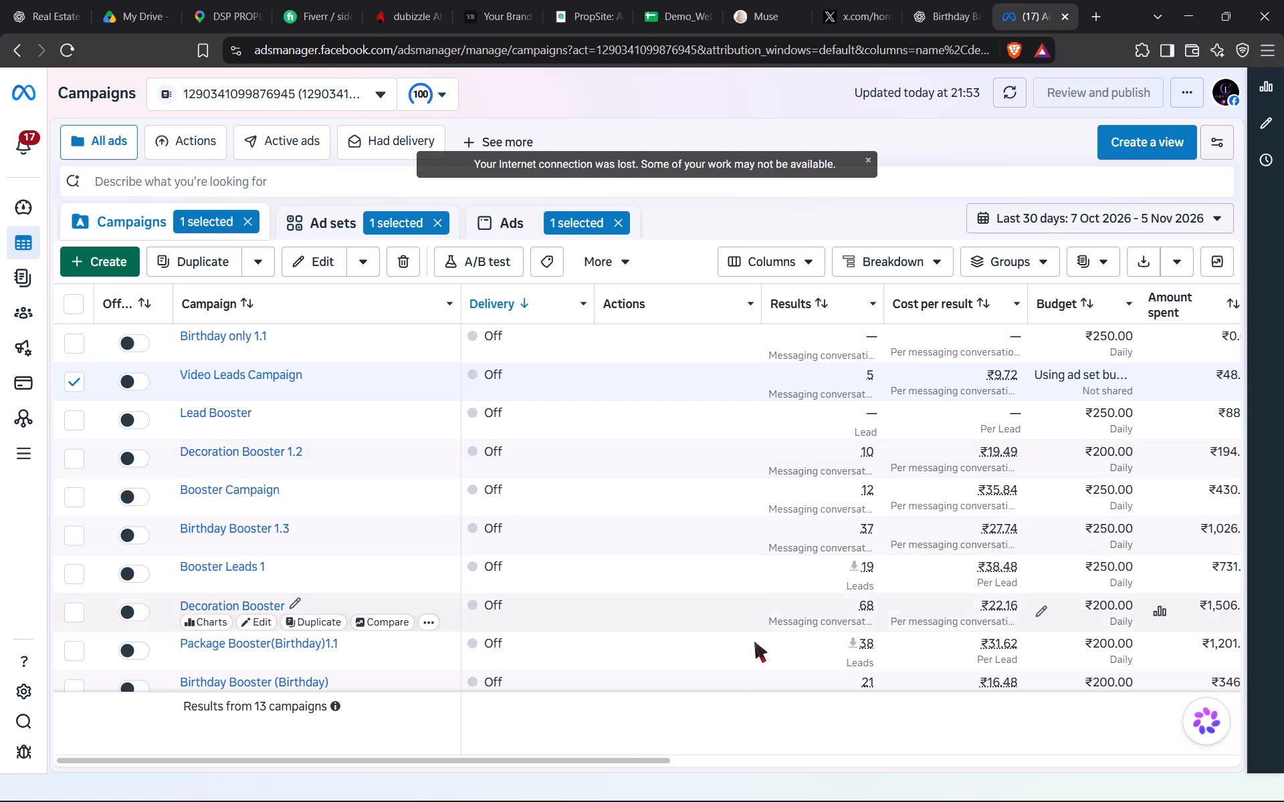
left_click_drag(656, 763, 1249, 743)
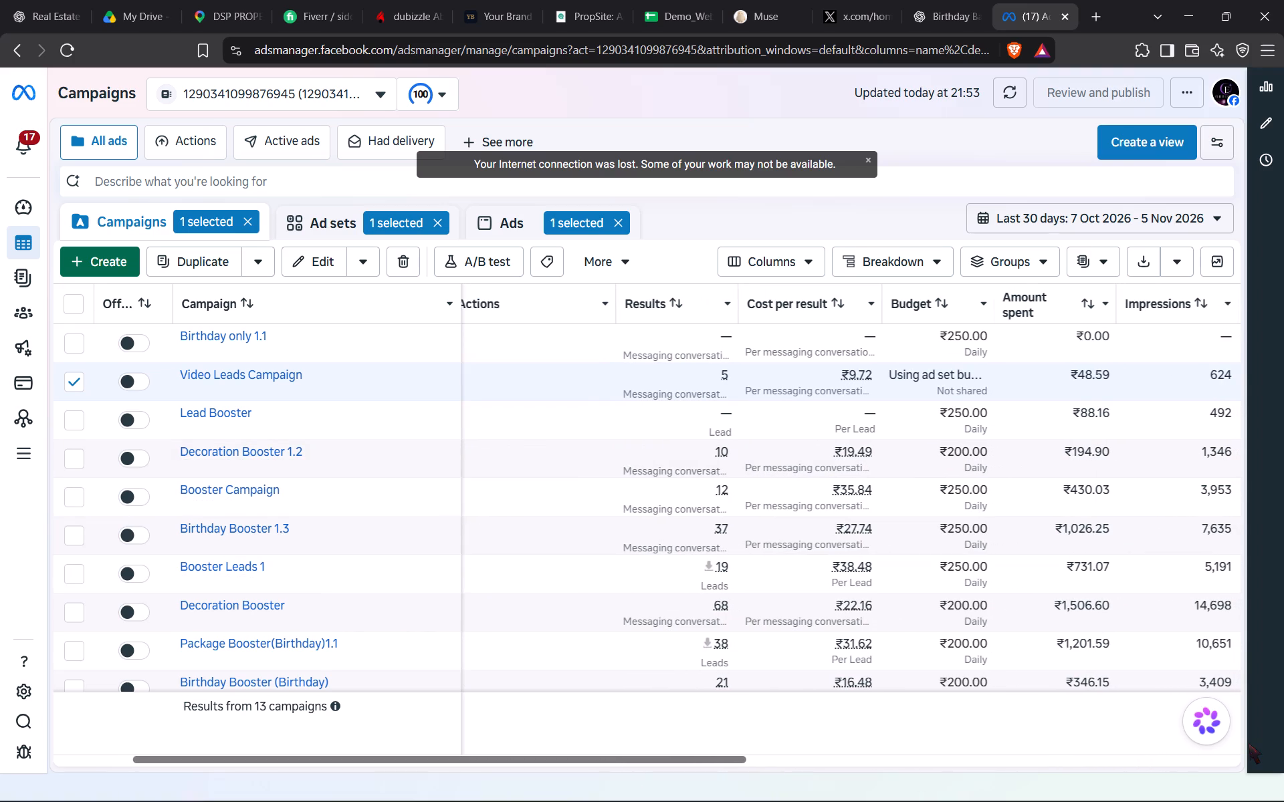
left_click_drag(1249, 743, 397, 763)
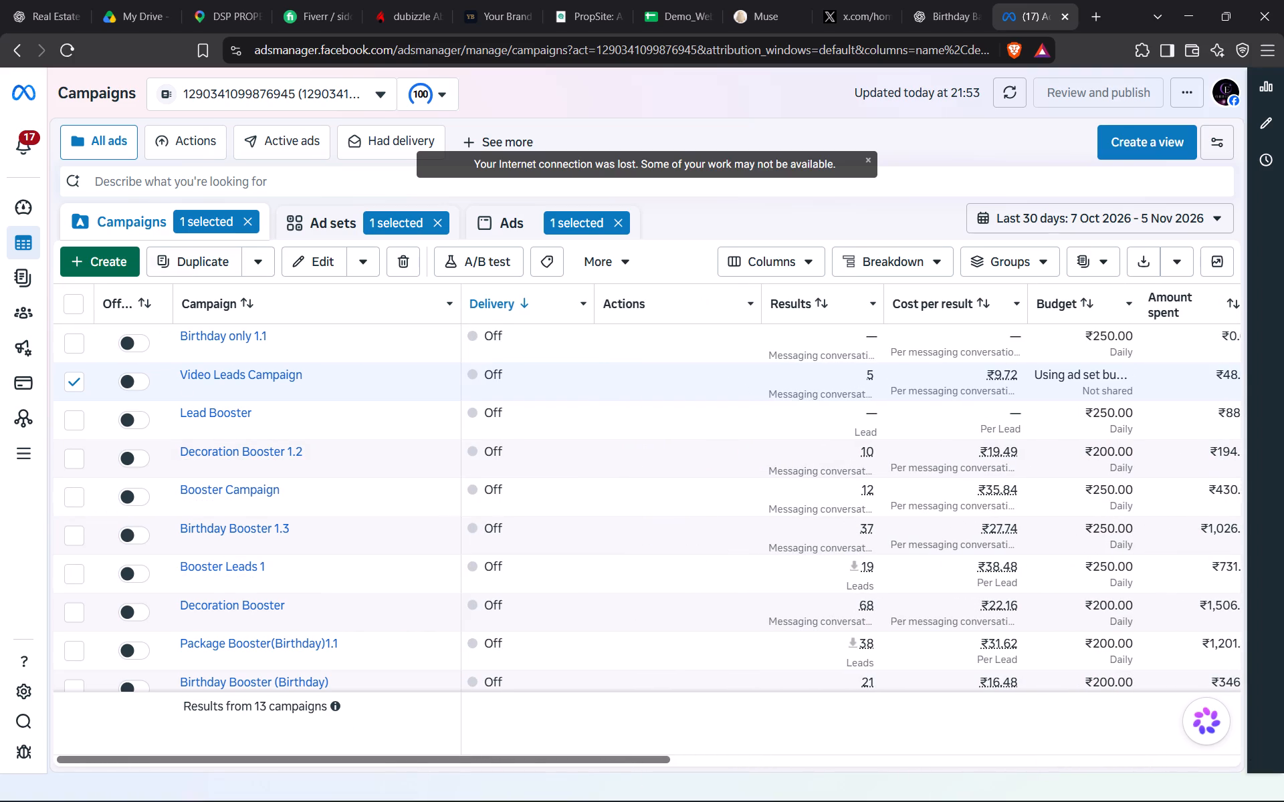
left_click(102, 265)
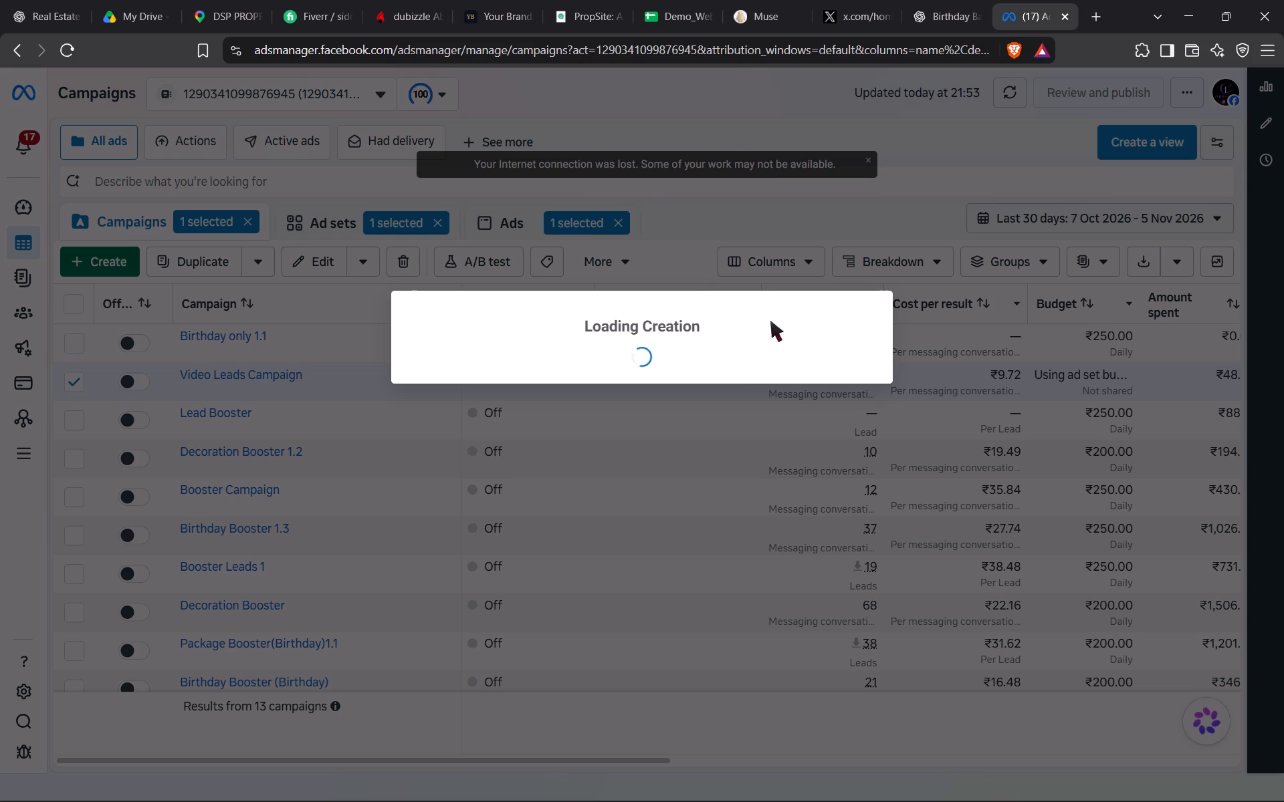
Reconnect the computer to the NexScope Studio Wi-Fi network, refreshing the network list and retrying the connection as needed.
left_click(1156, 790)
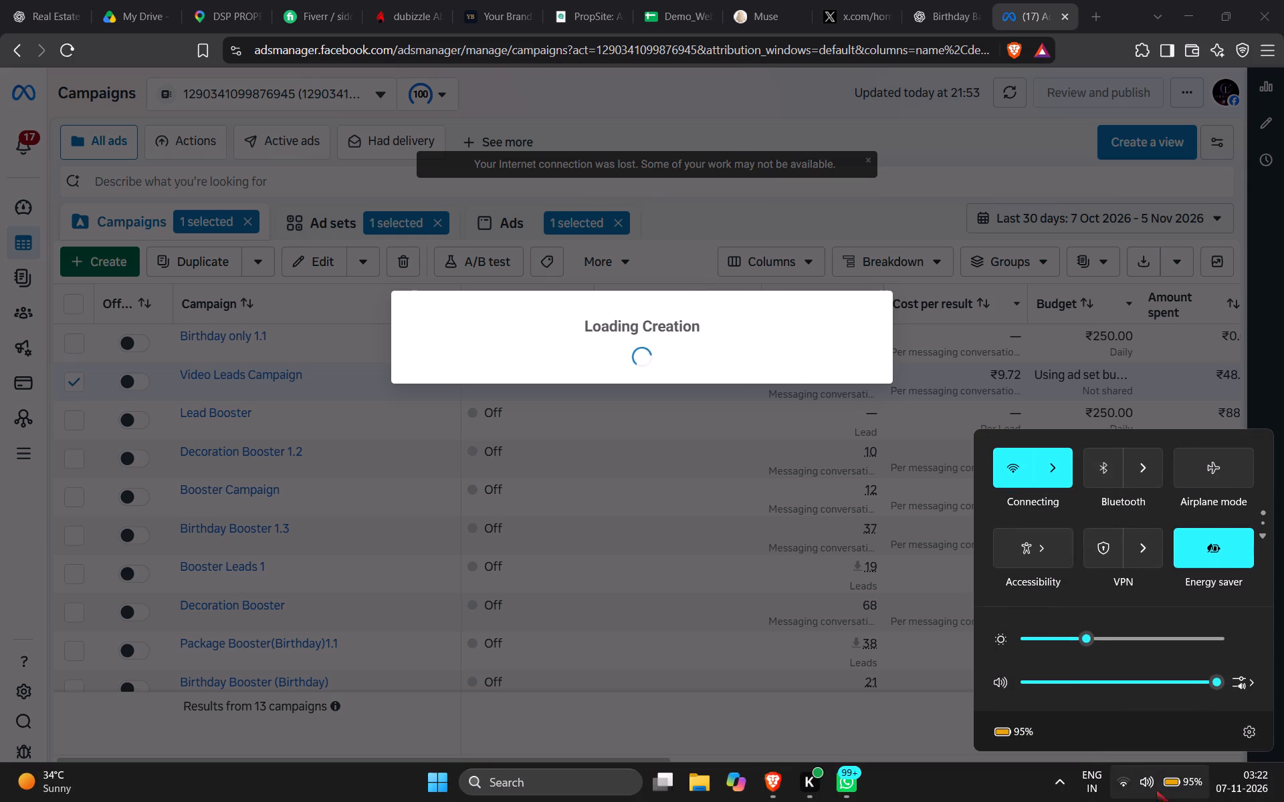
left_click(1054, 468)
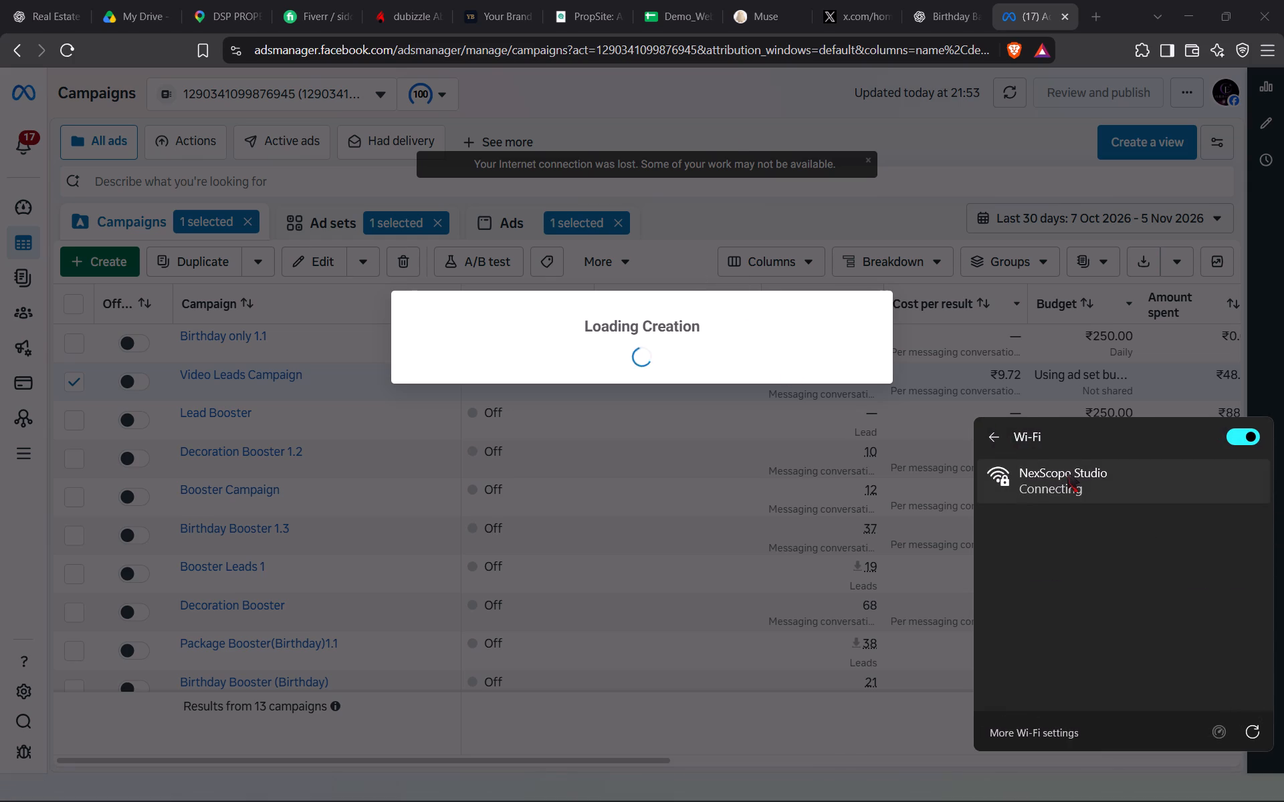
left_click(1067, 472)
left_click(1212, 563)
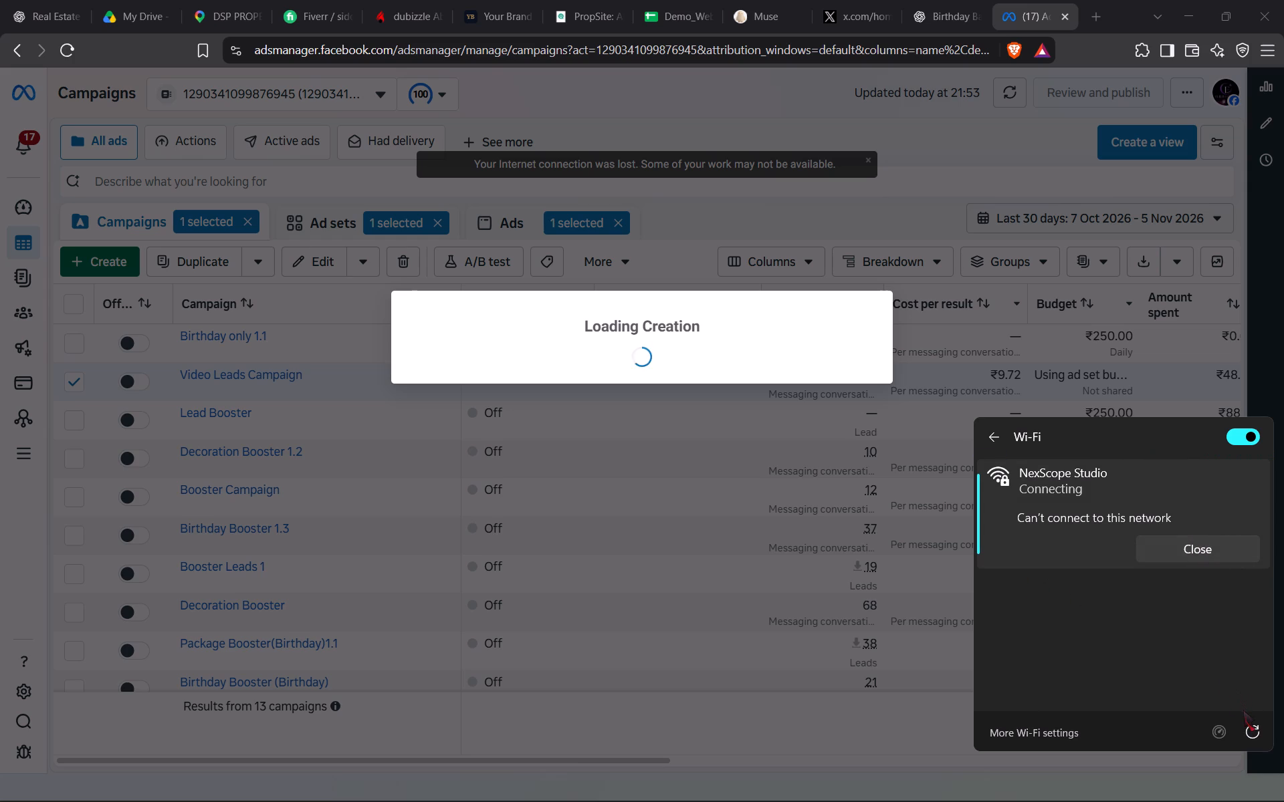
left_click(1257, 734)
left_click(1214, 546)
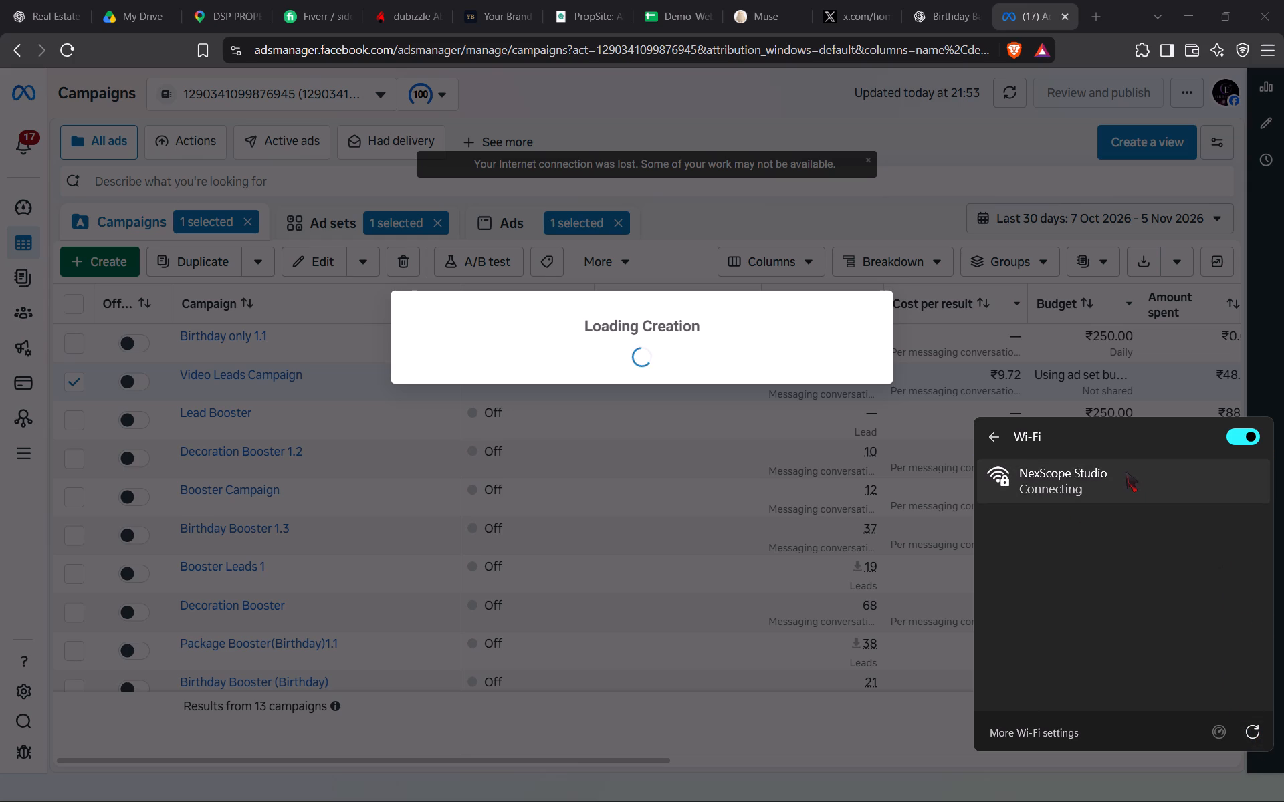
left_click(1126, 471)
left_click(1169, 551)
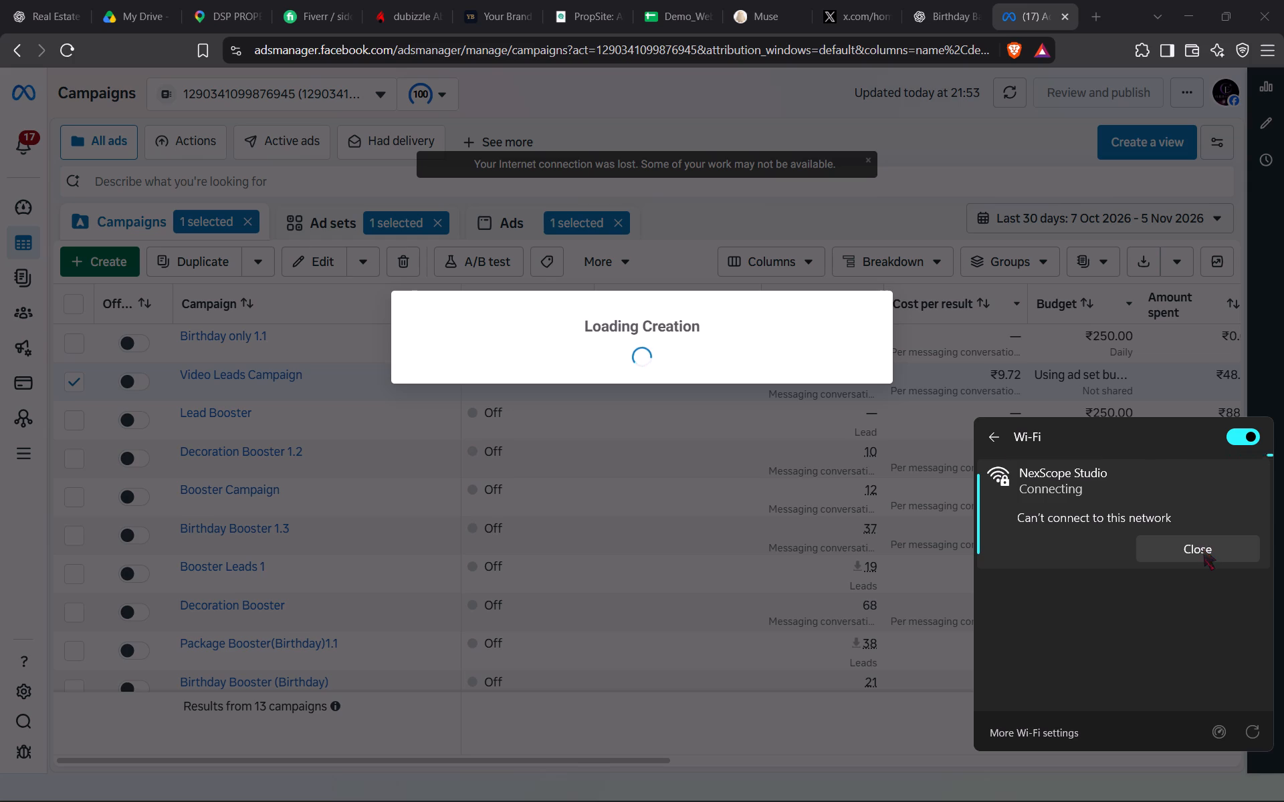
left_click(998, 333)
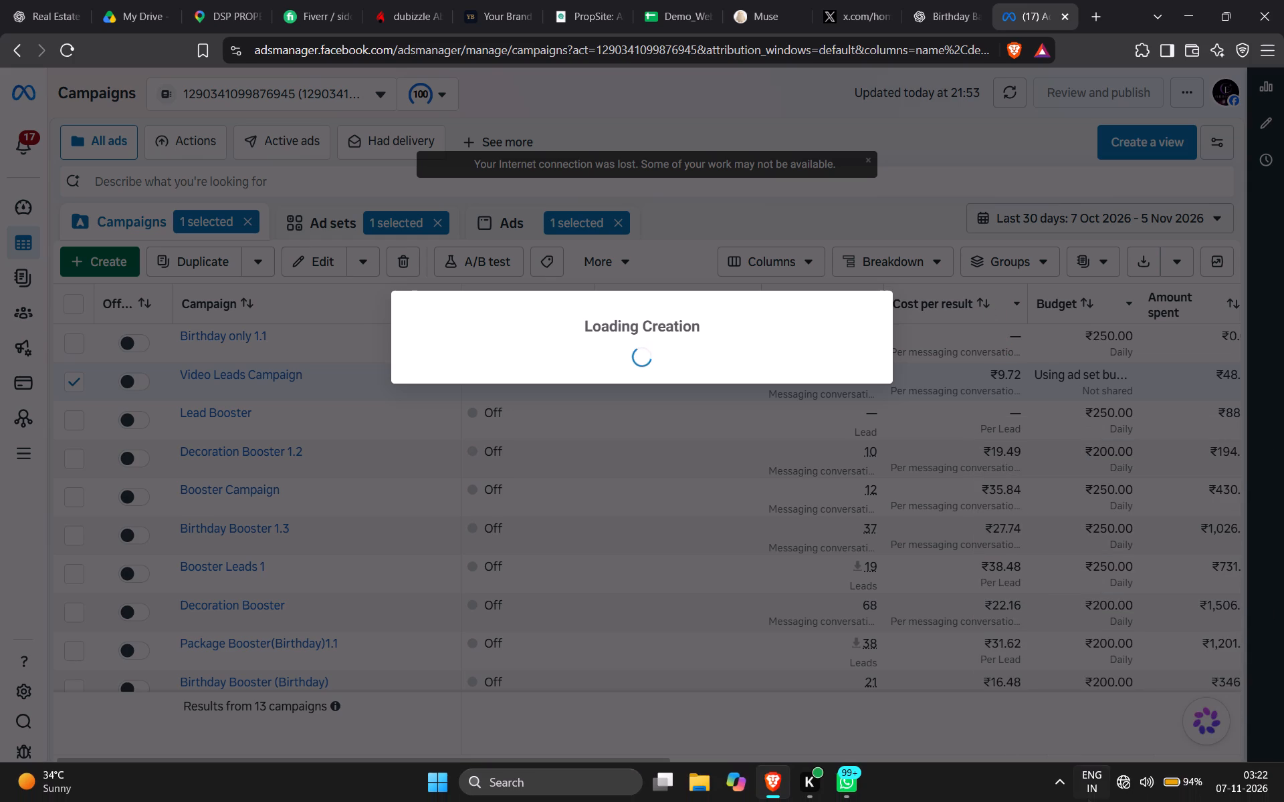
left_click(1155, 786)
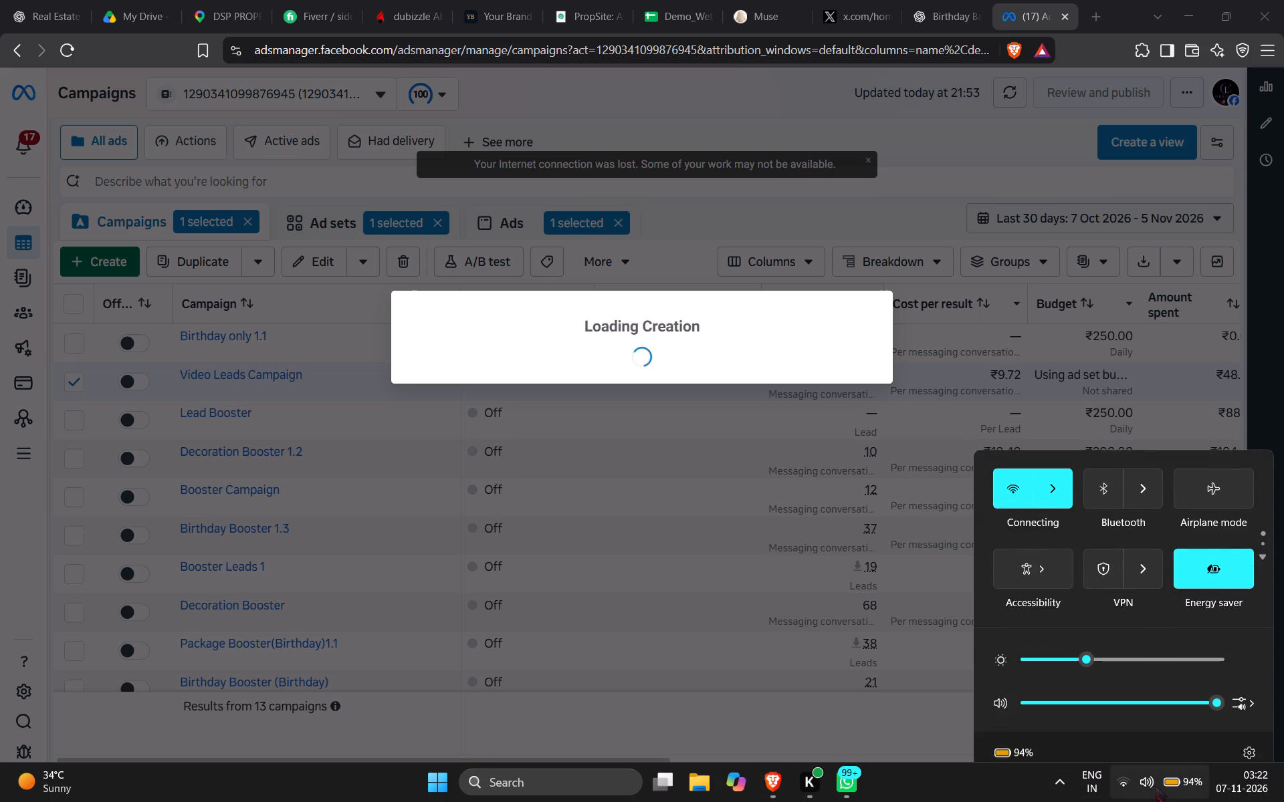
left_click(1050, 469)
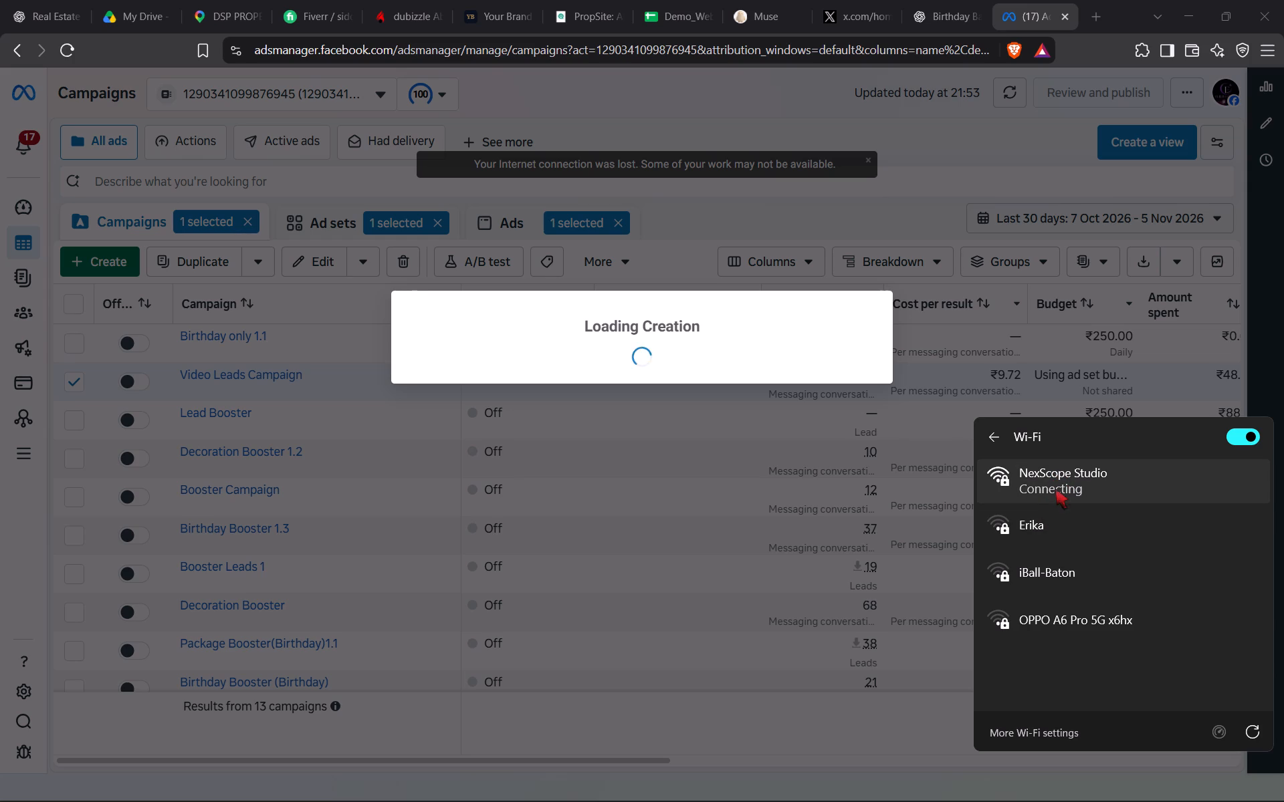
left_click(1055, 489)
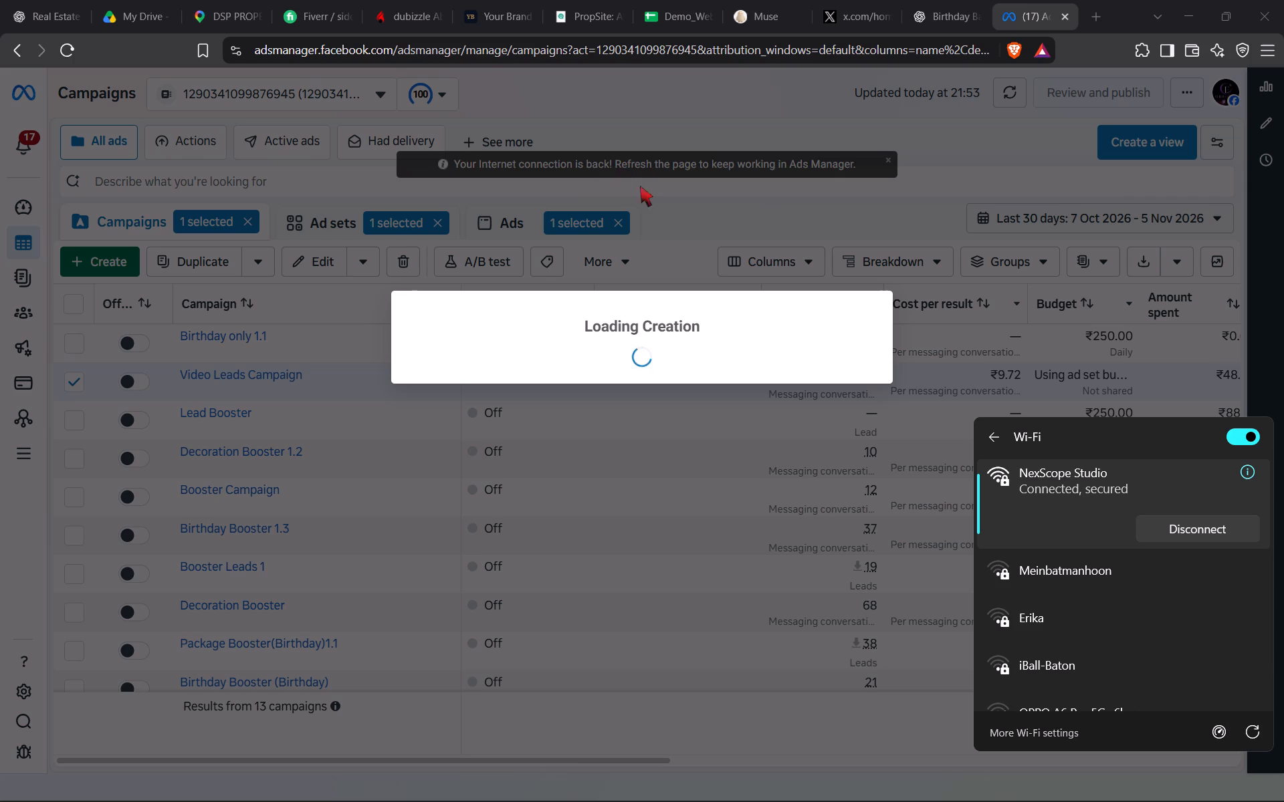
left_click(899, 551)
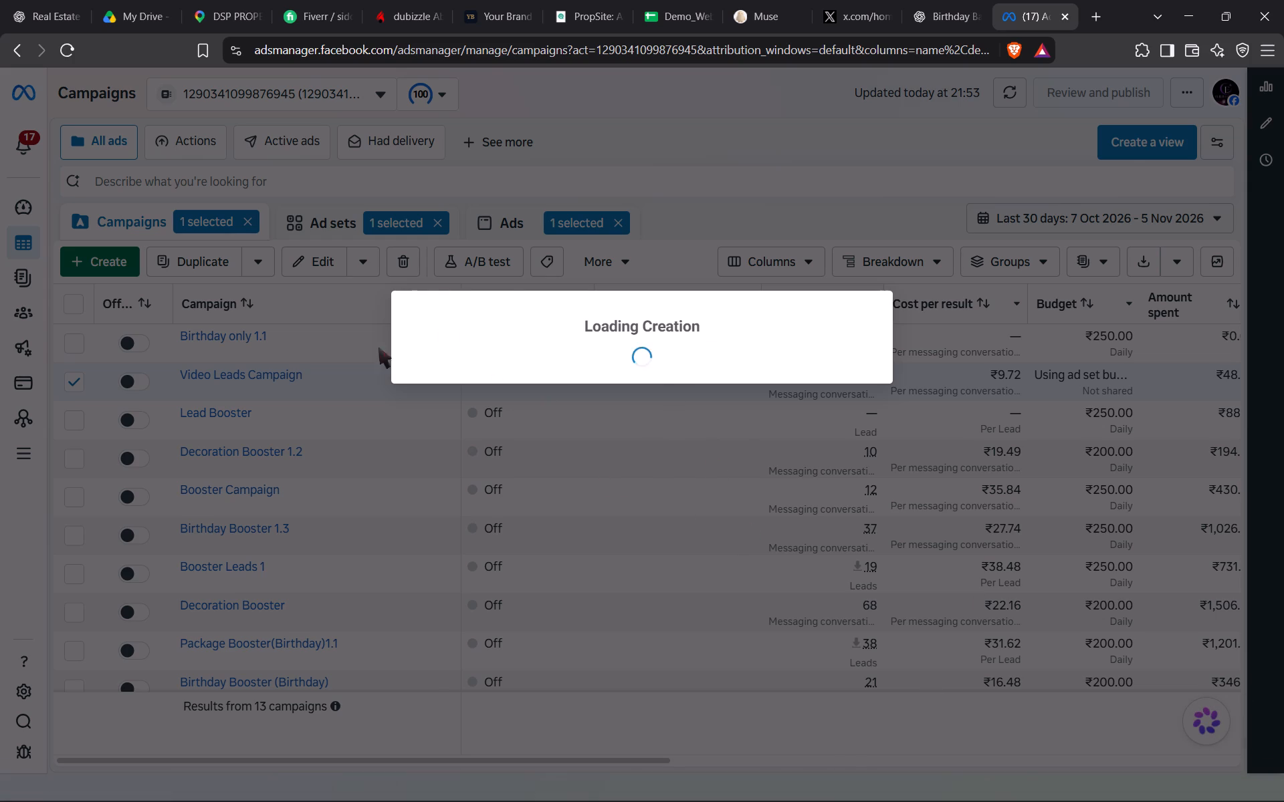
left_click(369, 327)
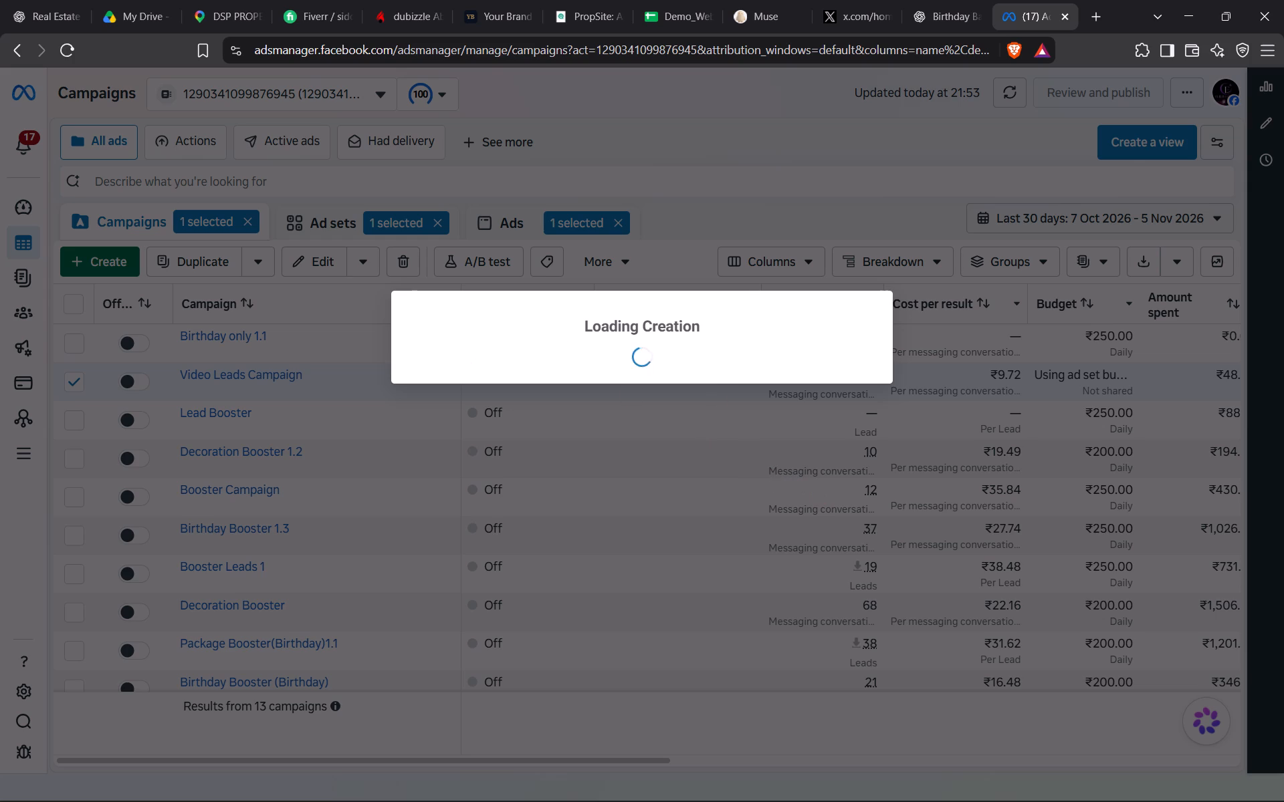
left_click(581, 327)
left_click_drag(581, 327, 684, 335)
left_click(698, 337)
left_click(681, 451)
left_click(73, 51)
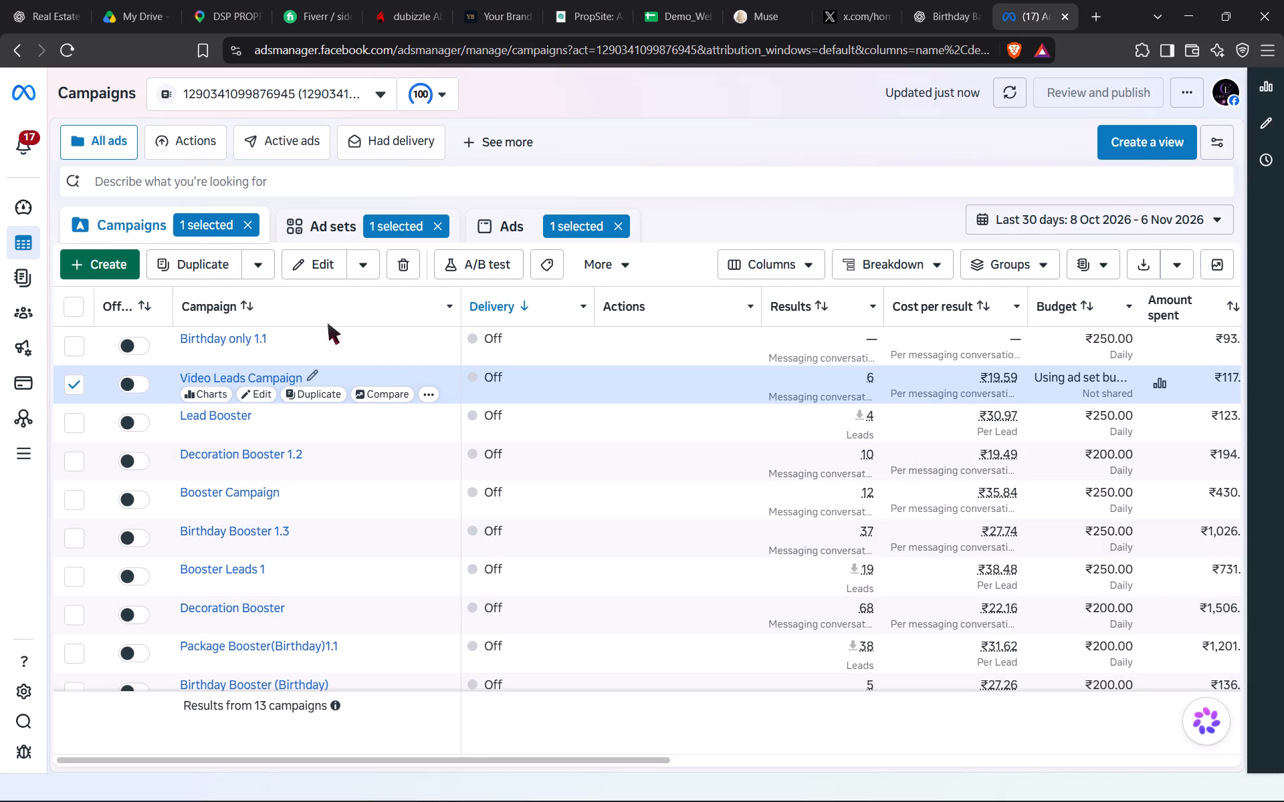
Create a new Auction campaign with the Engagement objective, using the Manual engagement campaign setup.
left_click(106, 257)
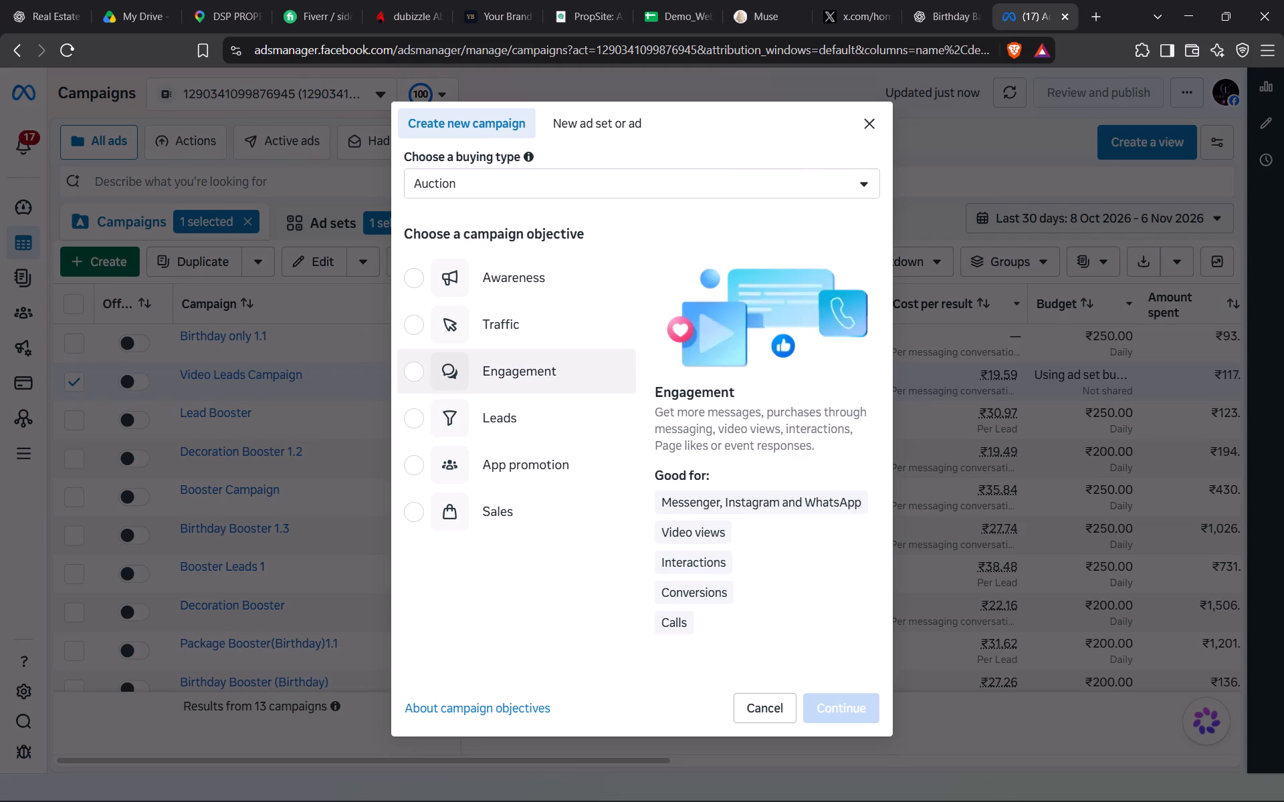
left_click(524, 374)
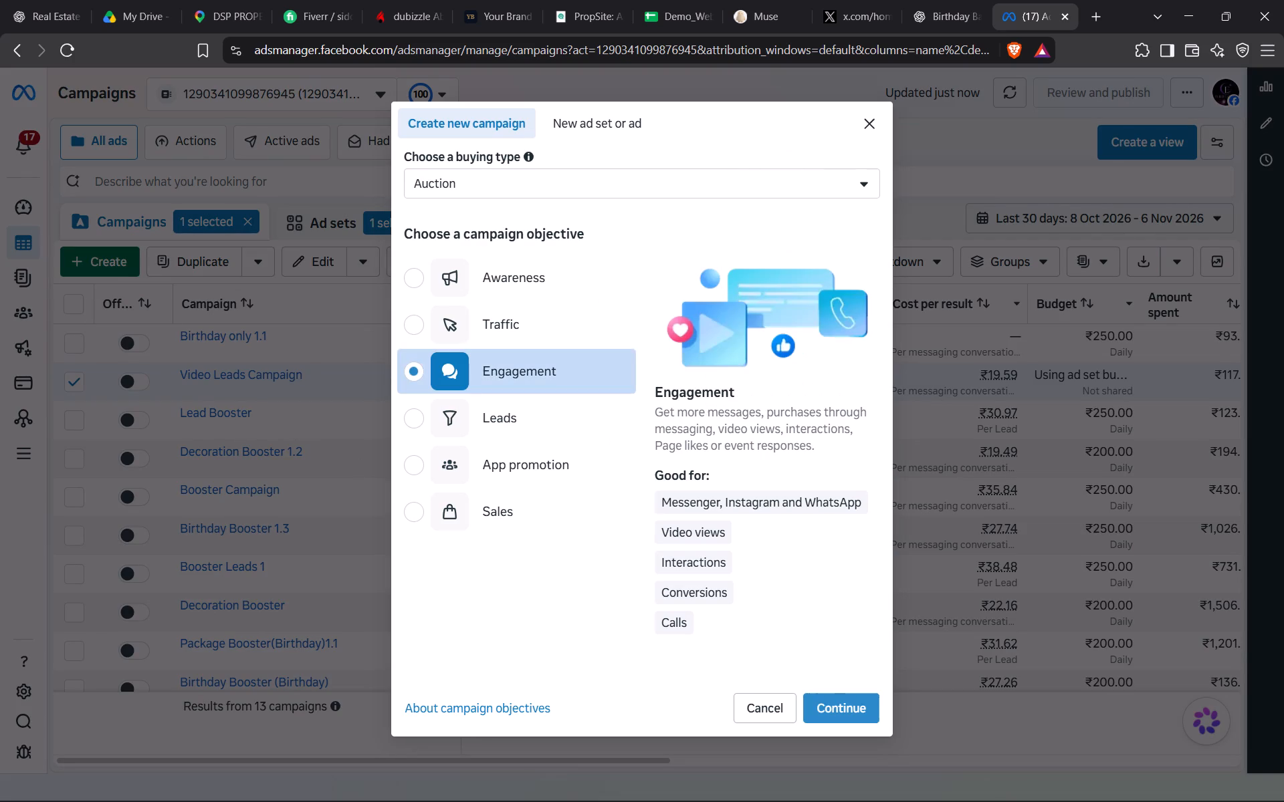
left_click(830, 700)
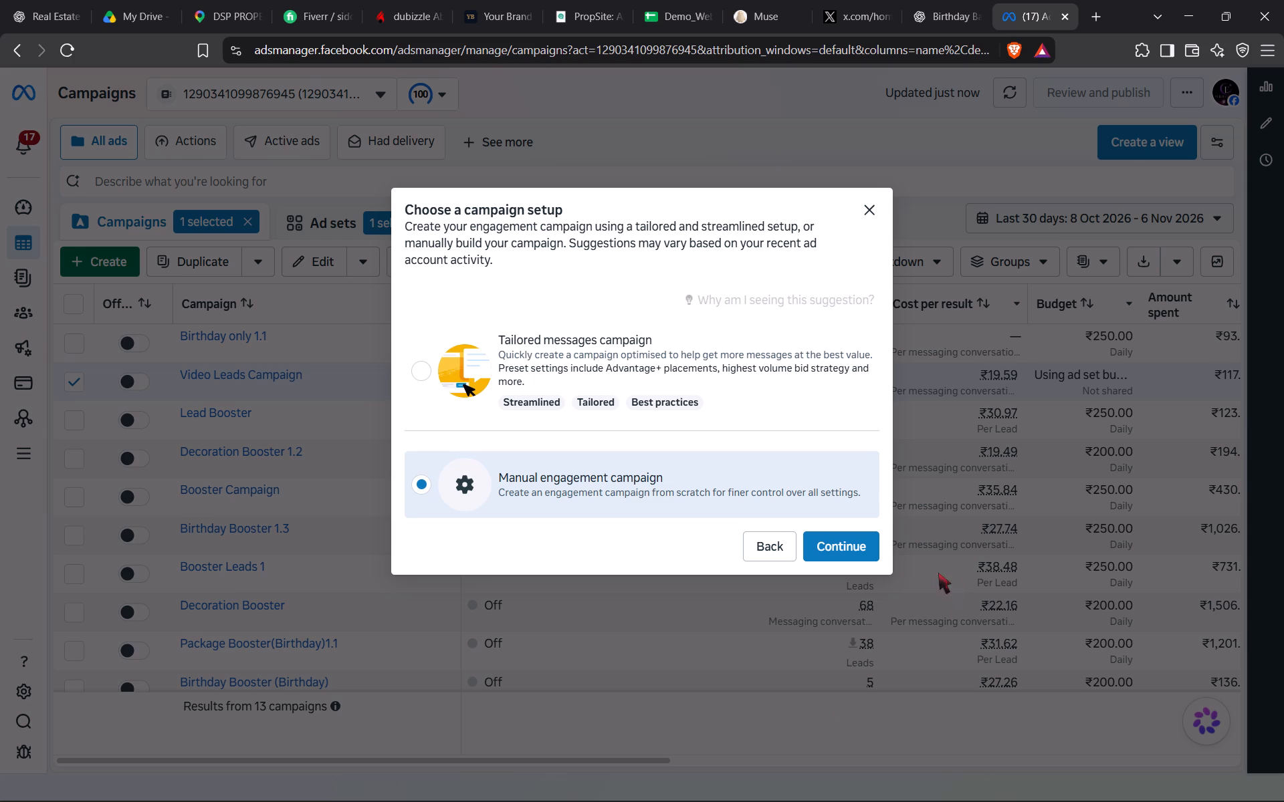
left_click(845, 557)
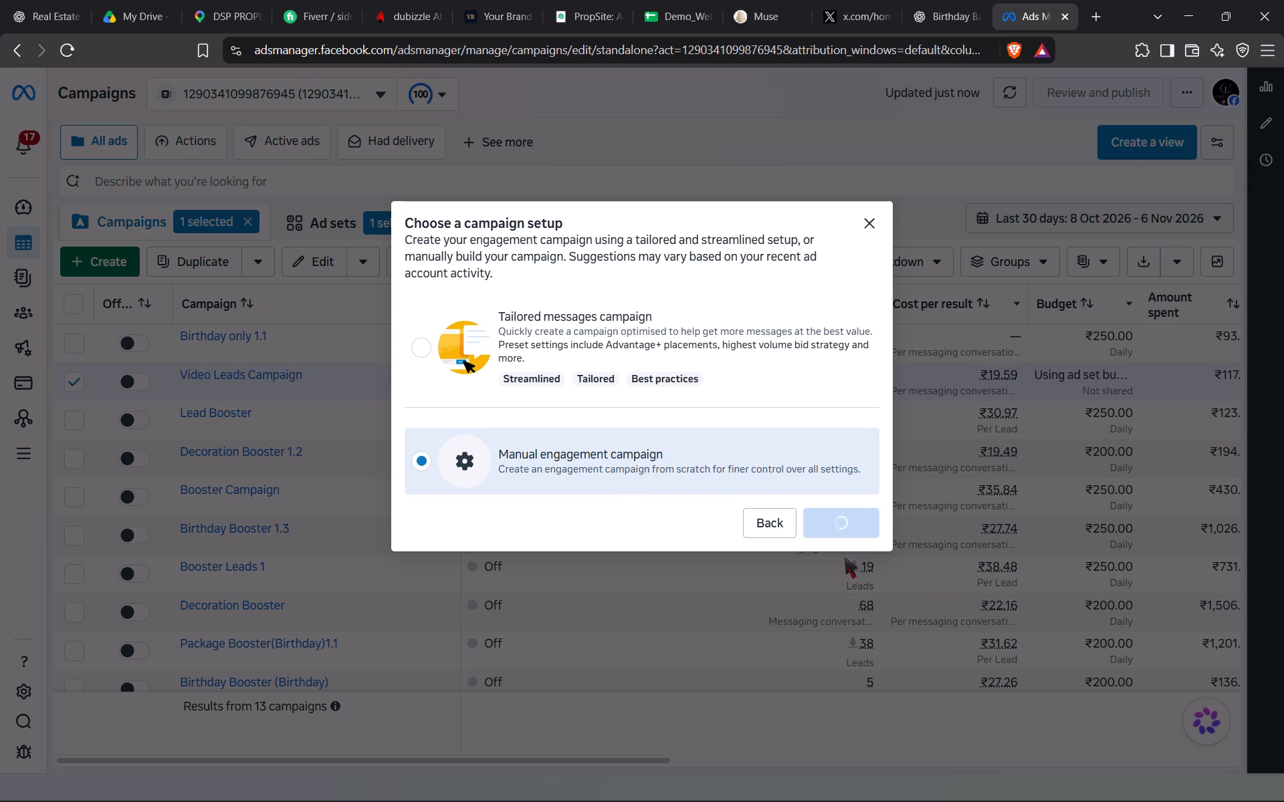
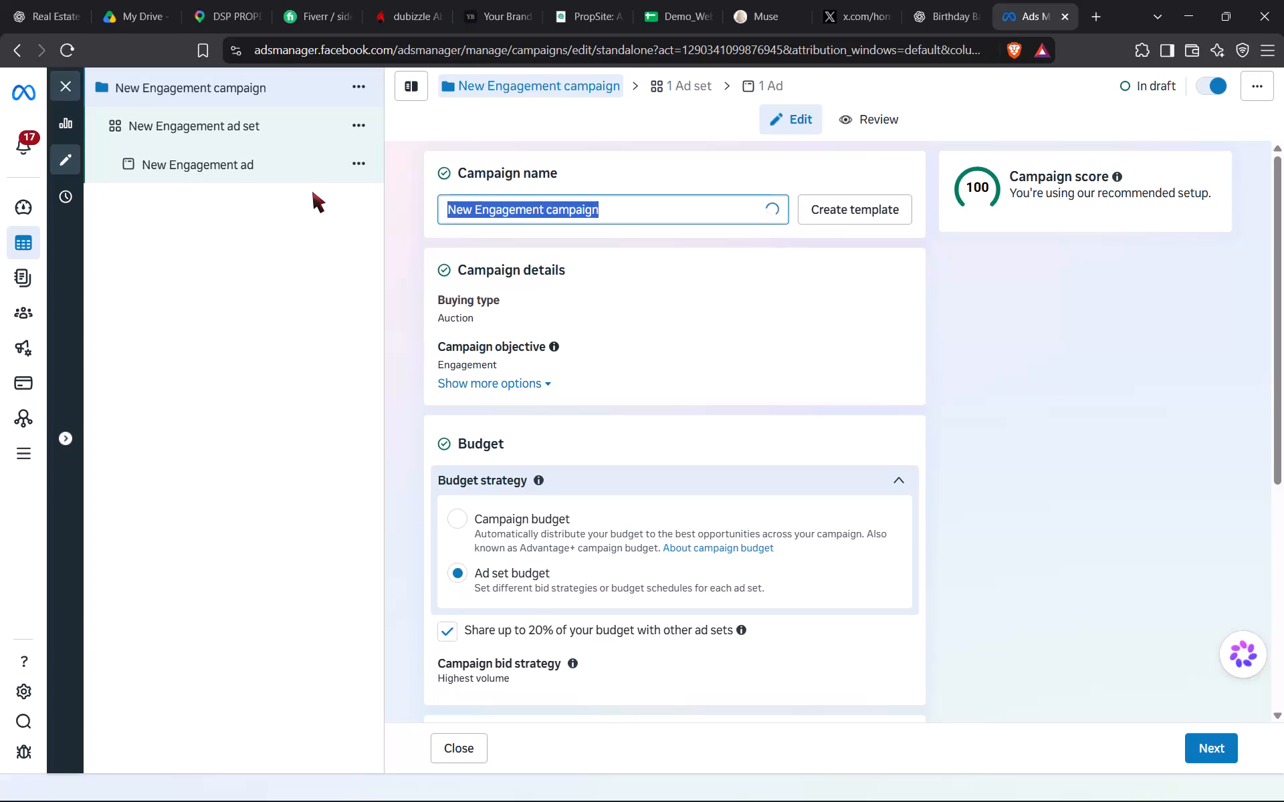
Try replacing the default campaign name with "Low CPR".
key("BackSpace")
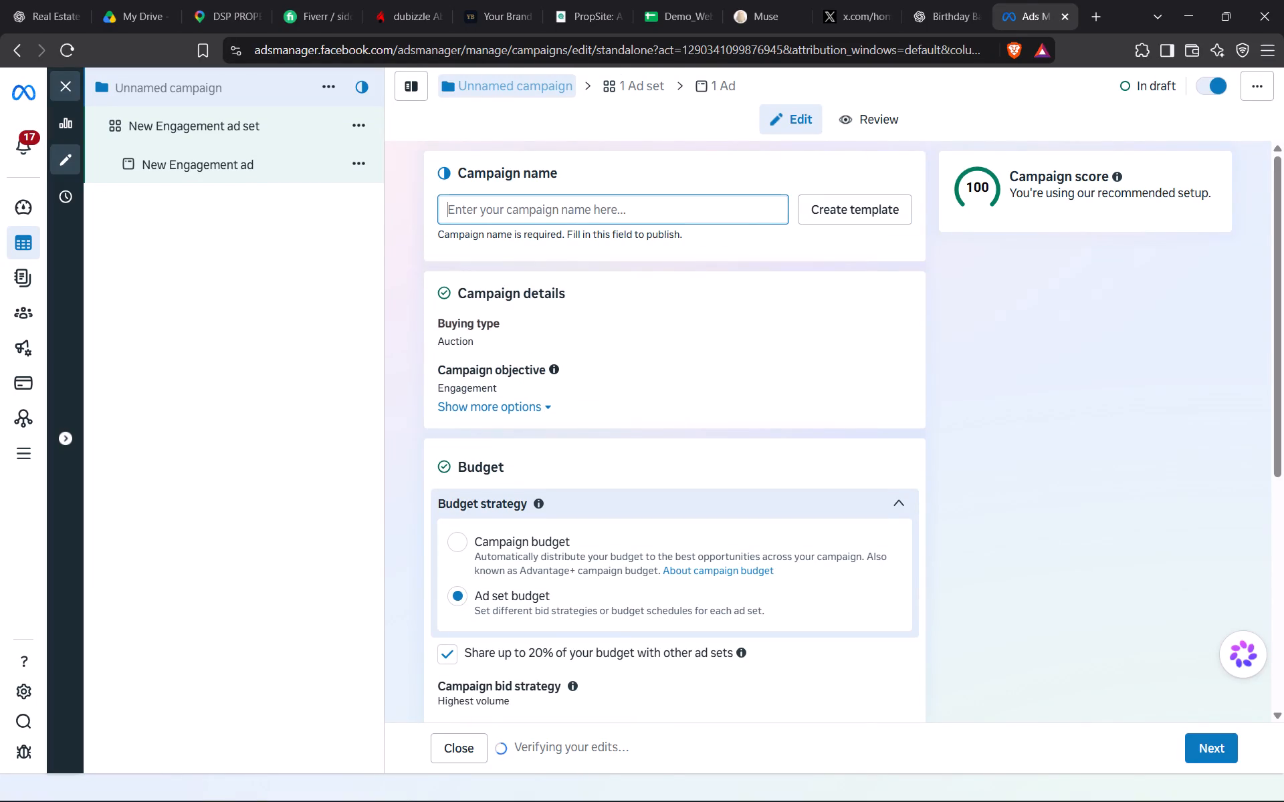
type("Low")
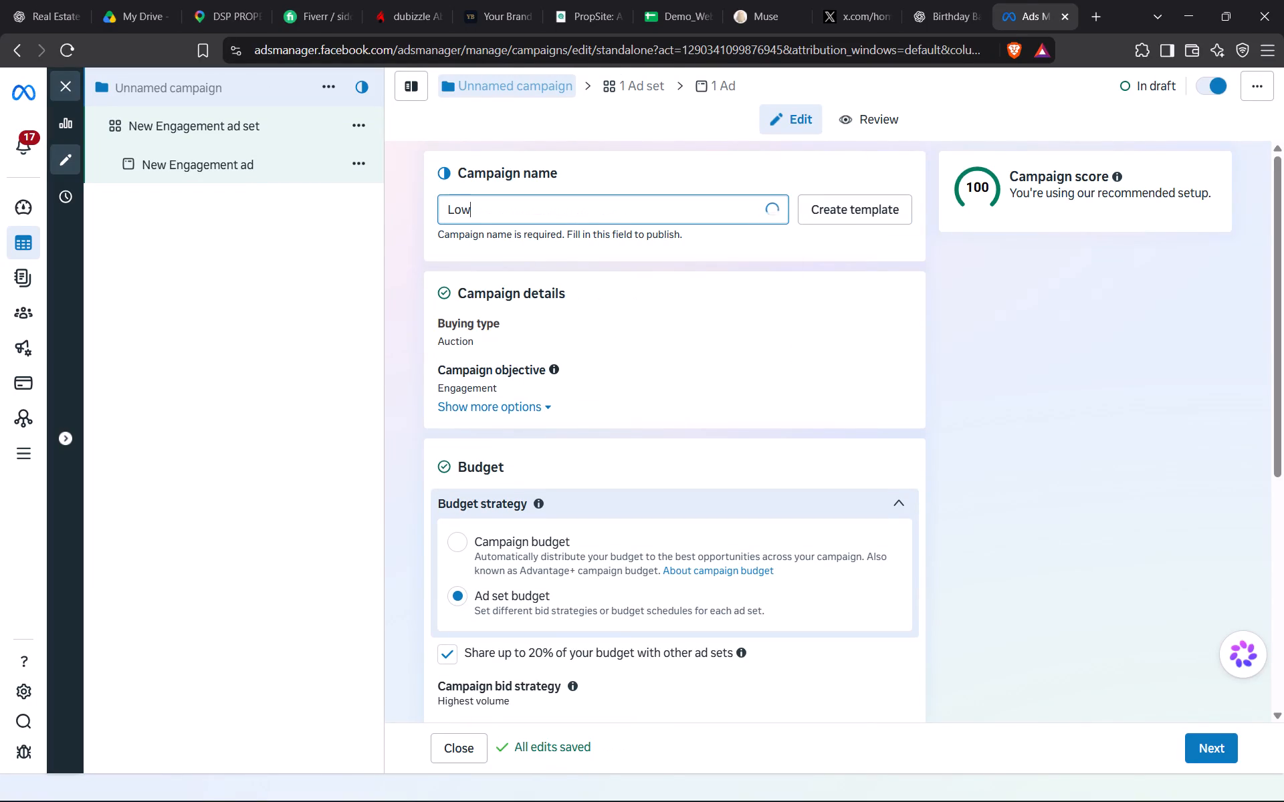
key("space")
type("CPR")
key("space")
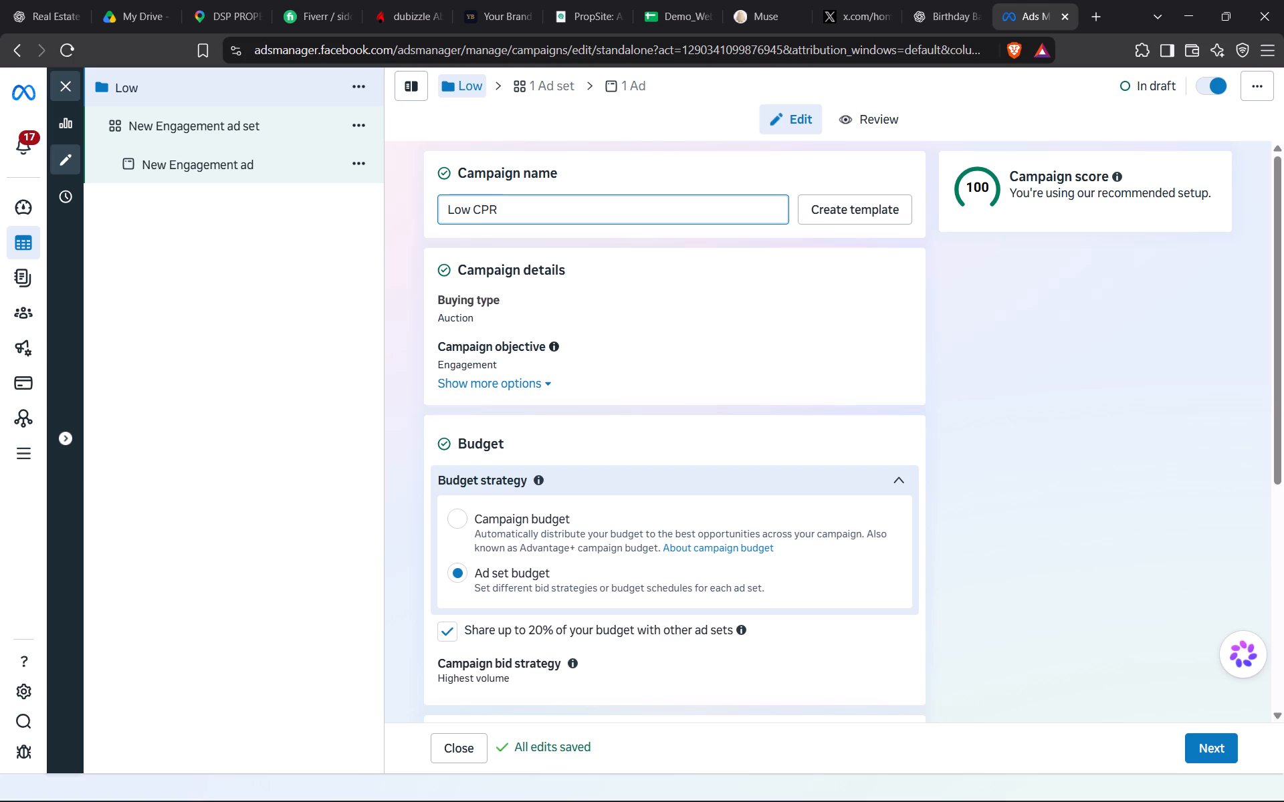
Clear the entire campaign name to make room for a different one.
key("BackSpace")
key("BackSpace")
key("BackSpace")
key("BackSpace")
key("BackSpace")
key("BackSpace")
key("BackSpace")
key("BackSpace")
key("BackSpace")
key("BackSpace")
key("BackSpace")
key("BackSpace")
key("BackSpace")
key("BackSpace")
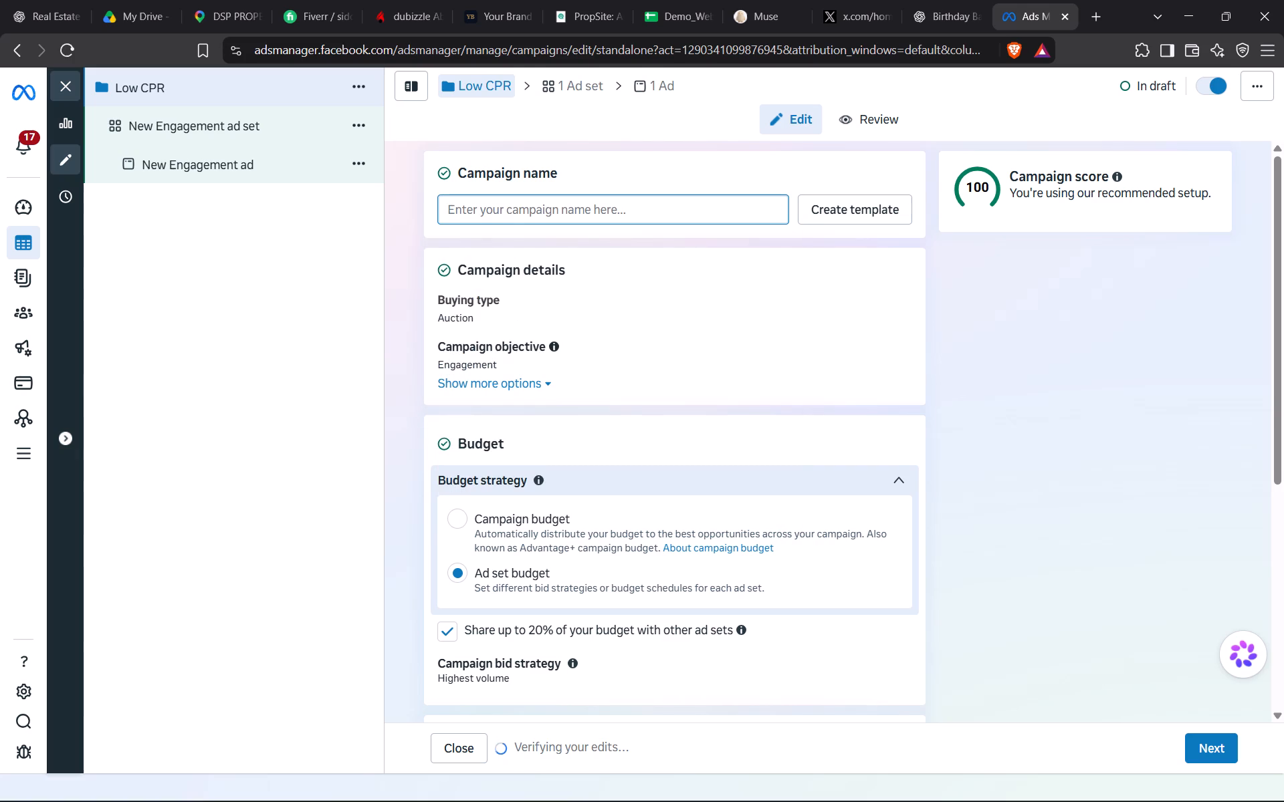
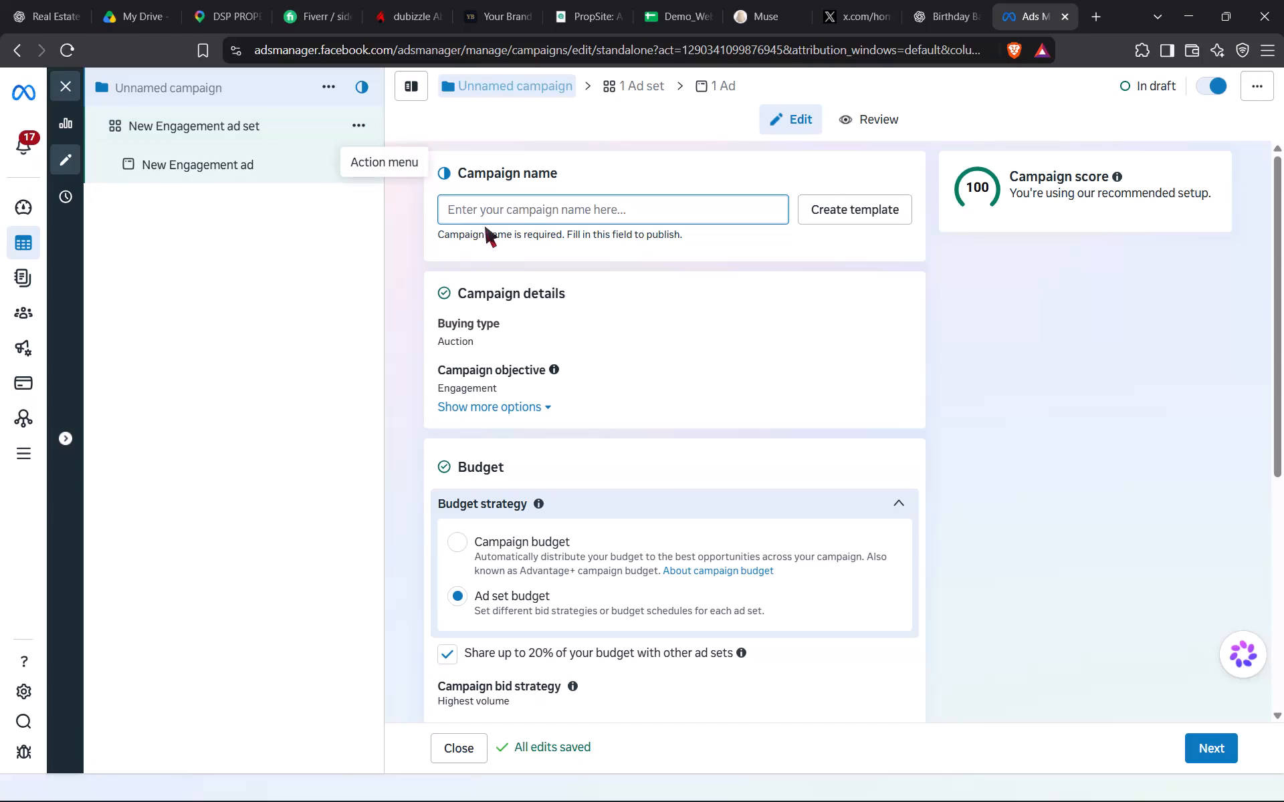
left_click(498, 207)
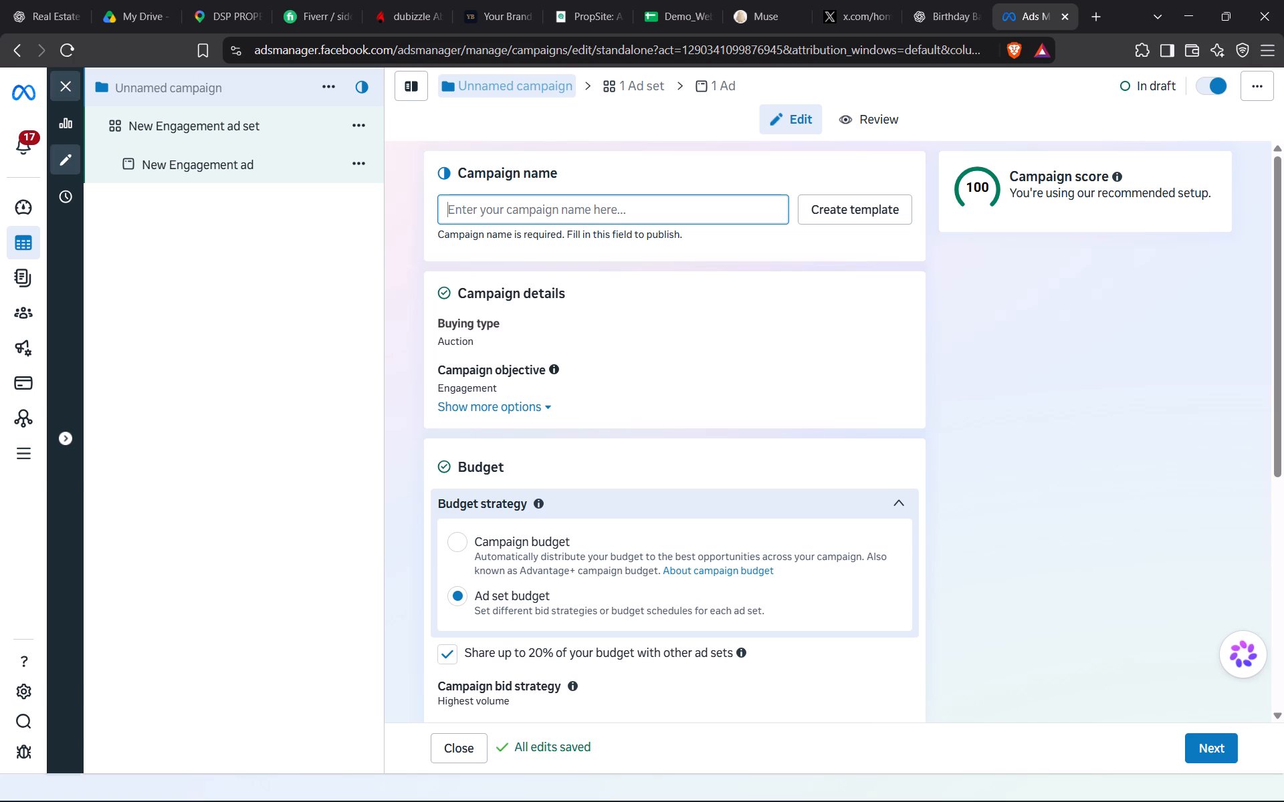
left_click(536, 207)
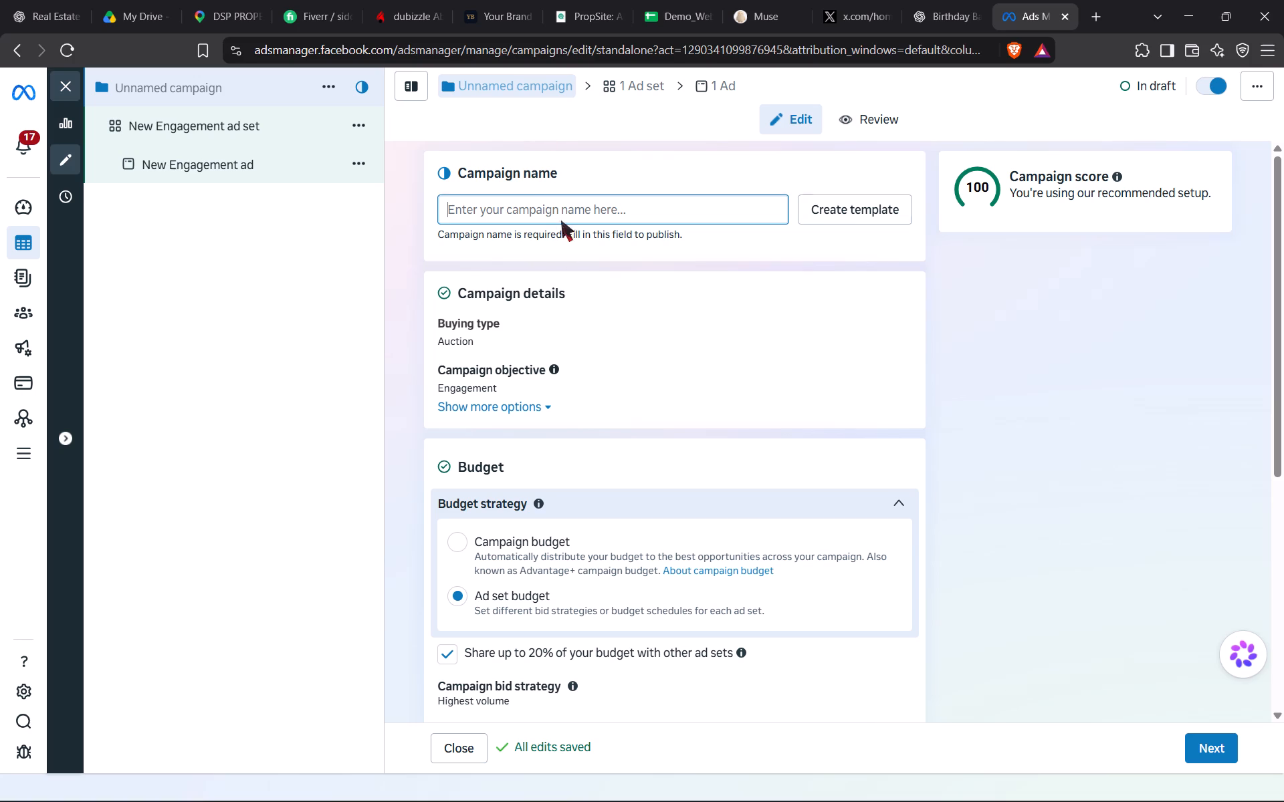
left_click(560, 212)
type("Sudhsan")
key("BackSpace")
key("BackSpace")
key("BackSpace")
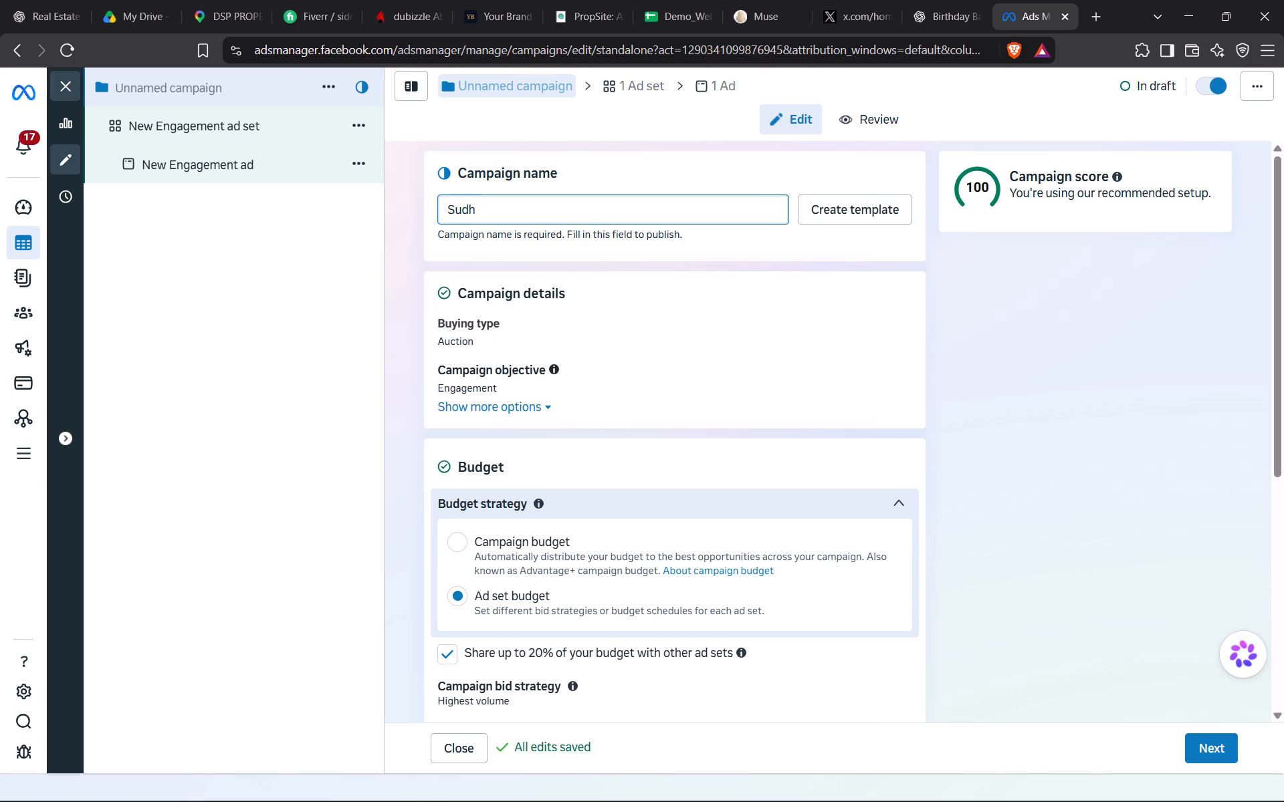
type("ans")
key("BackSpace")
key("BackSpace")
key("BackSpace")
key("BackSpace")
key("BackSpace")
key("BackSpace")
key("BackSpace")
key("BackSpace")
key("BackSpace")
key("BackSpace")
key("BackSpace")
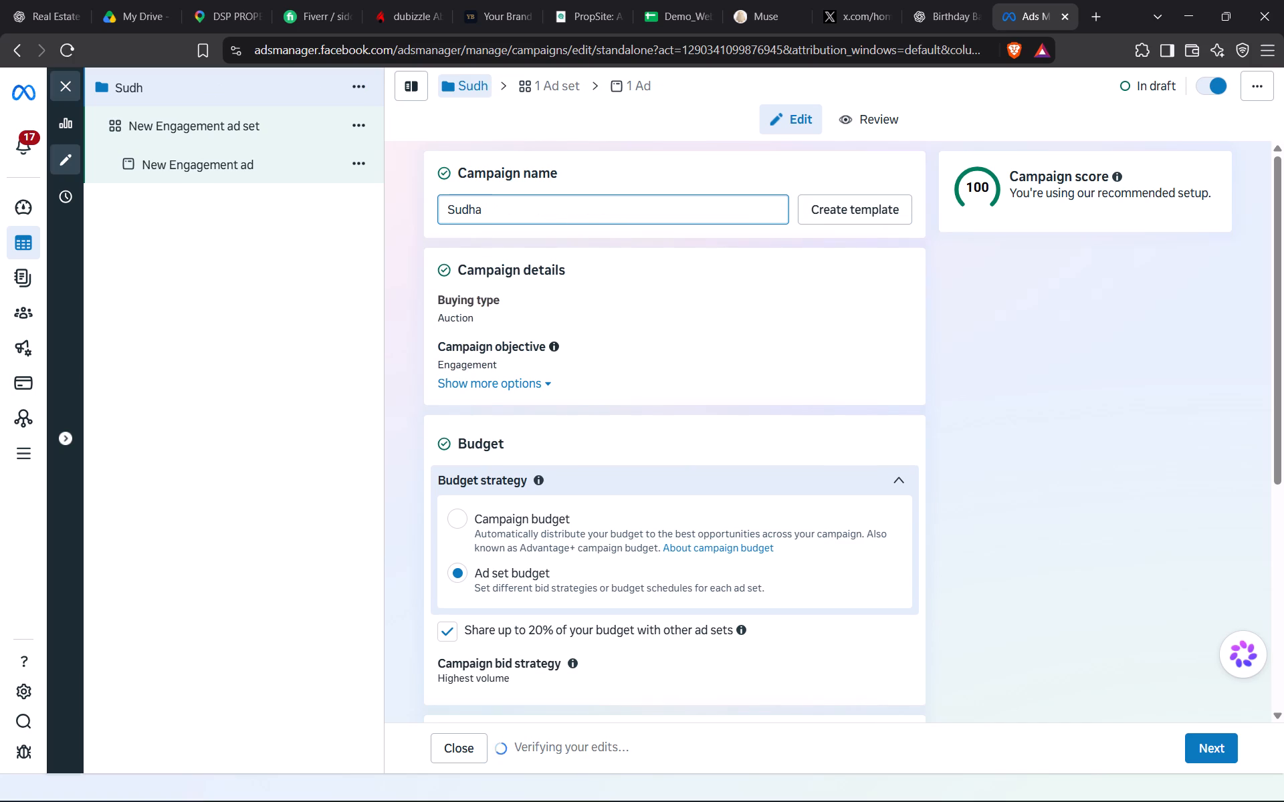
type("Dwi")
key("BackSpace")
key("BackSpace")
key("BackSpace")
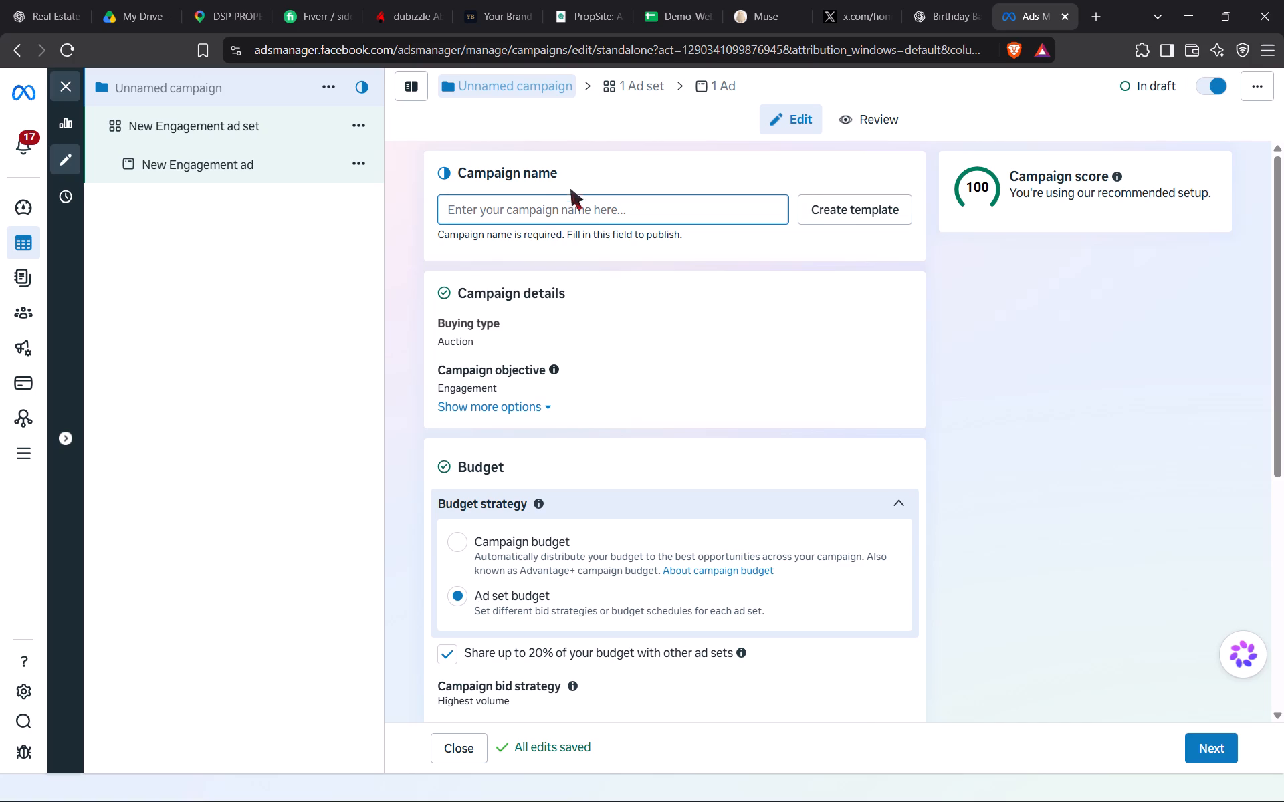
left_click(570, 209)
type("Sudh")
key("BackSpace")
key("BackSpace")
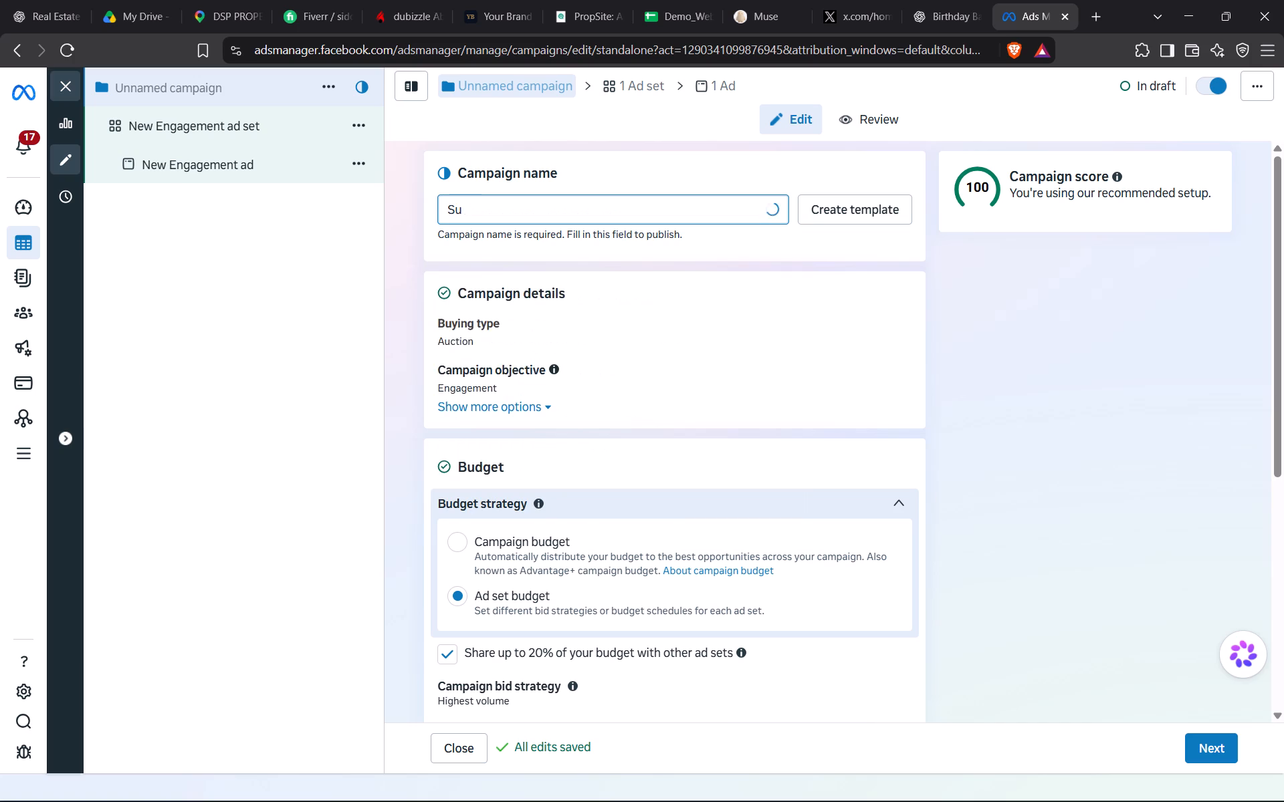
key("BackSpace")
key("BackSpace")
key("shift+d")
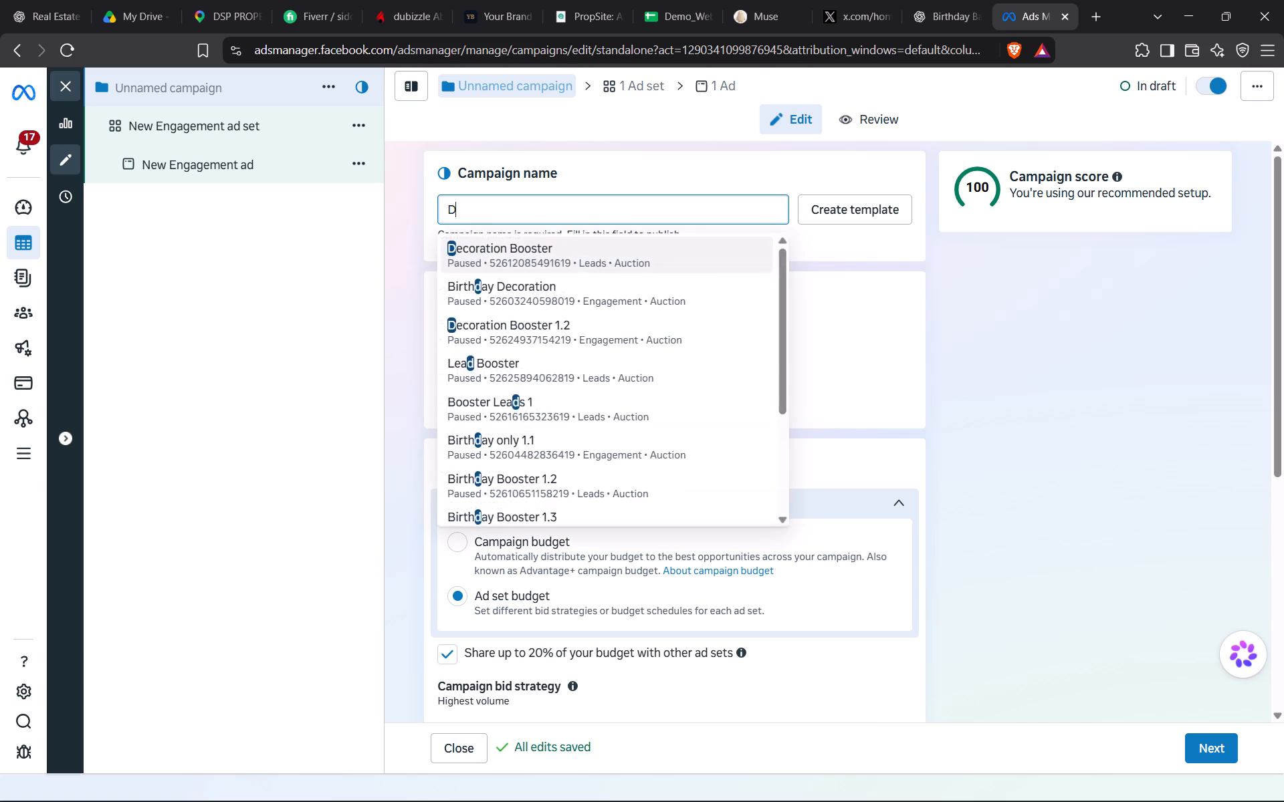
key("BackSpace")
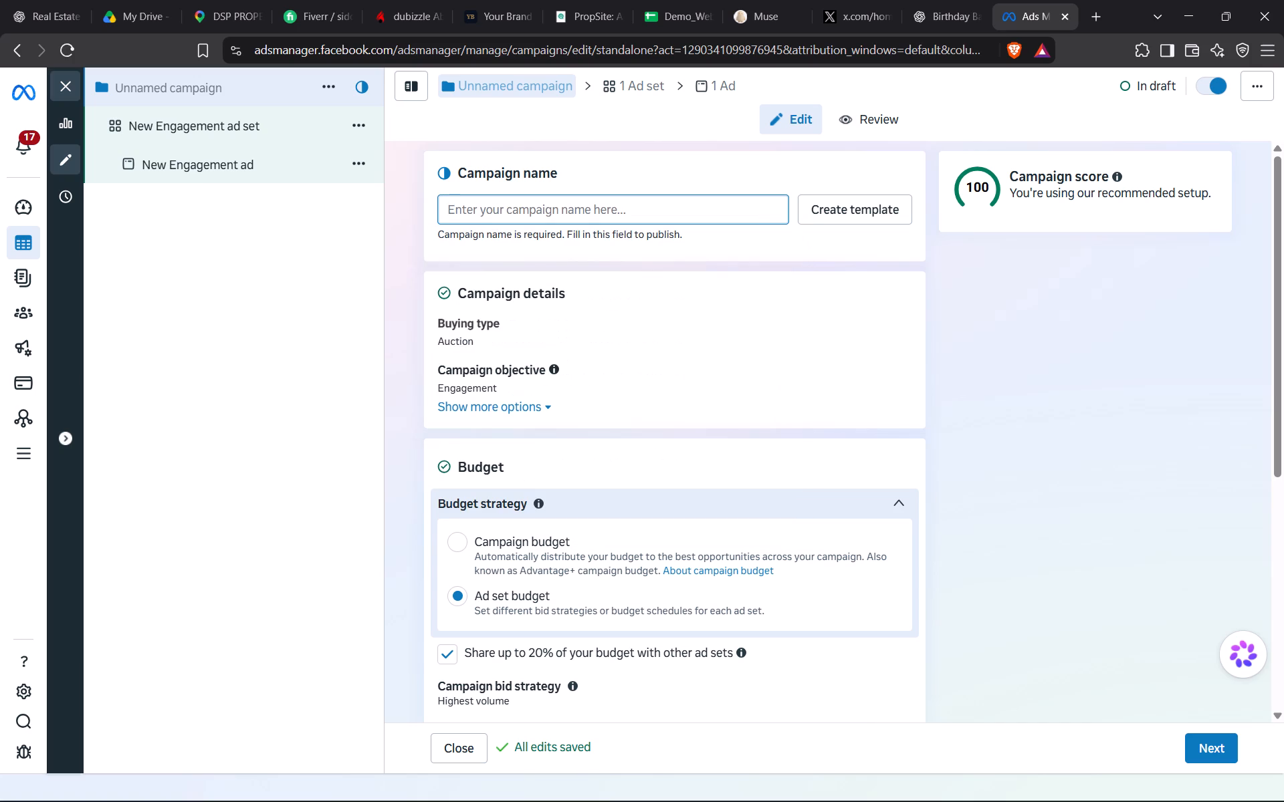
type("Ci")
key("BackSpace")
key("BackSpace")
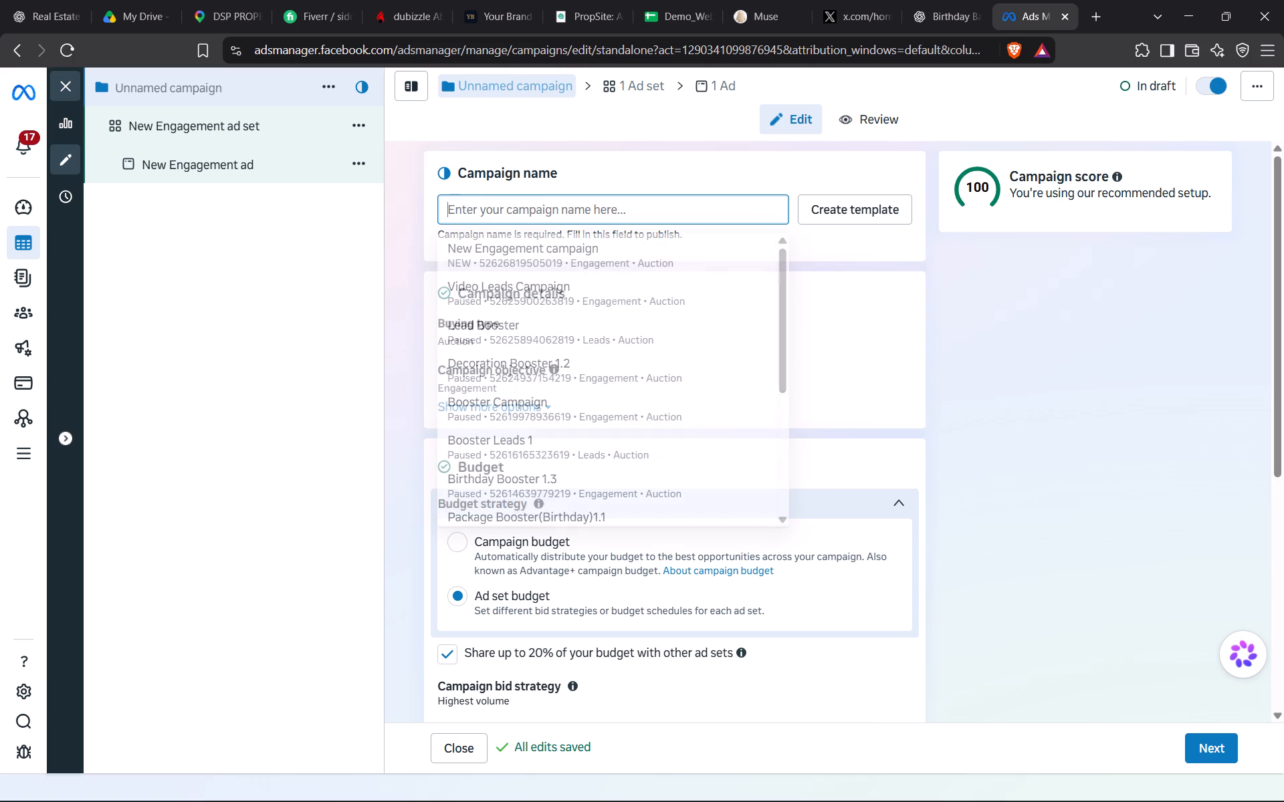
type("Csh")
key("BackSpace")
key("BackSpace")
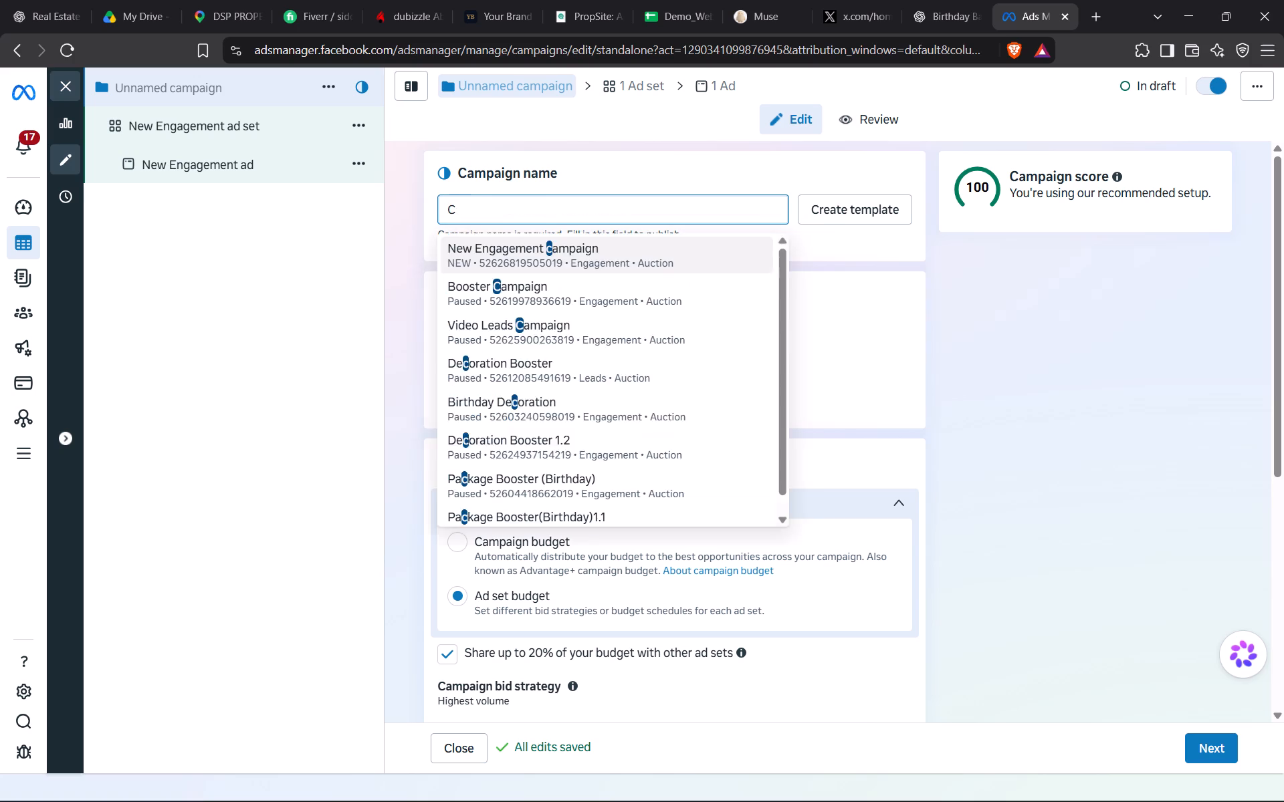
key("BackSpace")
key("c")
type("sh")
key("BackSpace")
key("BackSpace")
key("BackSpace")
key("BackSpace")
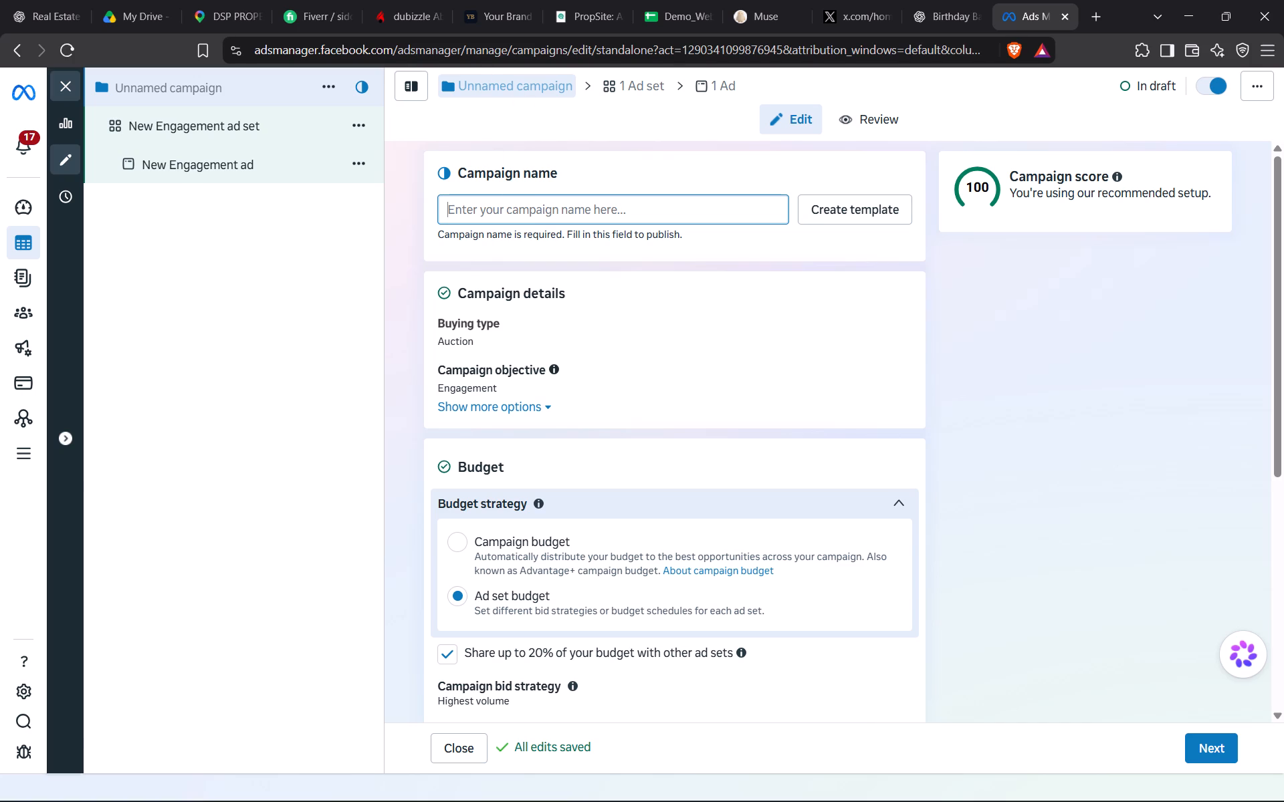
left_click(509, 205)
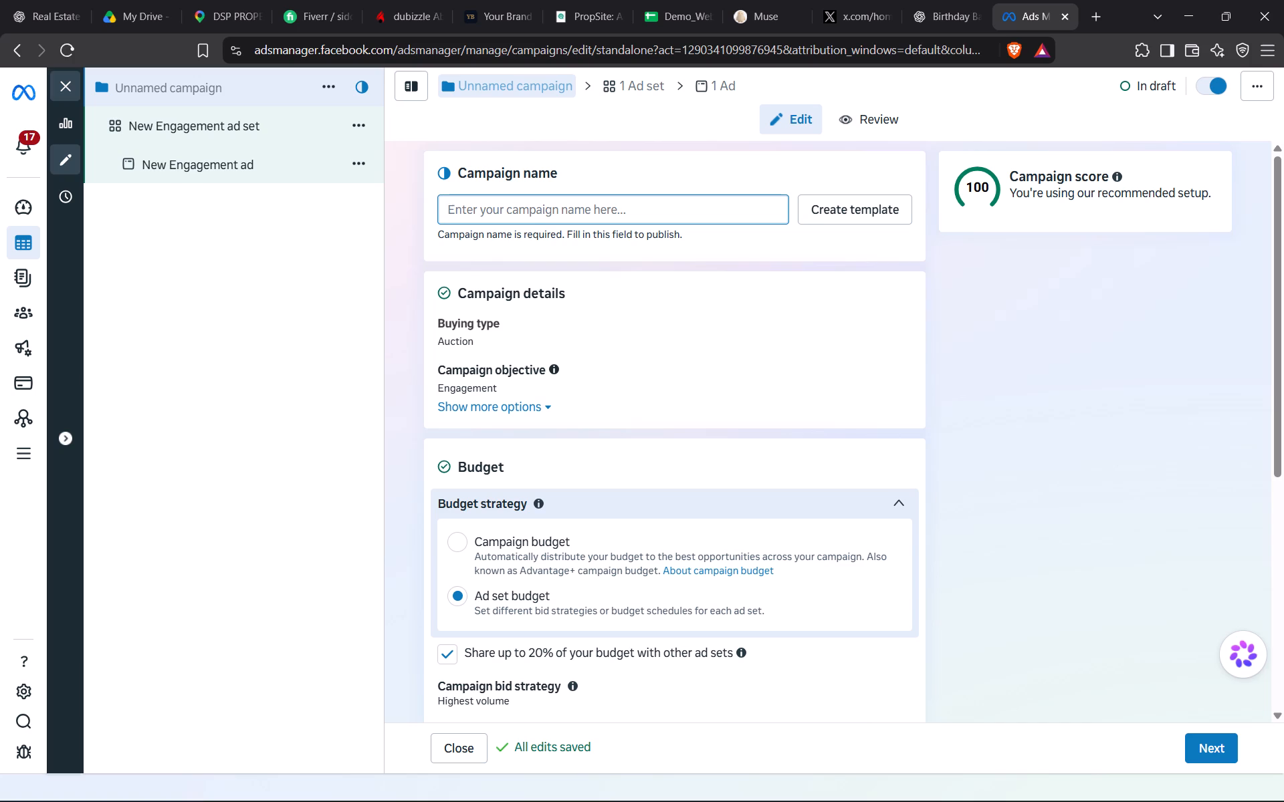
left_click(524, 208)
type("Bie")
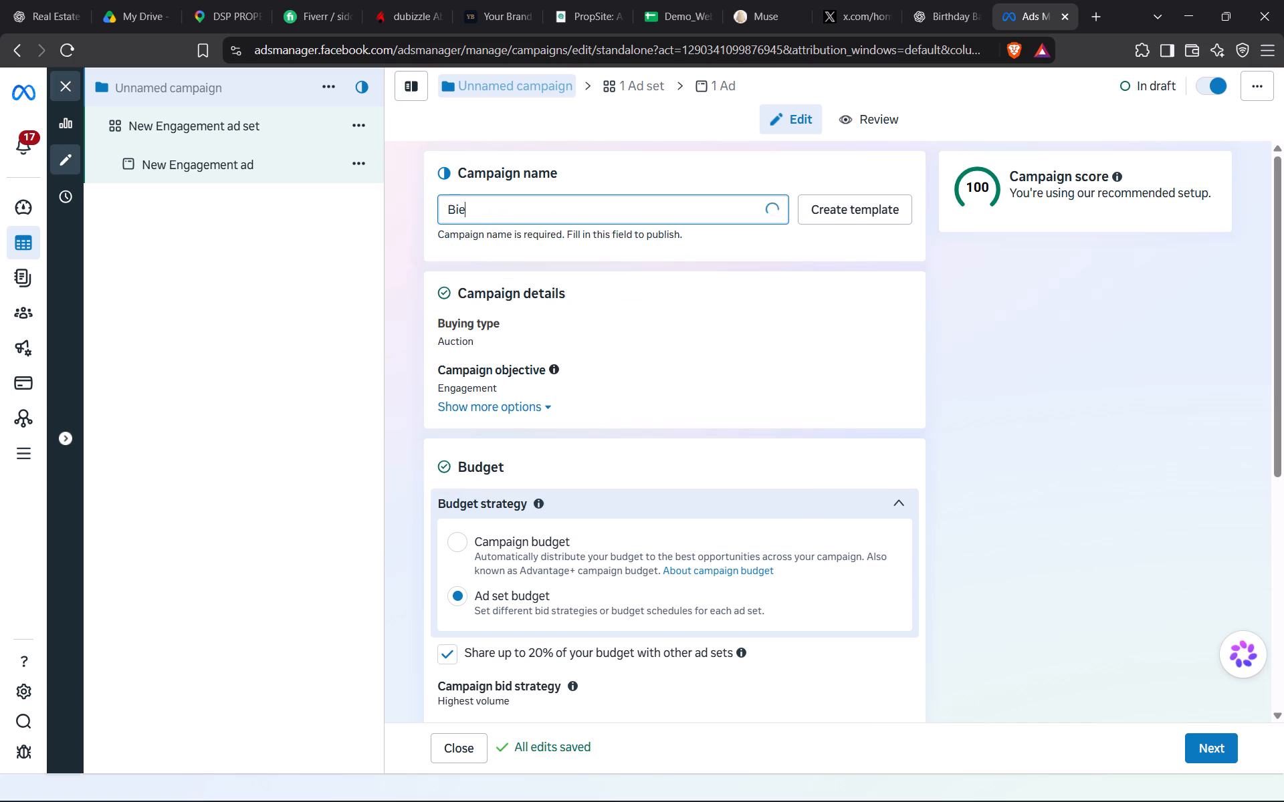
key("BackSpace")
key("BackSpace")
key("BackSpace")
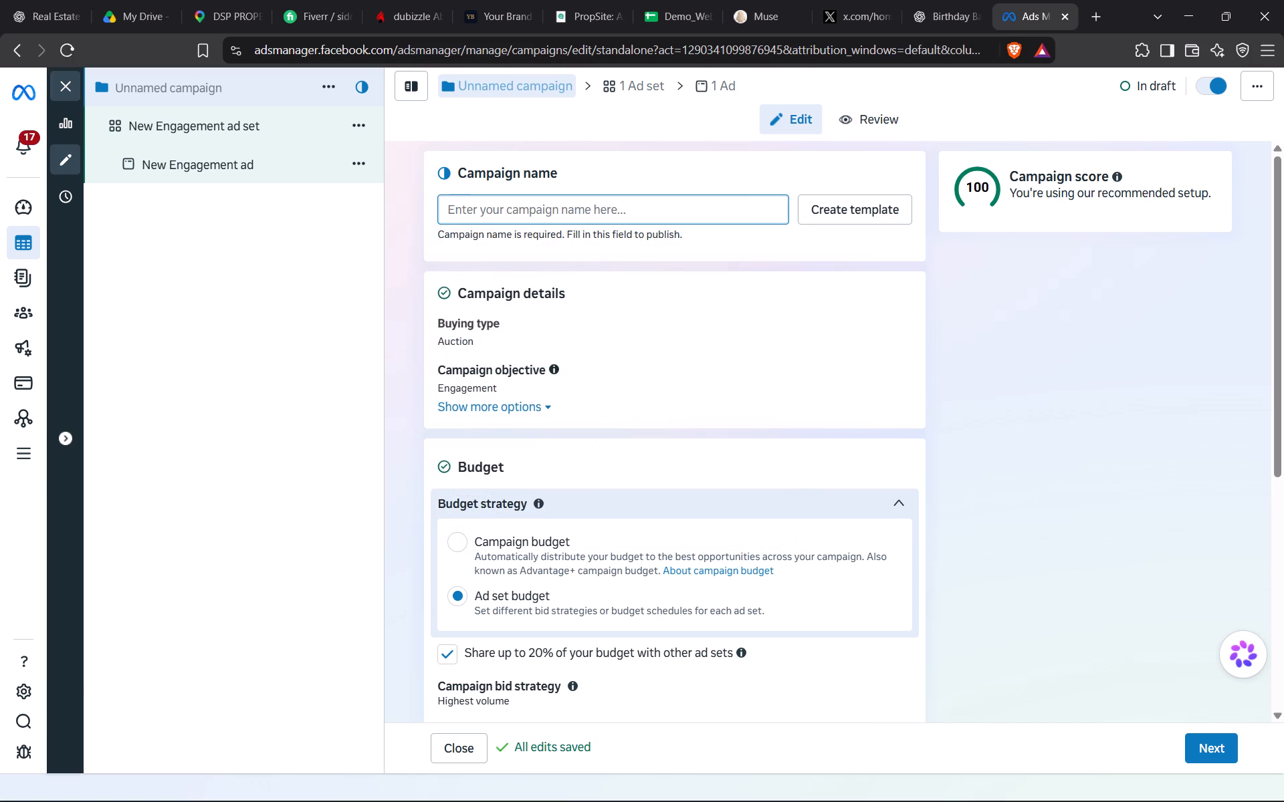
Name the campaign "Leads Generator".
type("Leads Gene")
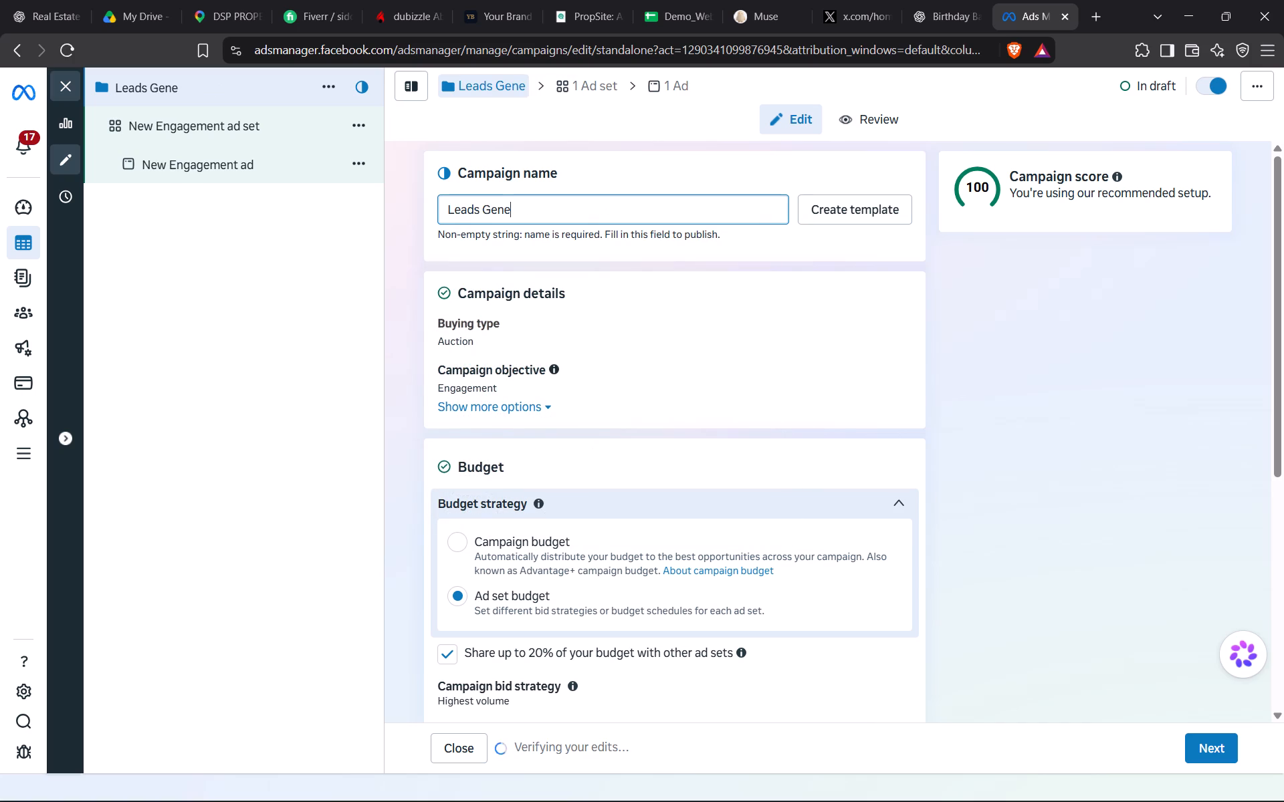
type("rator")
Switch the budget strategy to Campaign budget with a daily budget of ₹350.
scroll(522, 380, "down", 1)
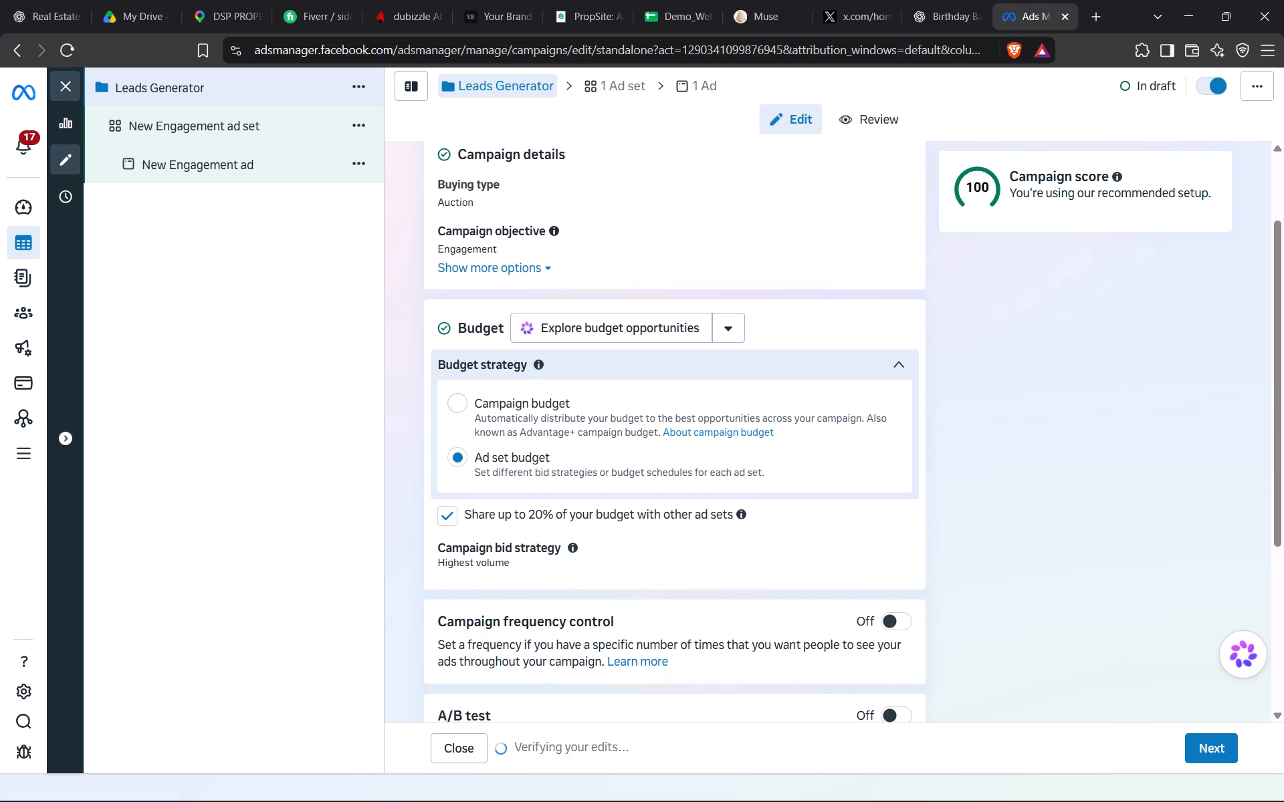
left_click(461, 408)
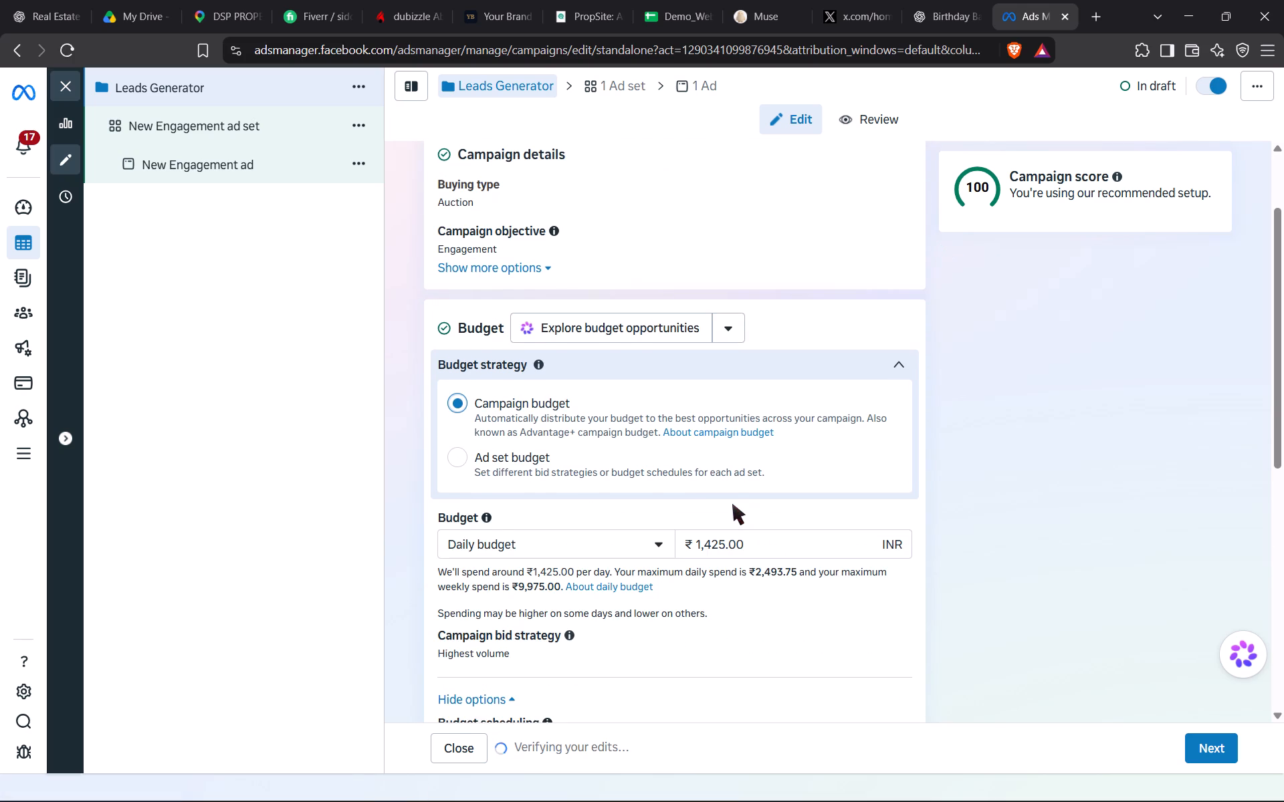
scroll(732, 504, "down", 1)
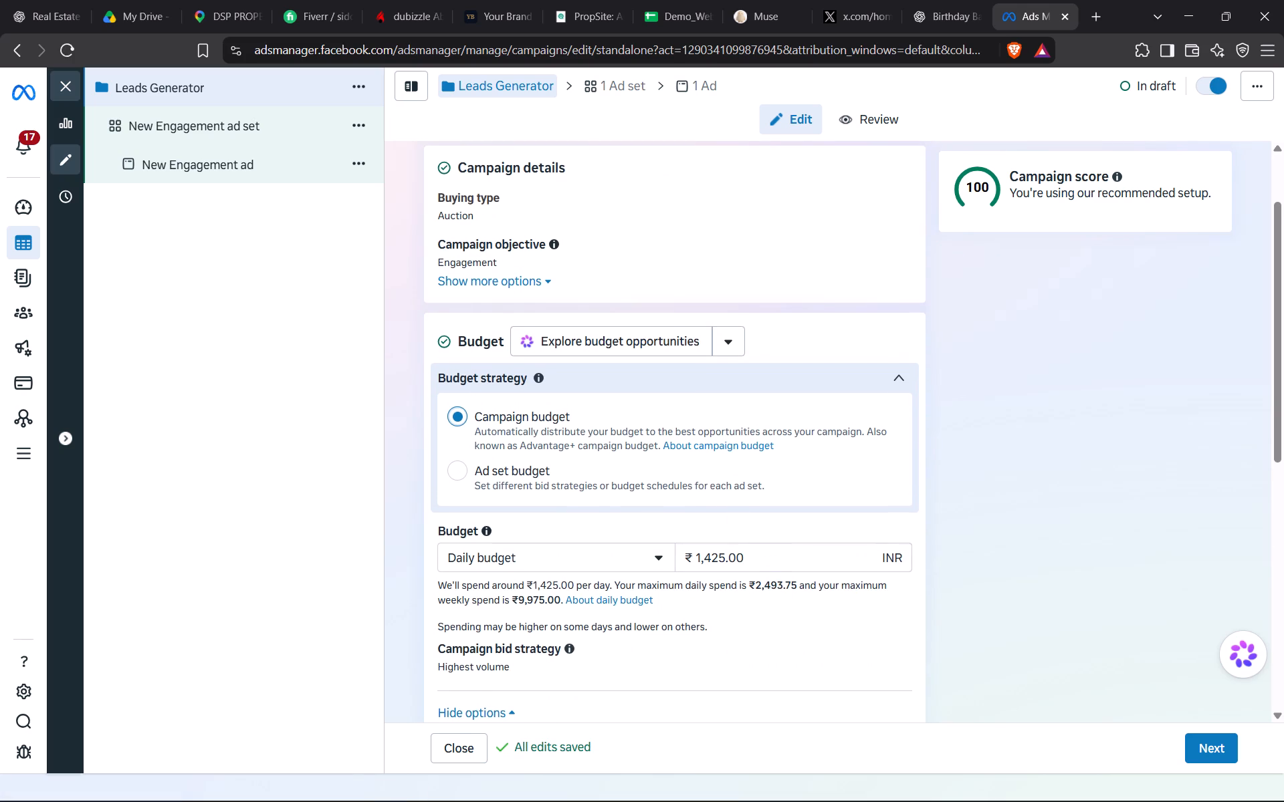
left_click_drag(753, 558, 623, 575)
key("BackSpace")
type("350")
key("Return")
Review the remaining campaign settings, from bid strategy and scheduling through frequency control, A/B test and Special Ad Categories.
scroll(738, 550, "down", 1)
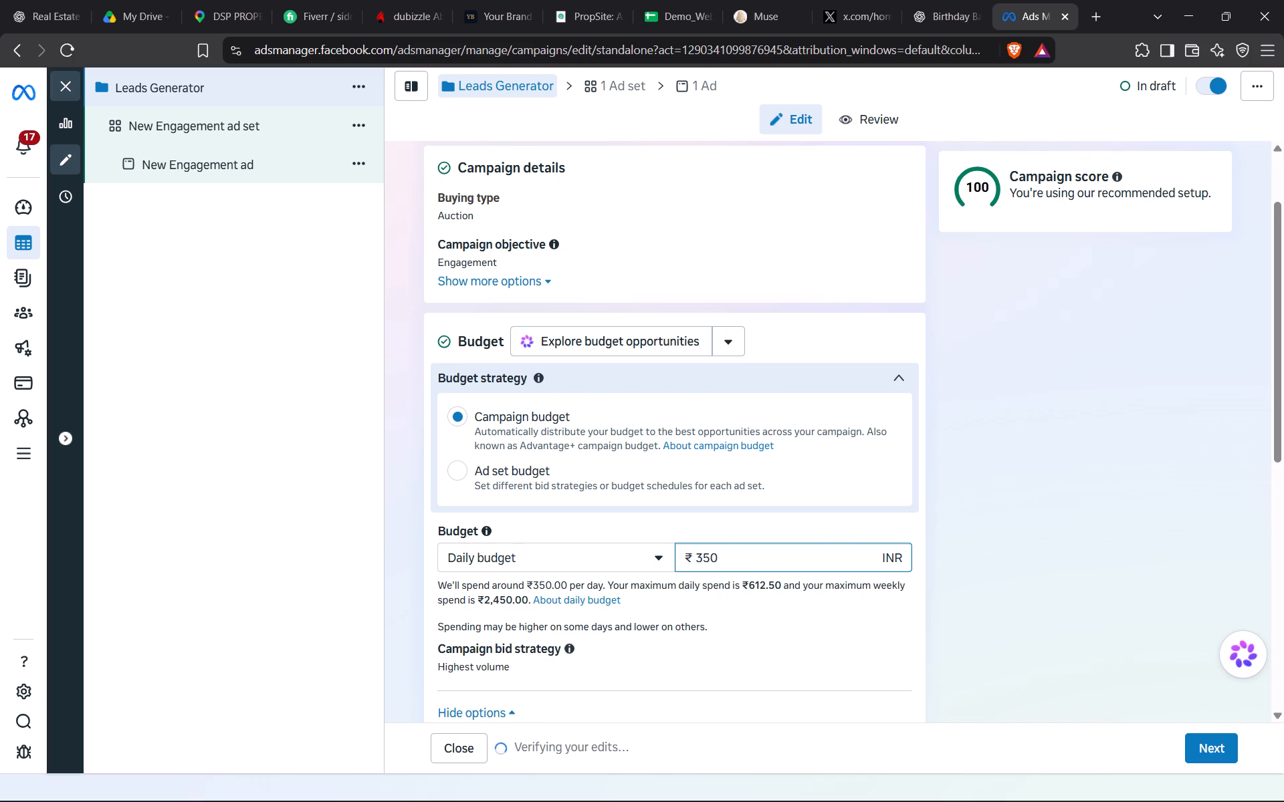
scroll(738, 550, "down", 1)
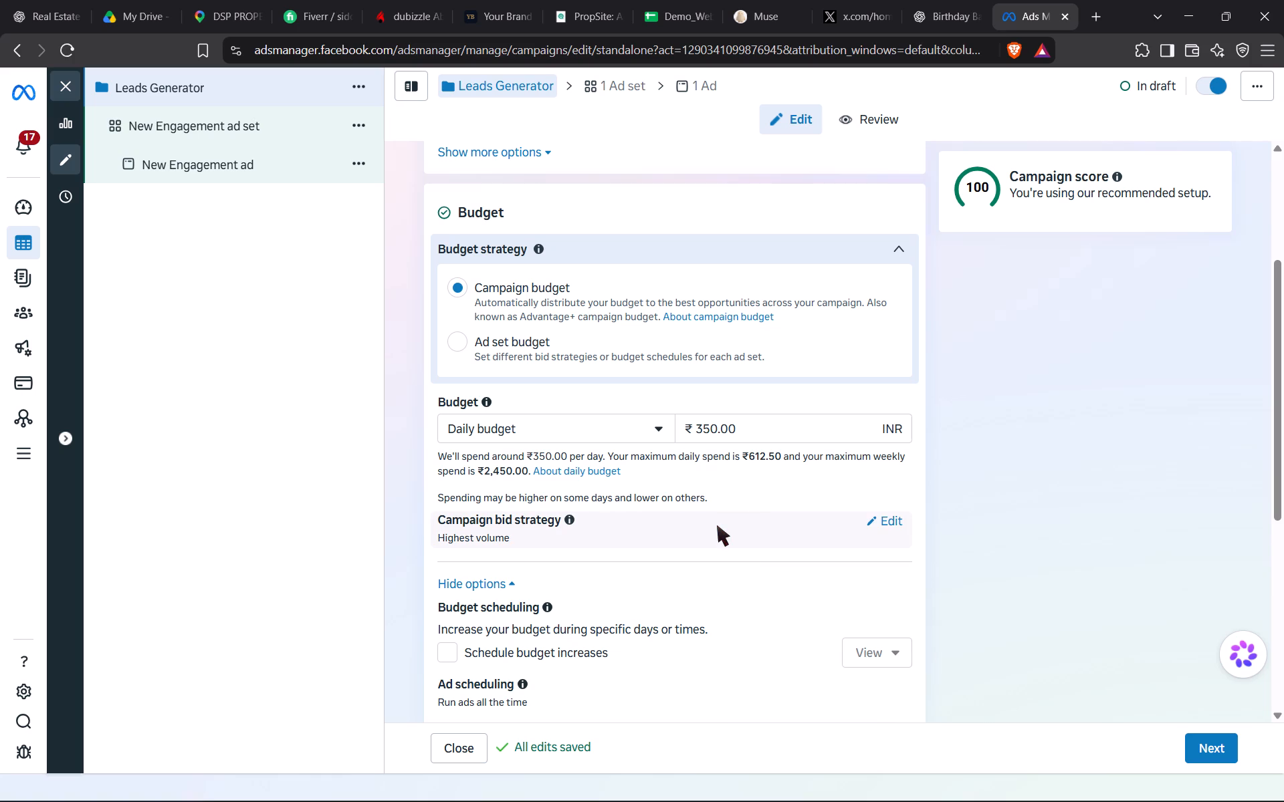
scroll(717, 525, "left", 3)
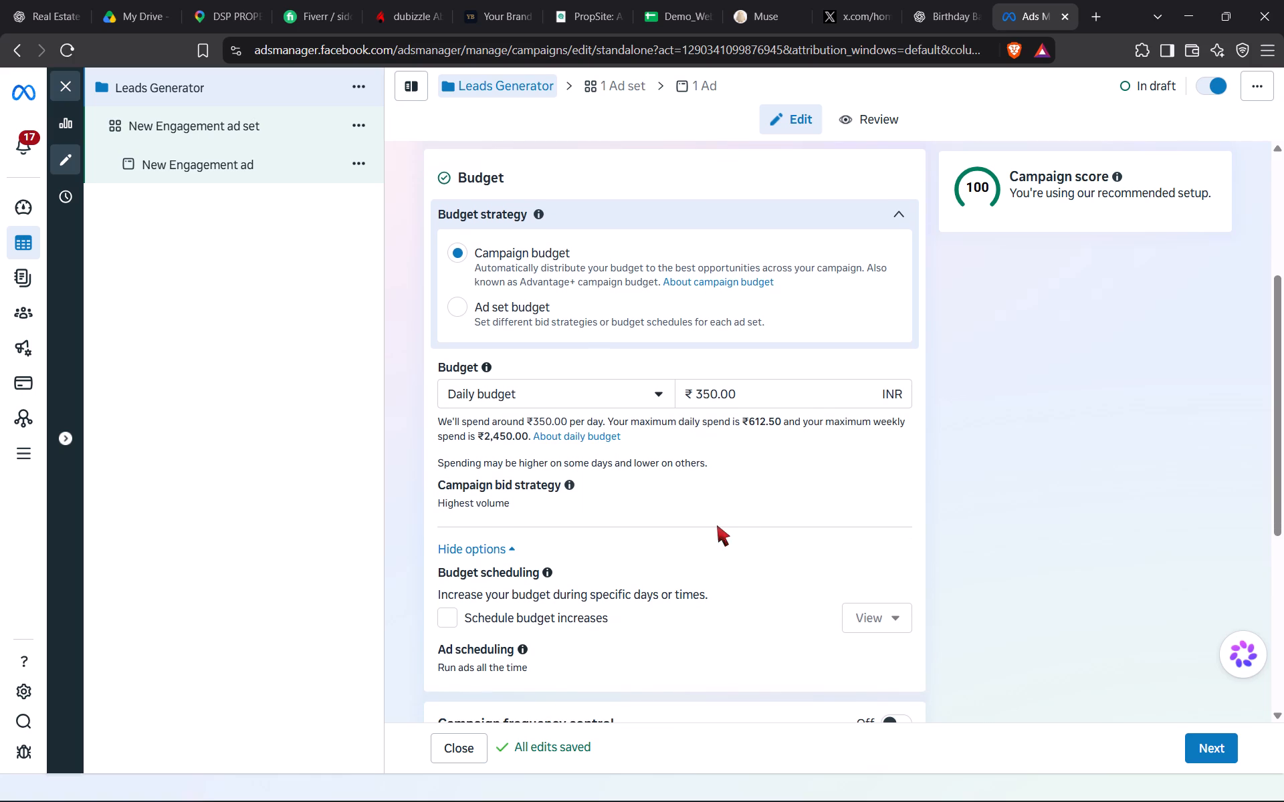
scroll(717, 525, "down", 1)
scroll(717, 525, "left", 1)
scroll(717, 525, "down", 4)
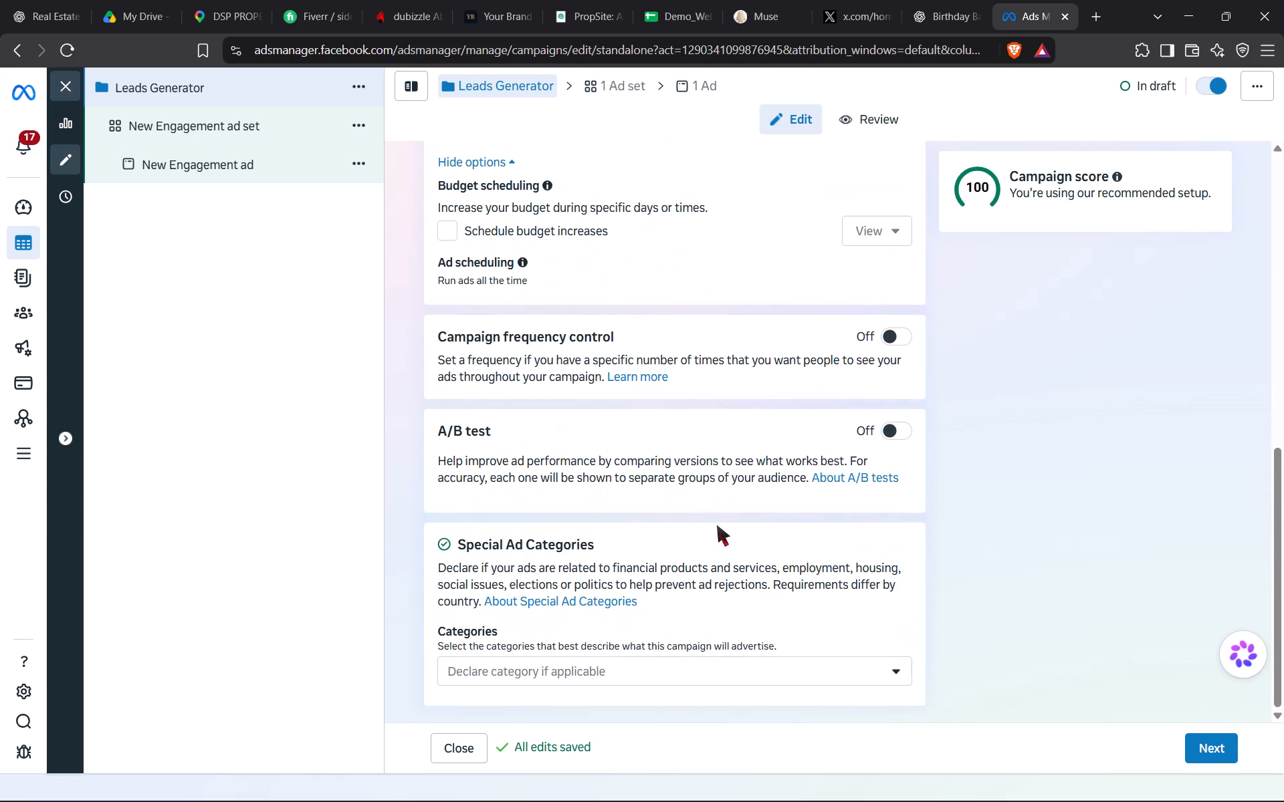
scroll(717, 525, "down", 1)
scroll(717, 525, "up", 9)
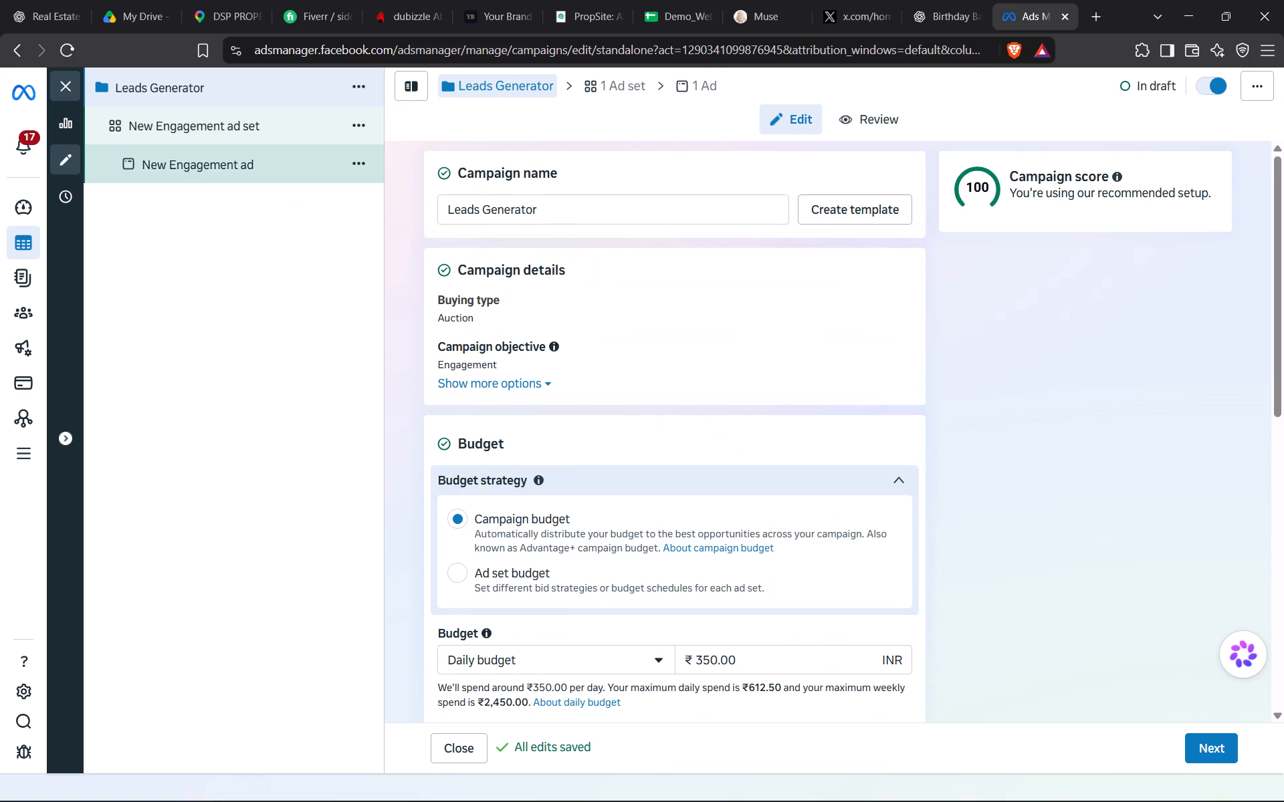
Open the campaign's ad set and replace its default name with one beginning "Birthd".
left_click(264, 138)
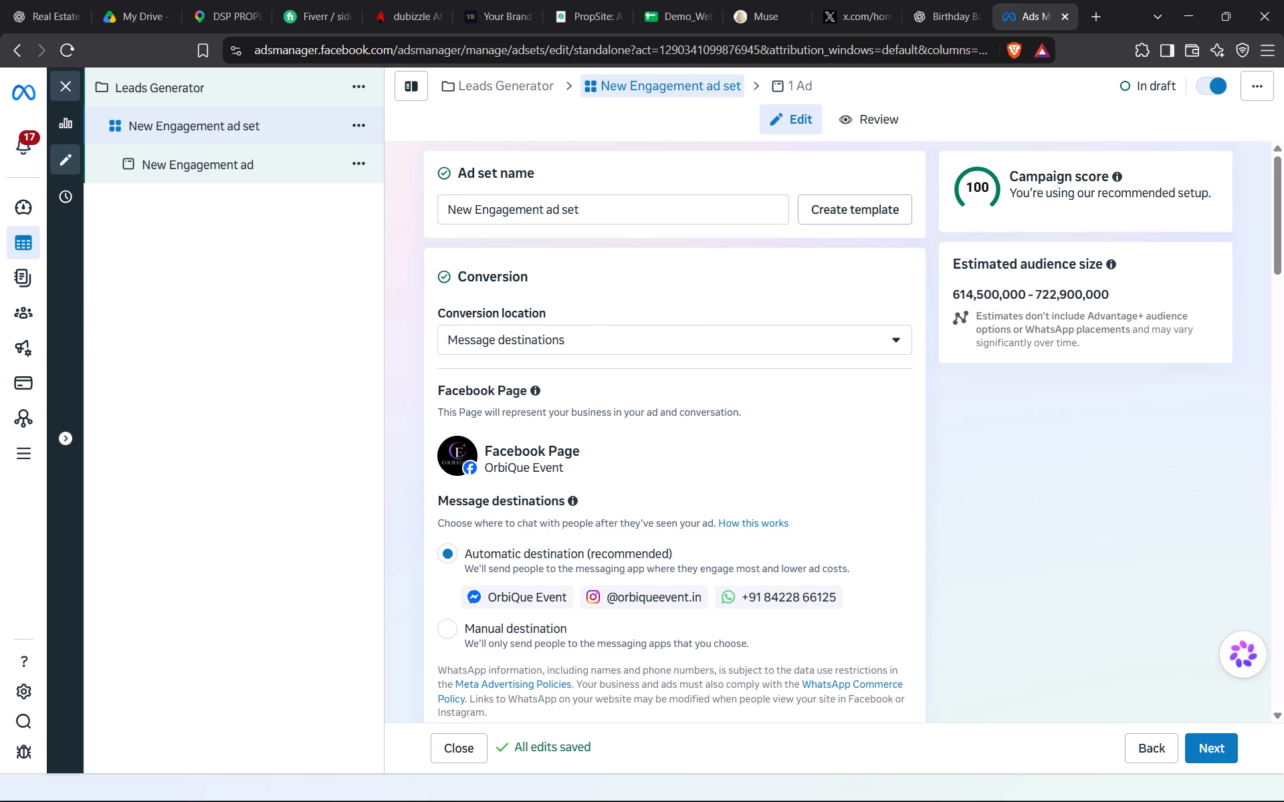
left_click_drag(580, 211, 362, 204)
key("BackSpace")
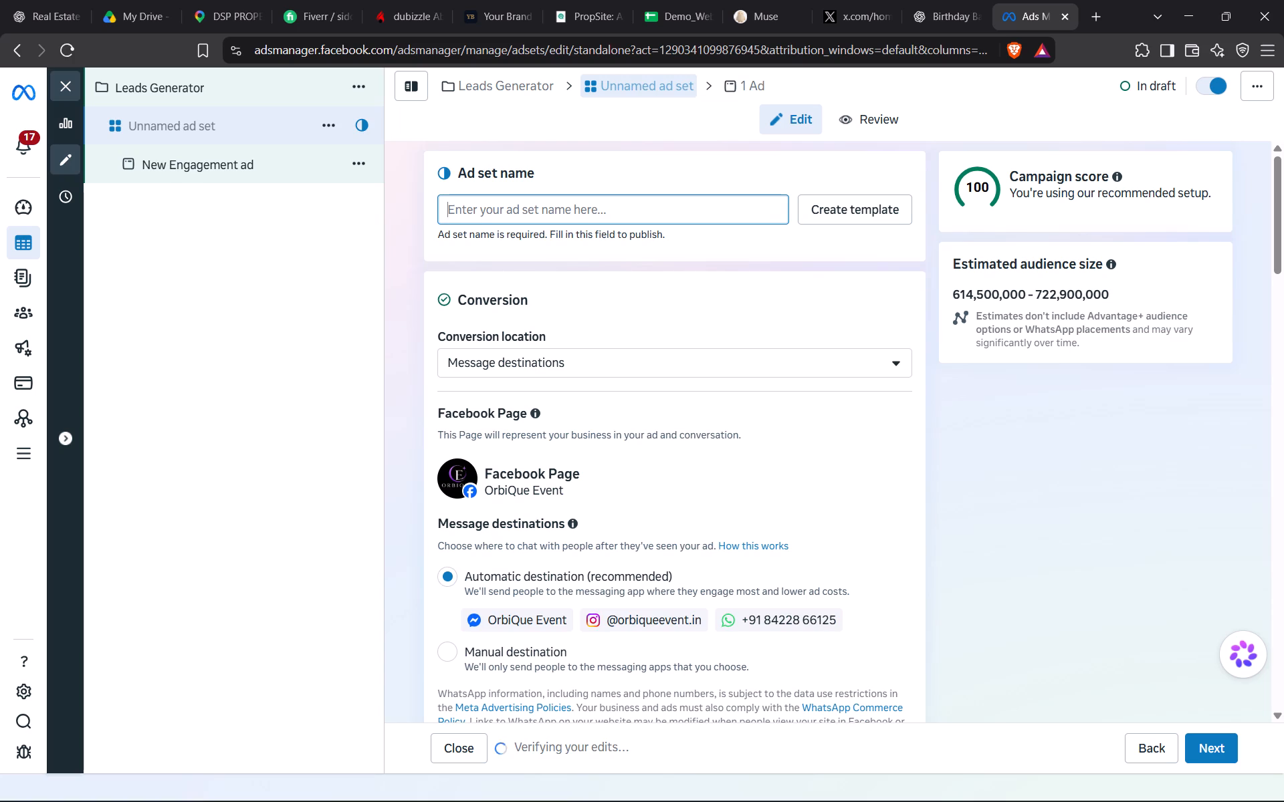
type("Birthd")
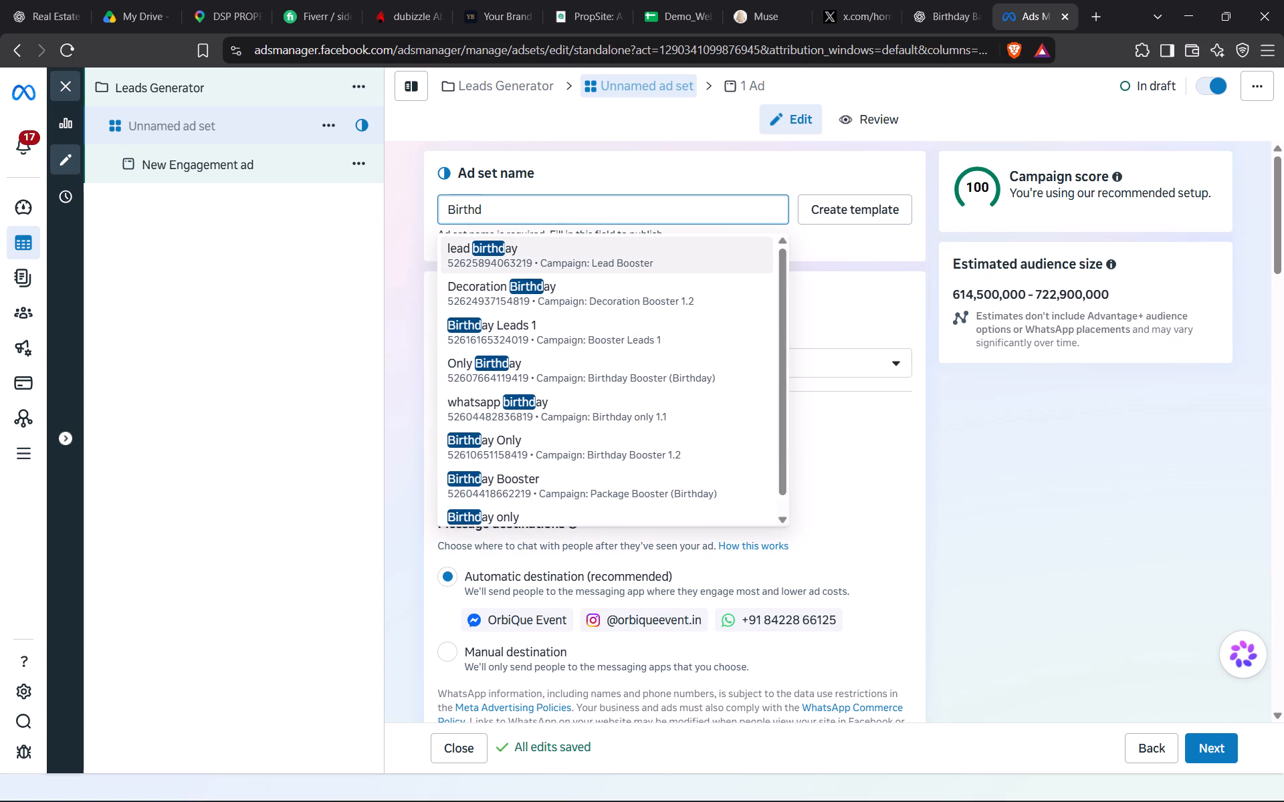
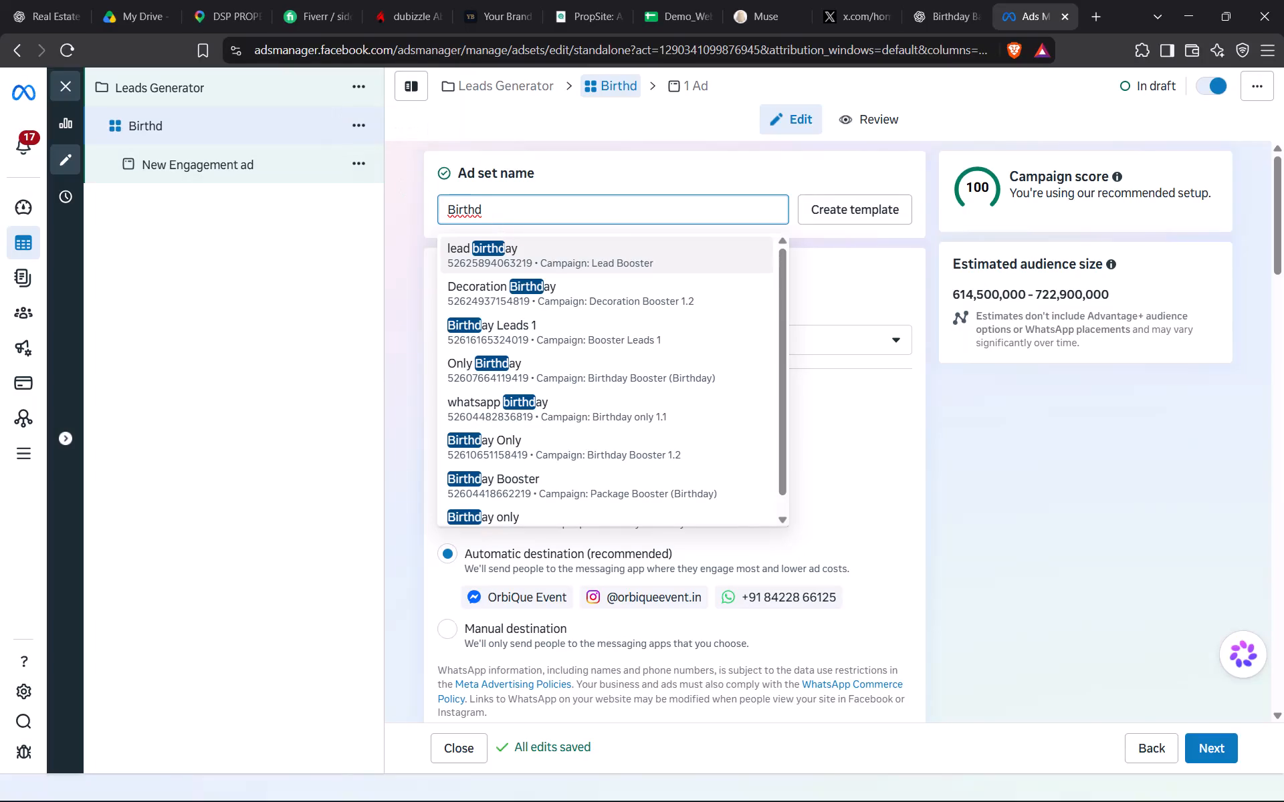
Complete the ad set name as "Birthday Leads 1.1".
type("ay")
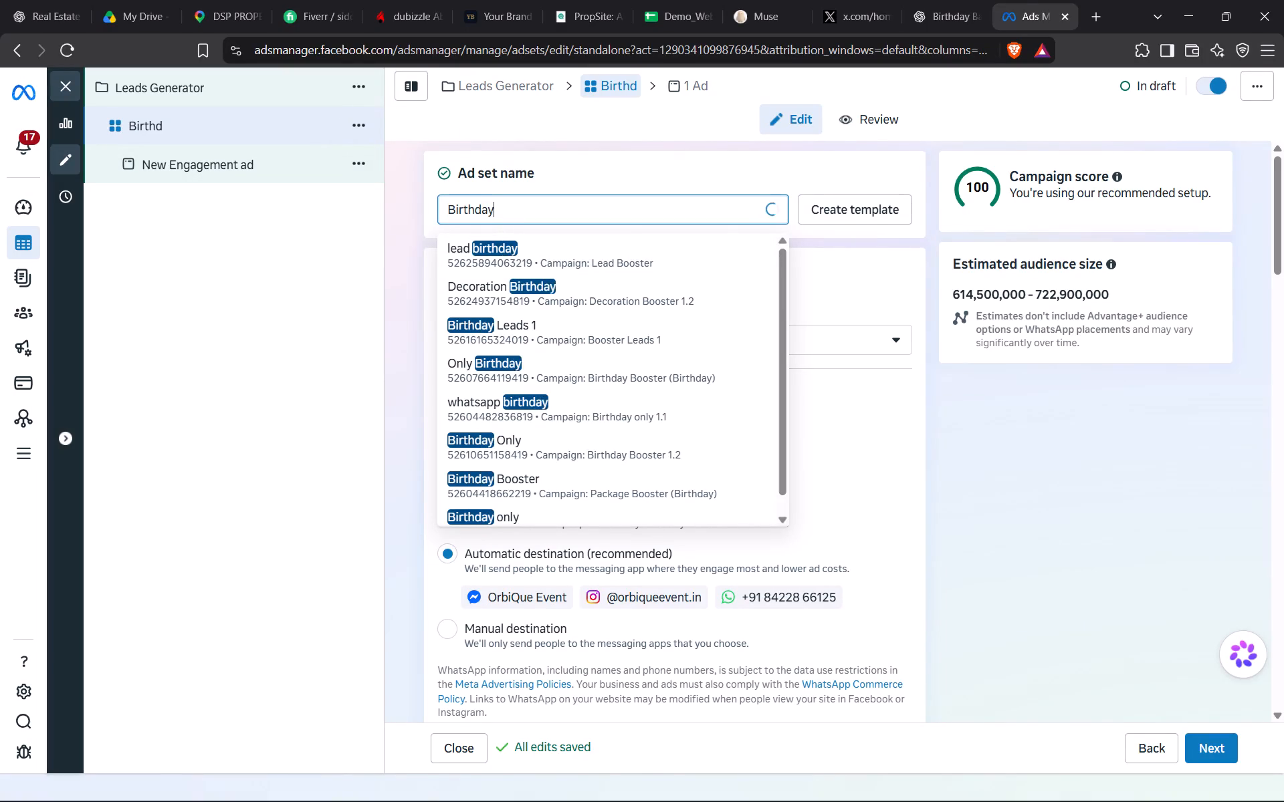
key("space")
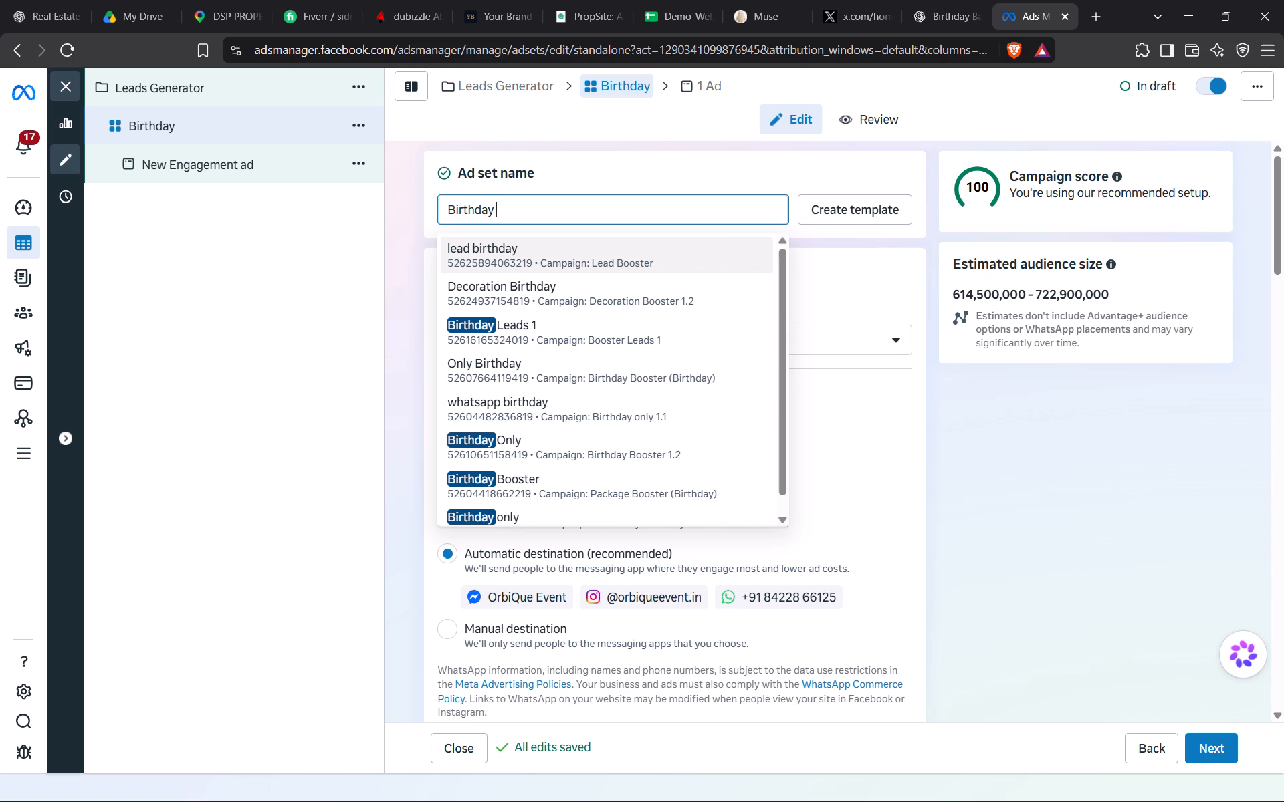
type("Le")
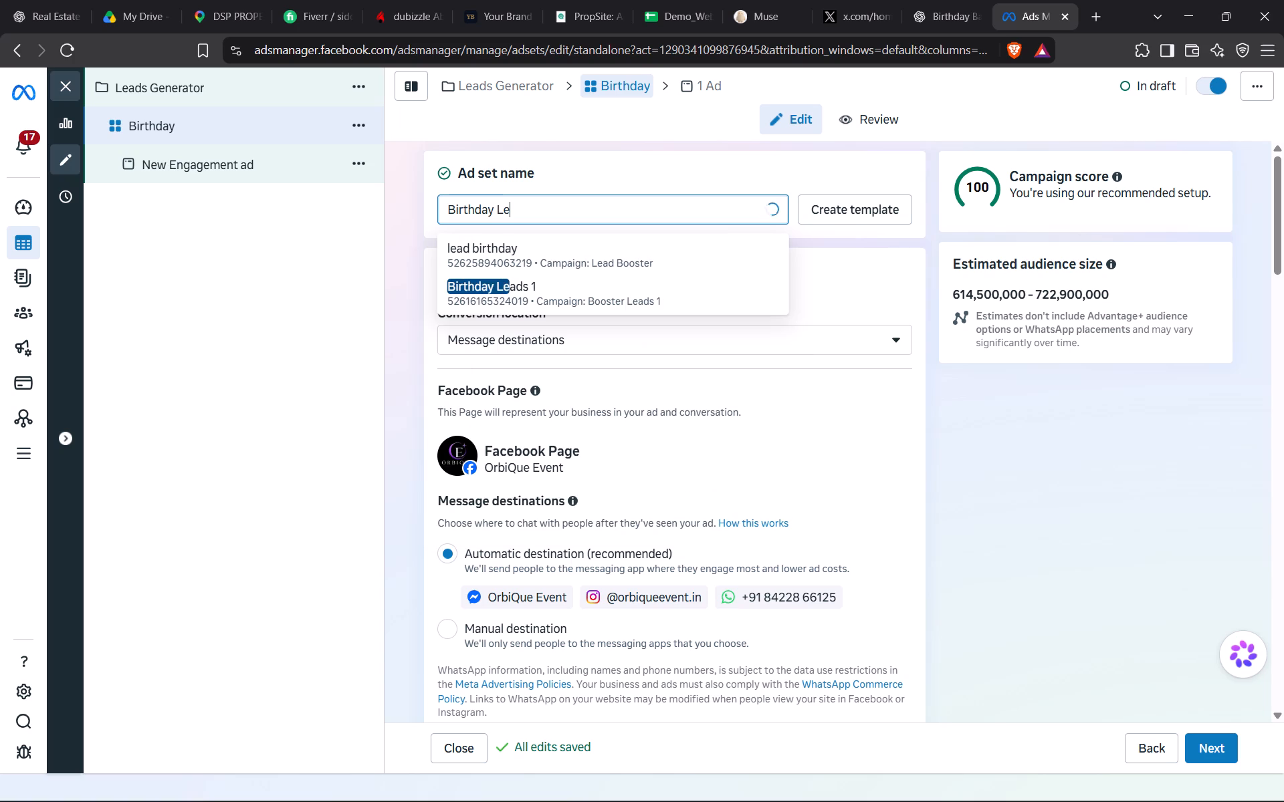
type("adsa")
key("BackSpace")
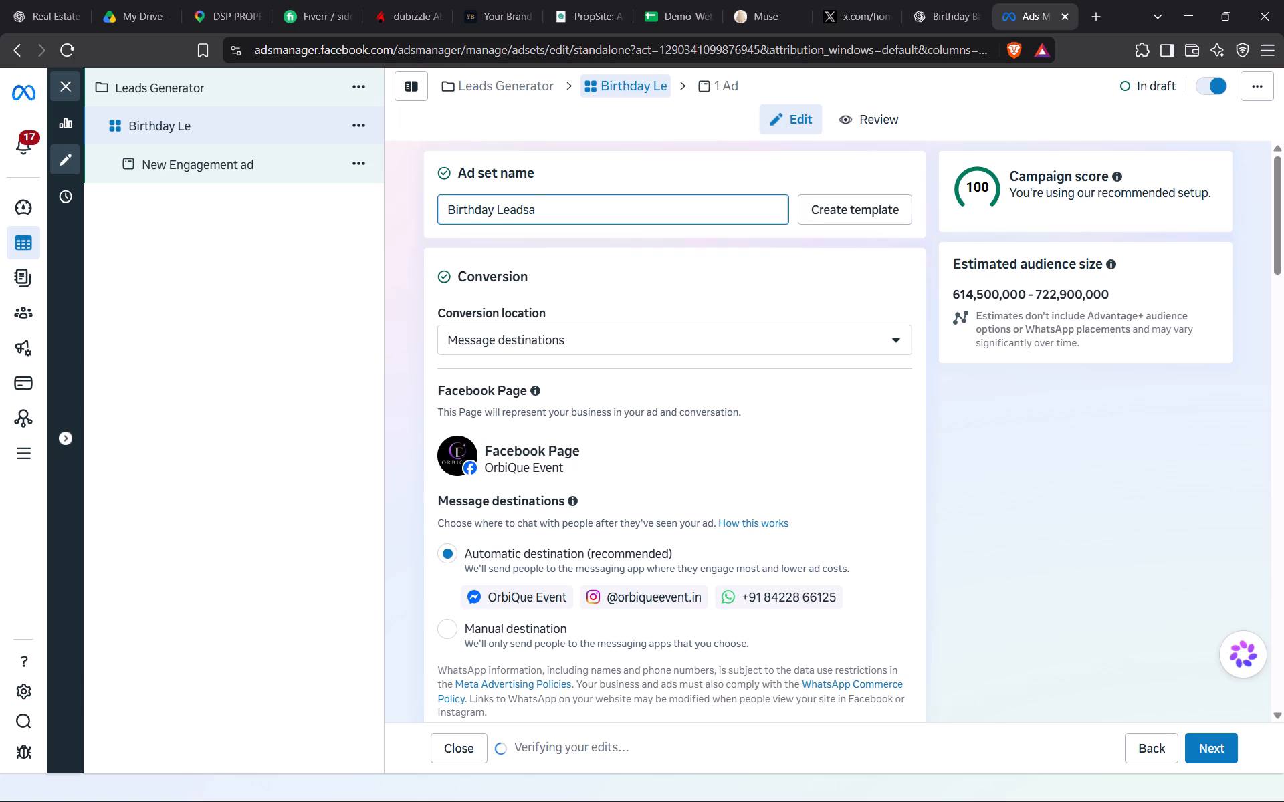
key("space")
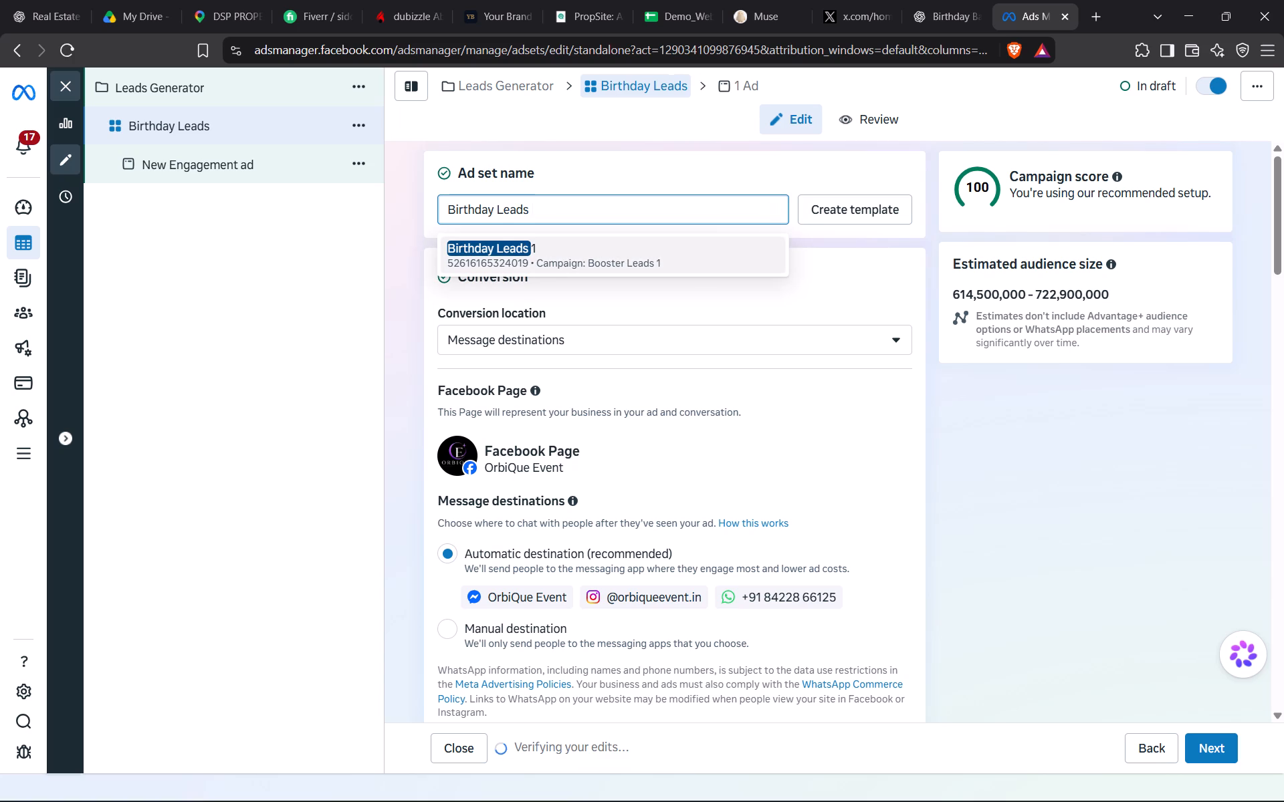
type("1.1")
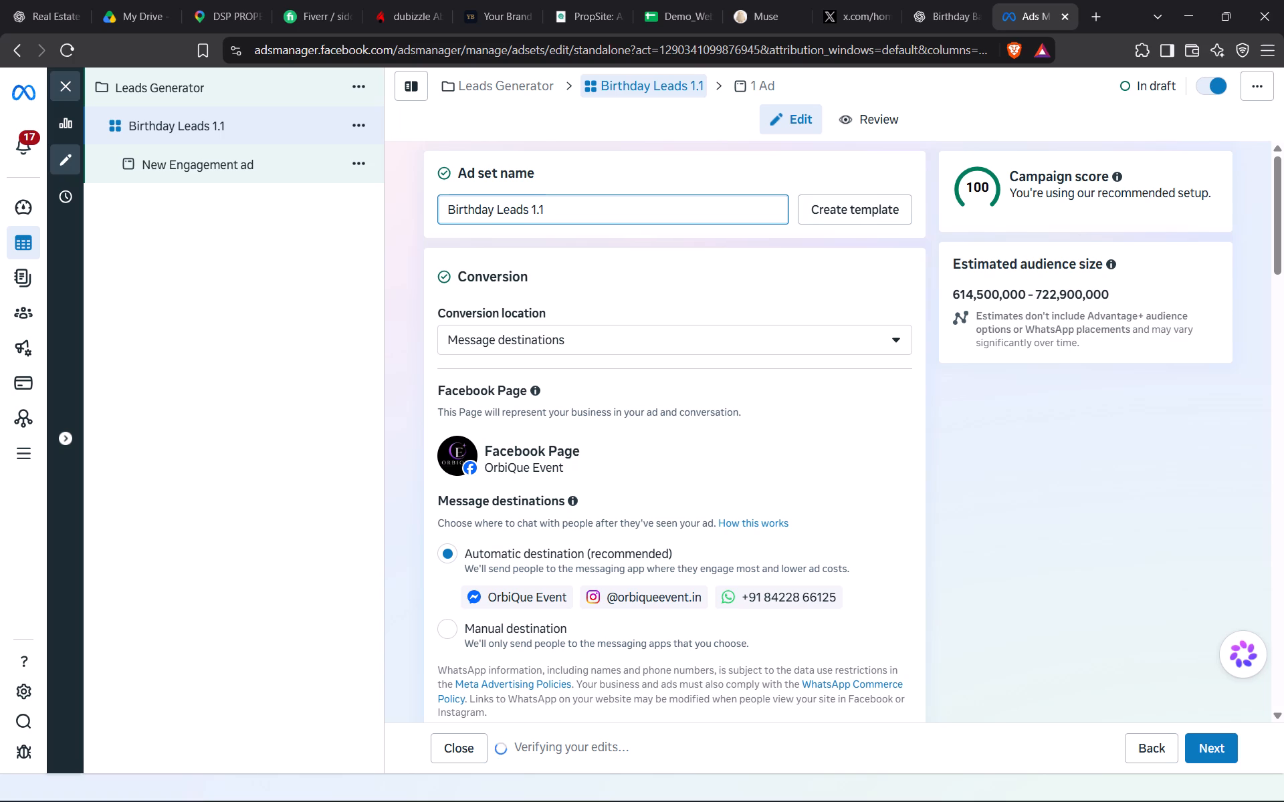
Switch the message destinations to Manual destination and deselect Messenger and Instagram, keeping only WhatsApp.
scroll(570, 268, "down", 1)
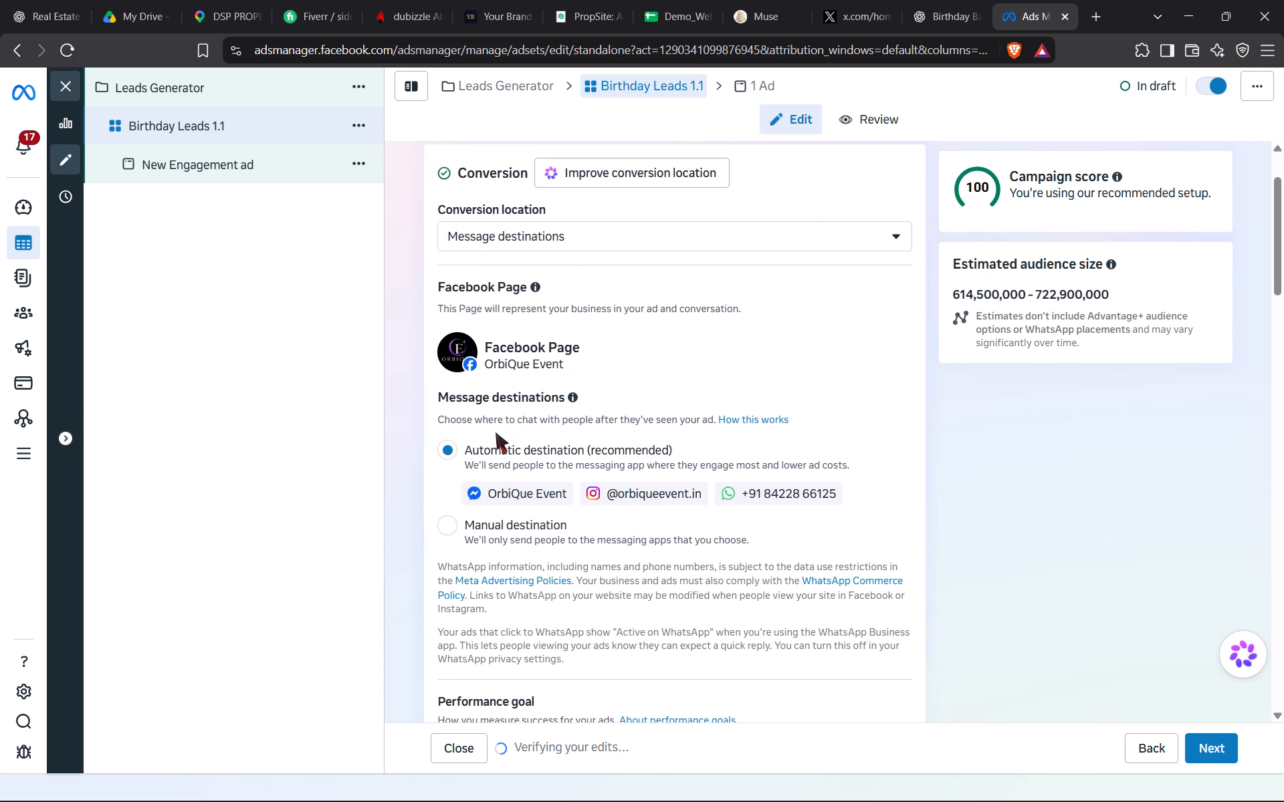
left_click(451, 521)
scroll(562, 527, "down", 2)
left_click(467, 385)
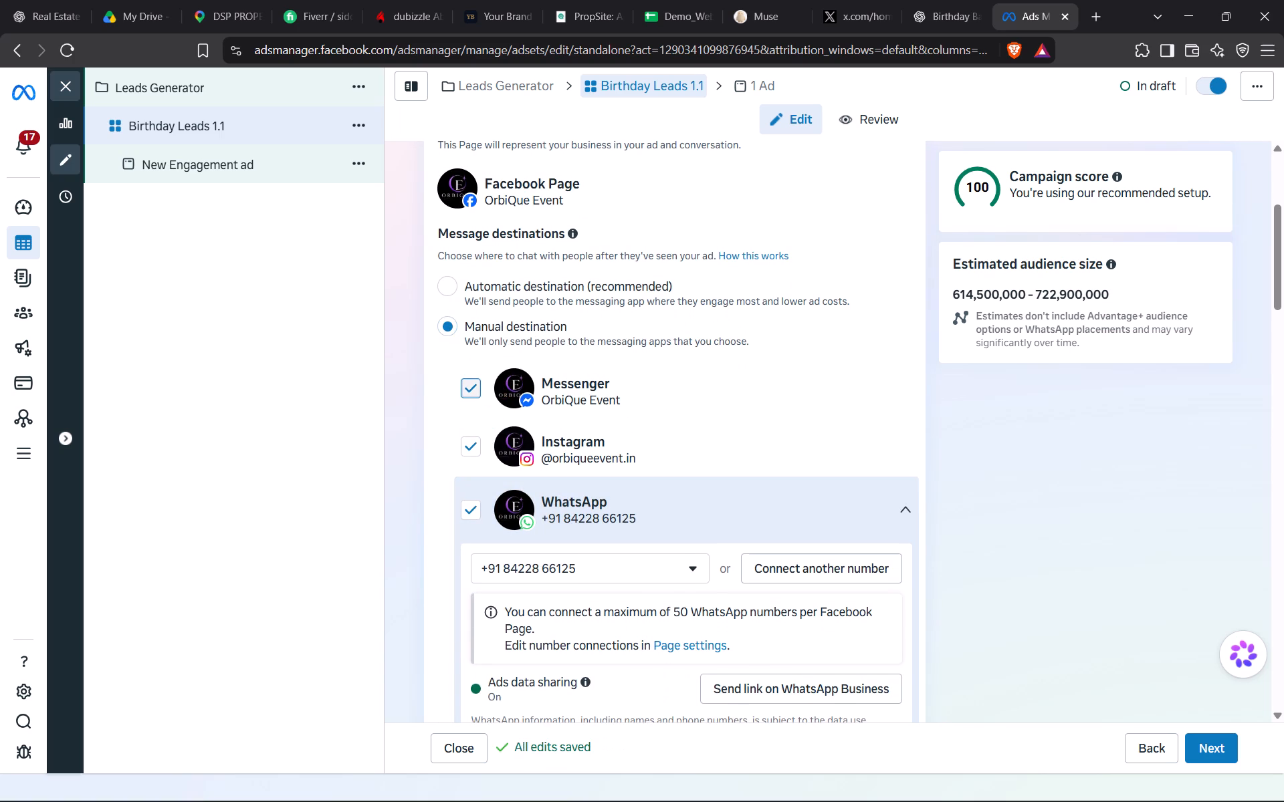
left_click(473, 451)
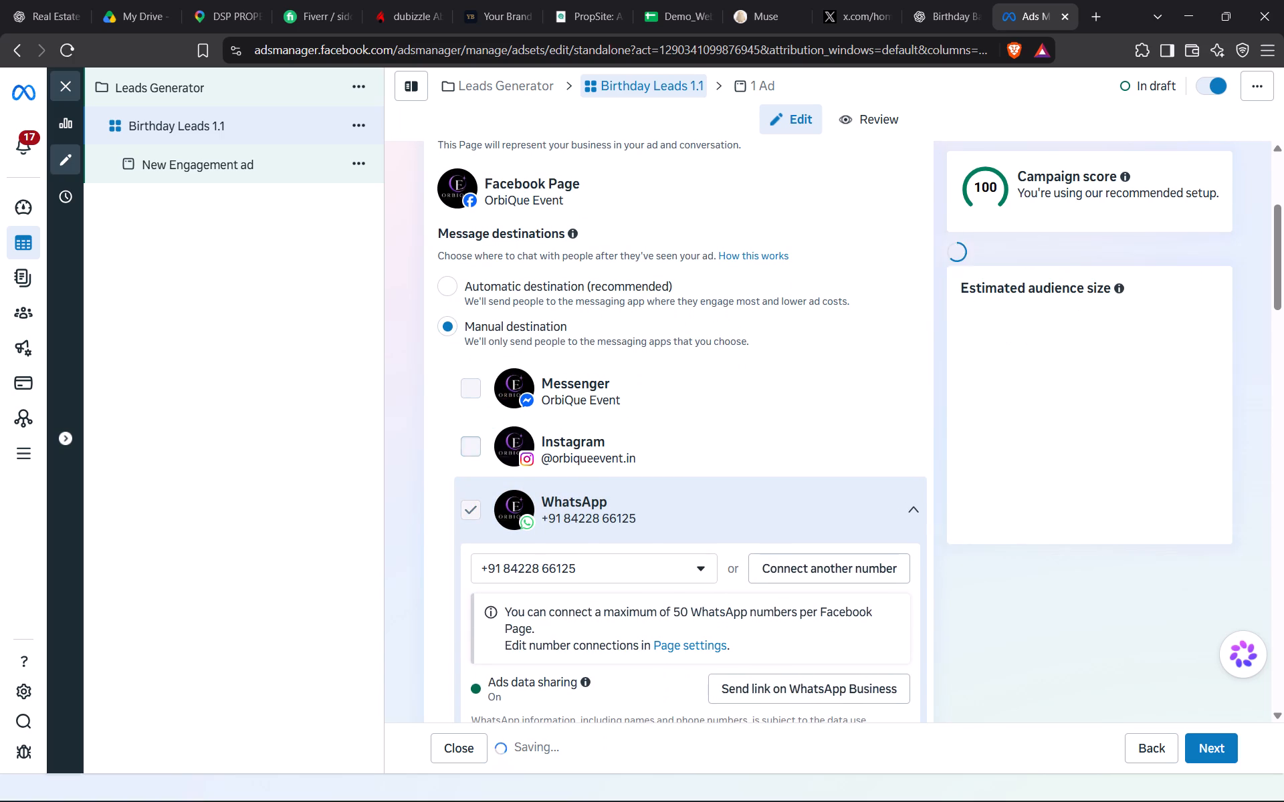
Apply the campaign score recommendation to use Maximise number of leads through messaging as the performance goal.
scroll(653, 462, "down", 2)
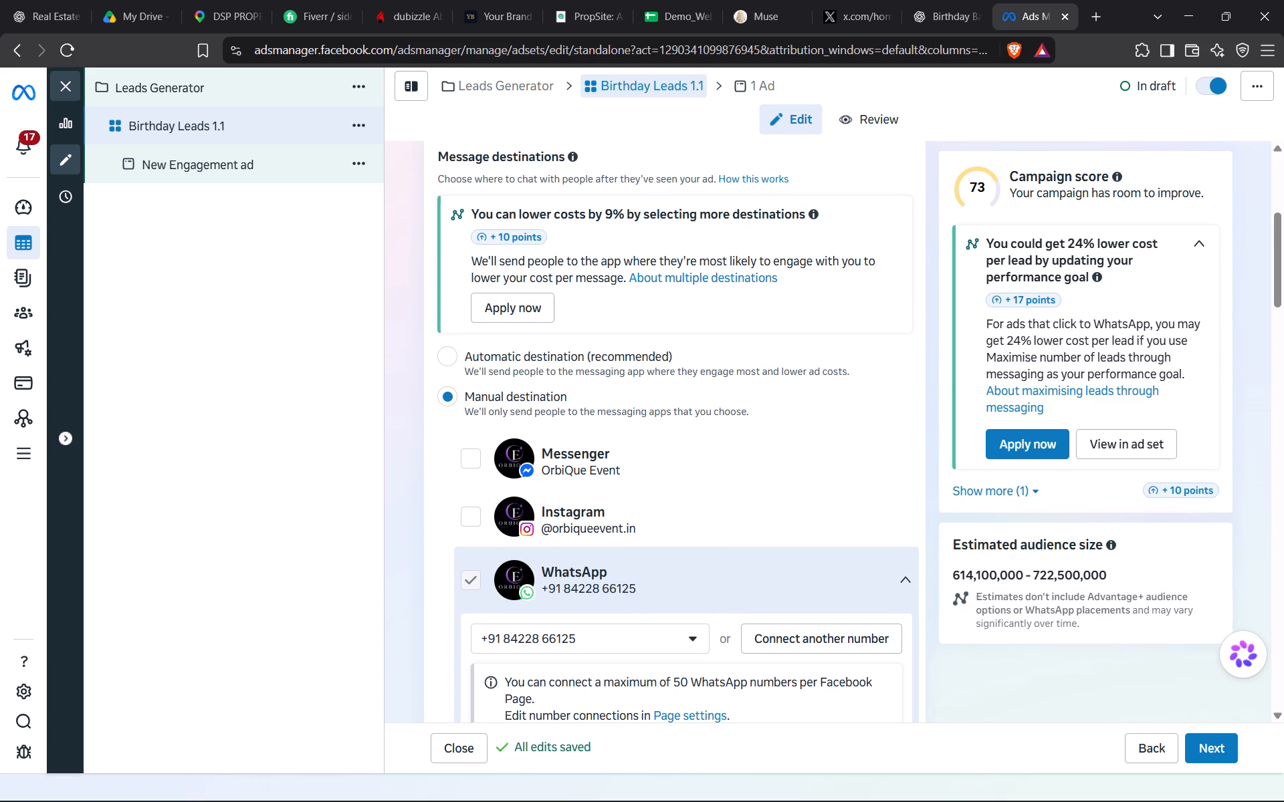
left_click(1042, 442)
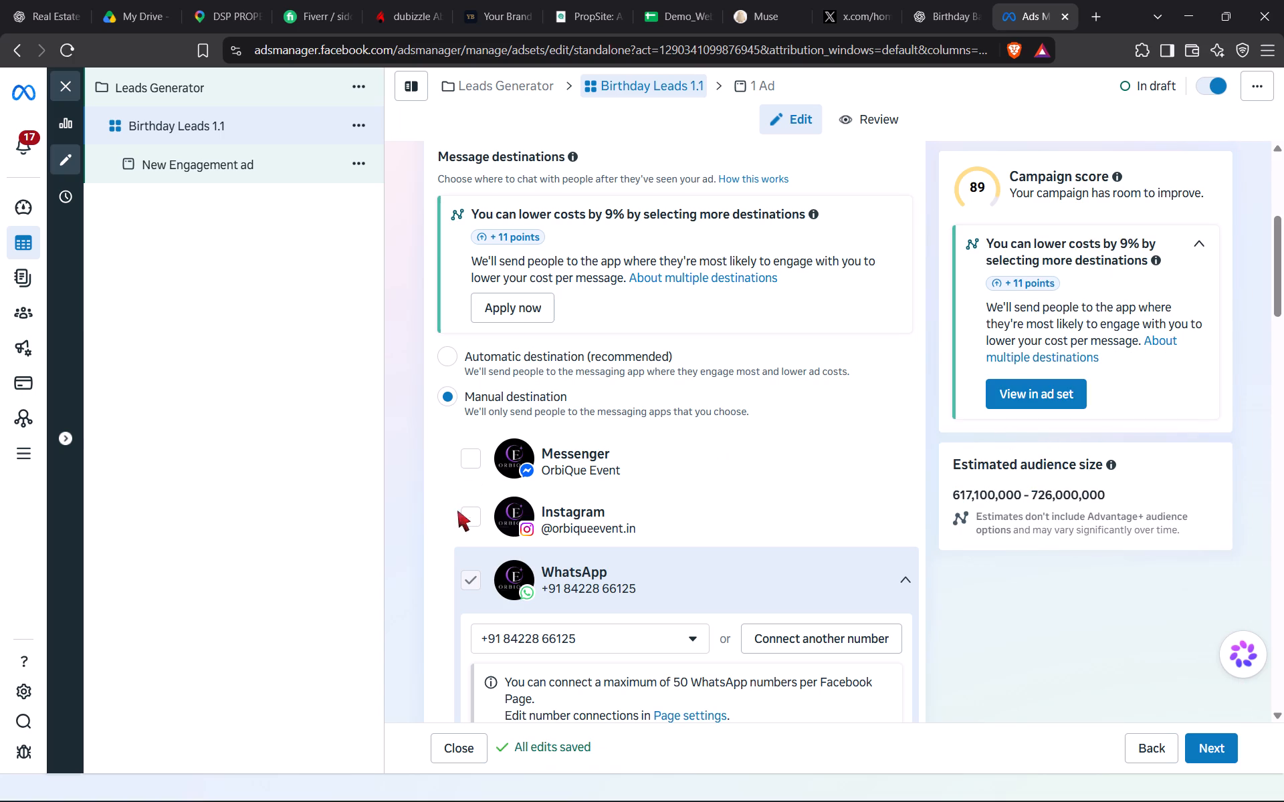
Follow the recommendation on selecting more destinations and add Instagram alongside WhatsApp.
left_click(1056, 395)
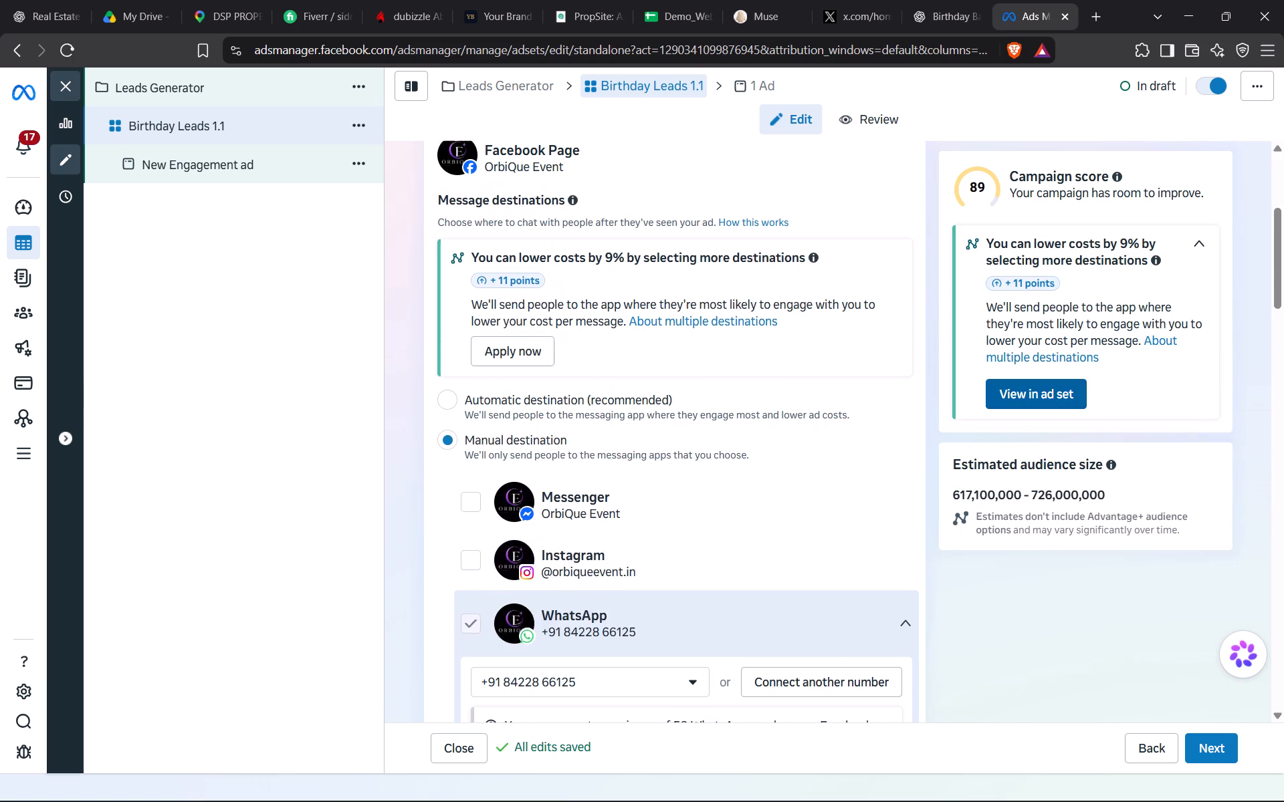
scroll(704, 475, "down", 2)
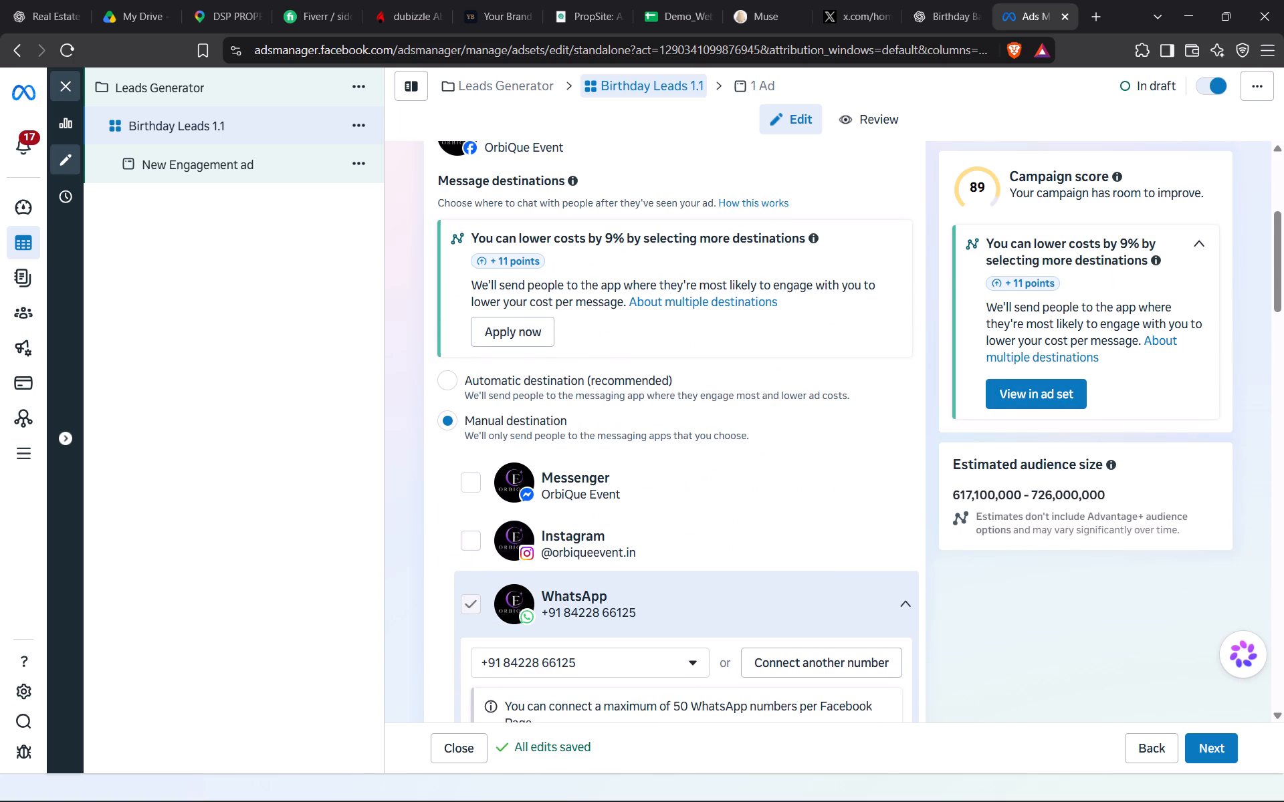
left_click(472, 546)
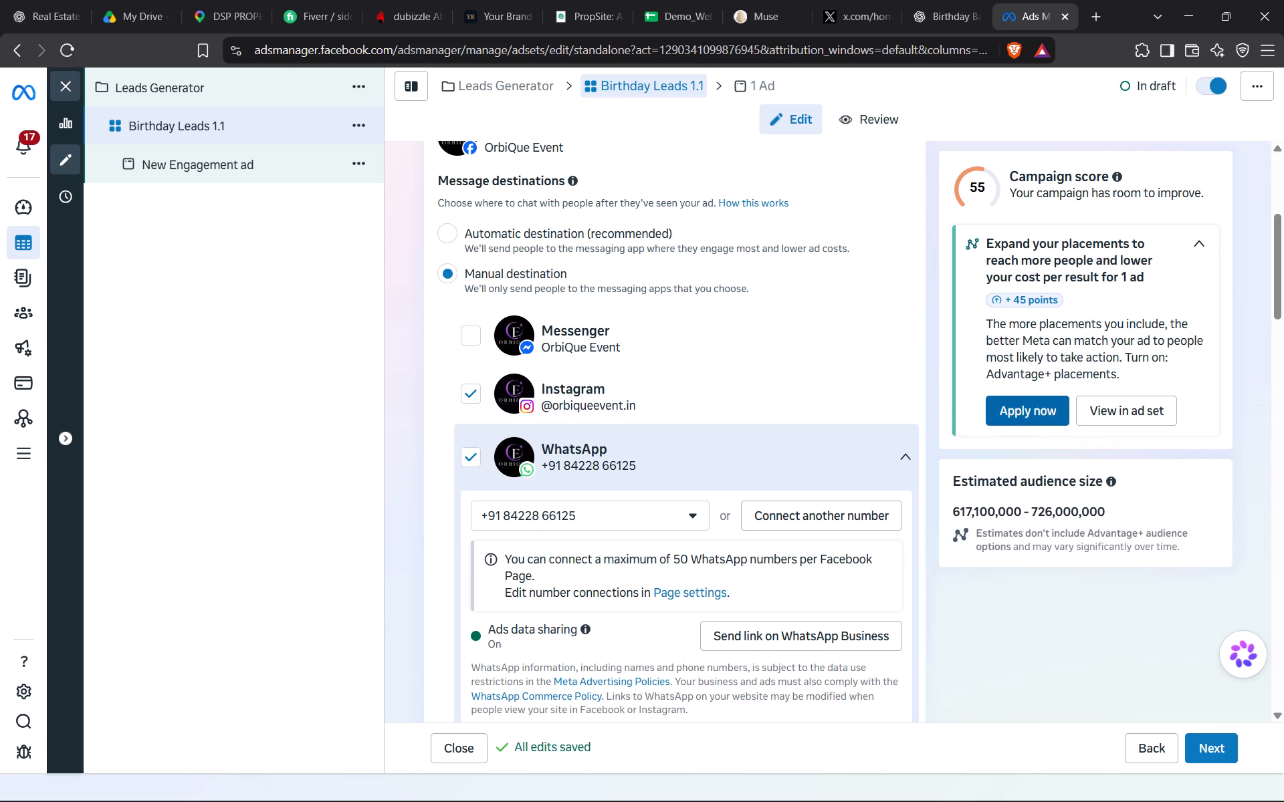
Apply the recommendation to expand placements with Advantage+ placements.
left_click(1039, 414)
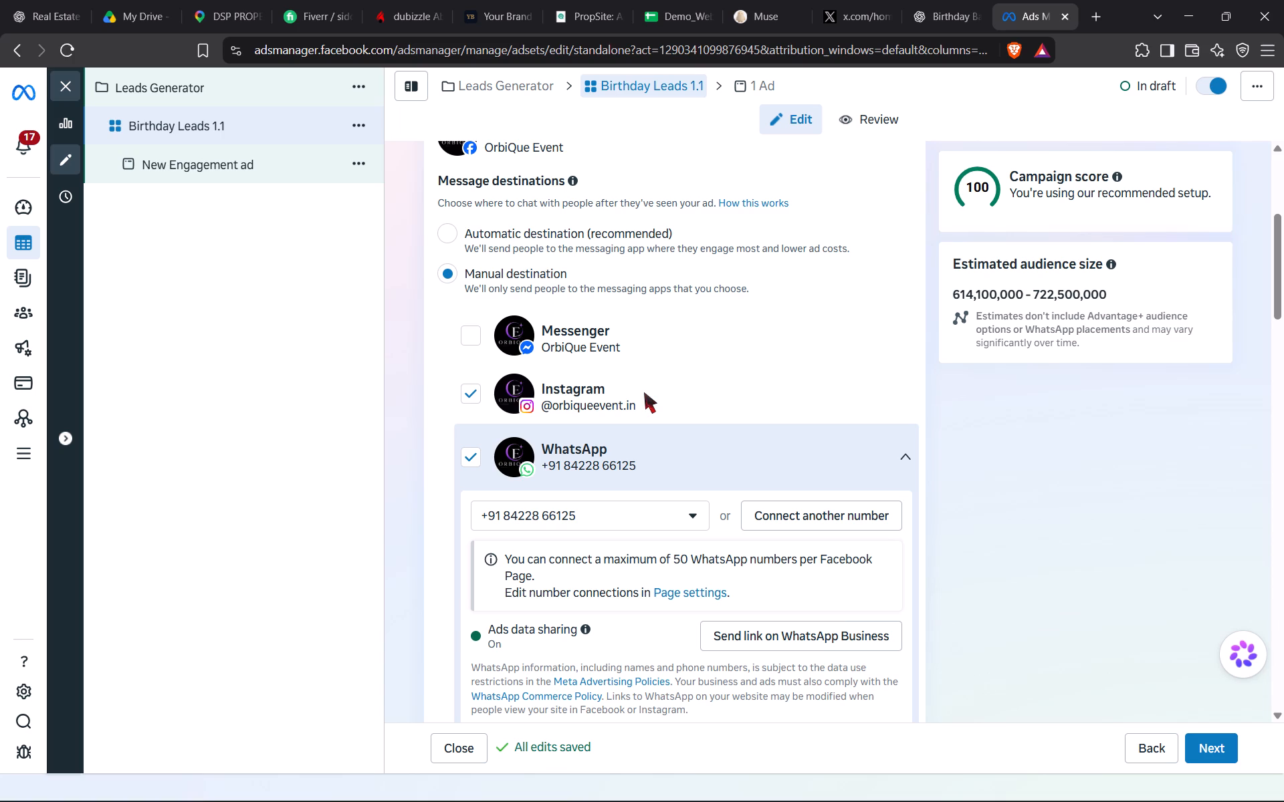
Switch the WhatsApp destination to the other connected business number.
left_click(677, 523)
left_click(642, 520)
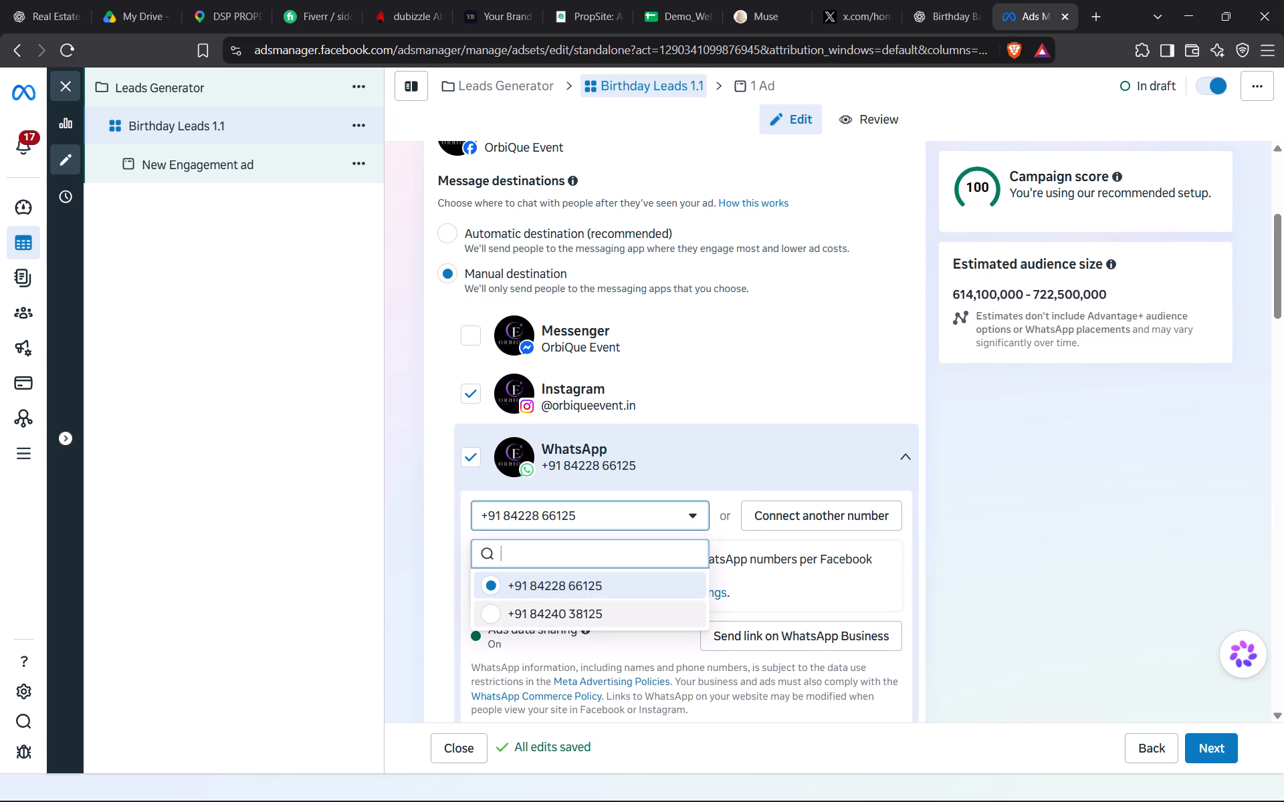
left_click(601, 613)
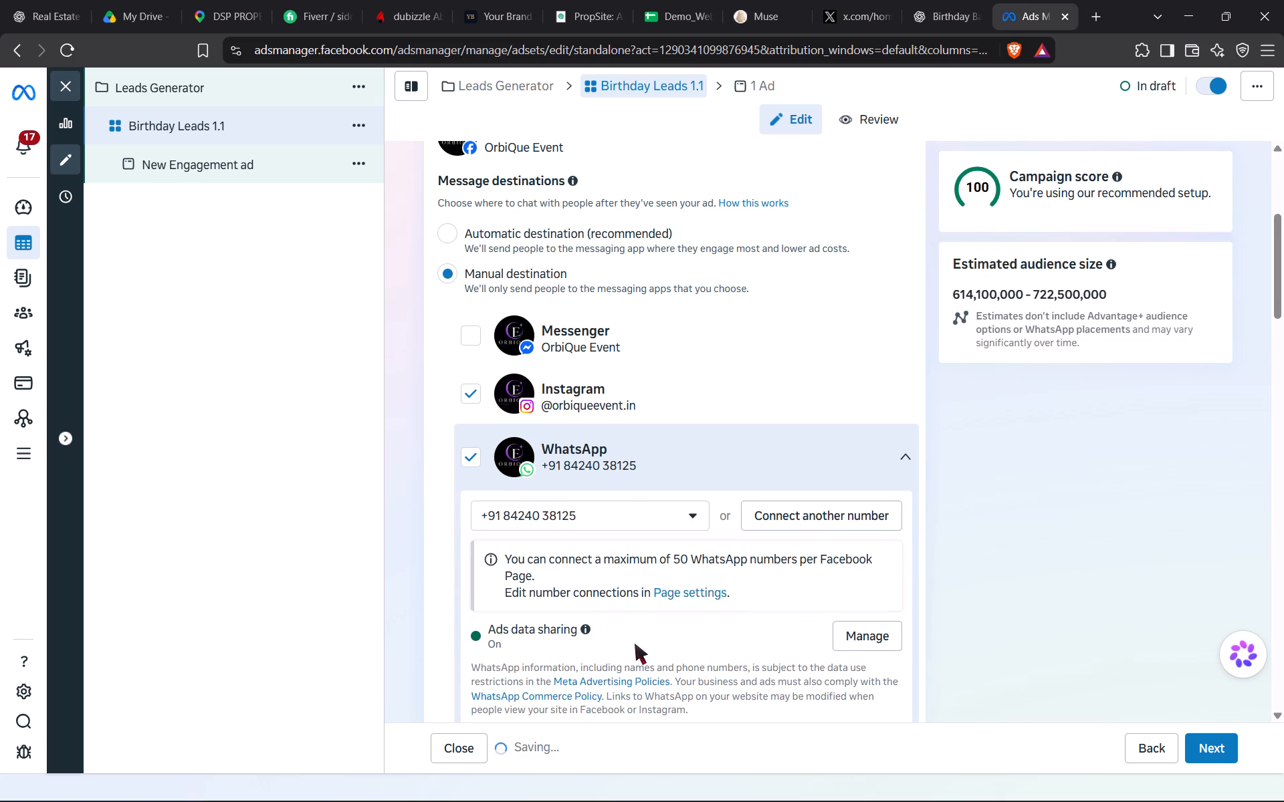
Review the ad set's message destinations, ads data sharing, performance goal, cost per result goal and value rules.
scroll(635, 644, "down", 1)
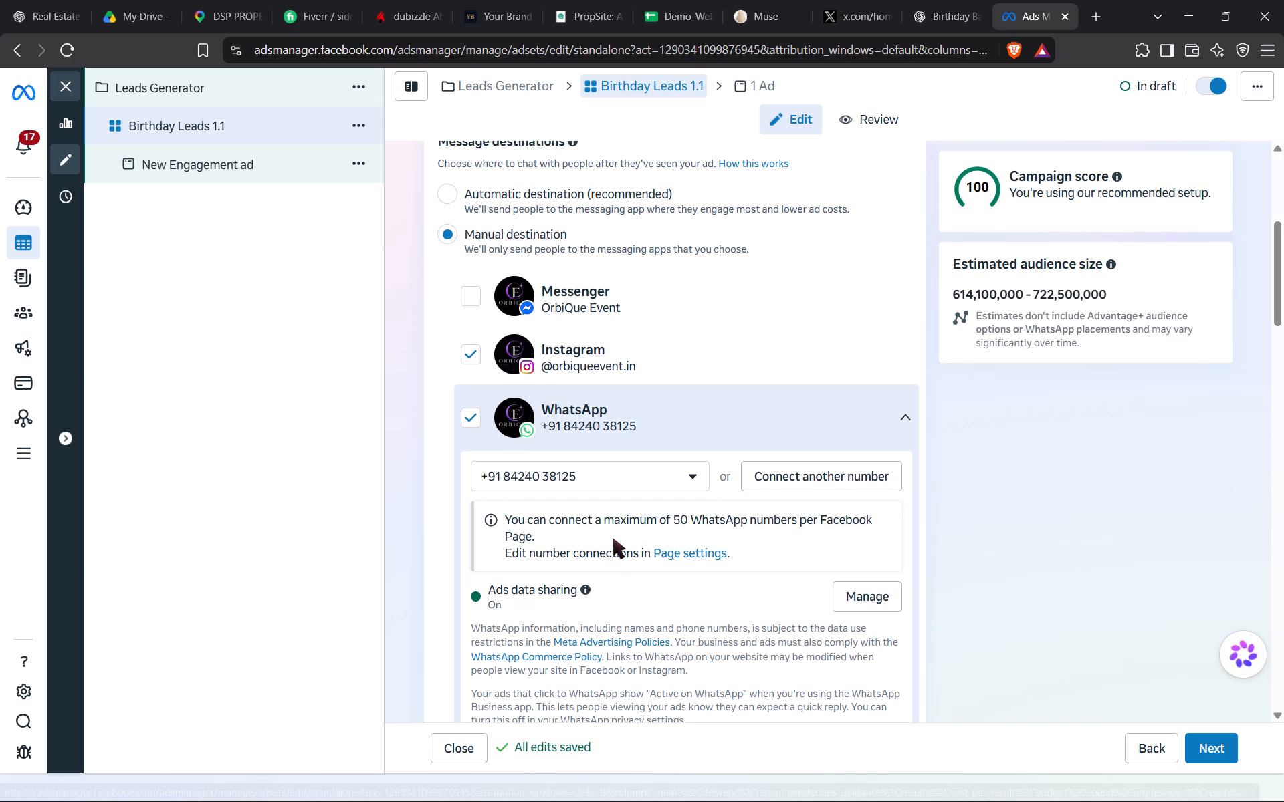
scroll(613, 538, "down", 1)
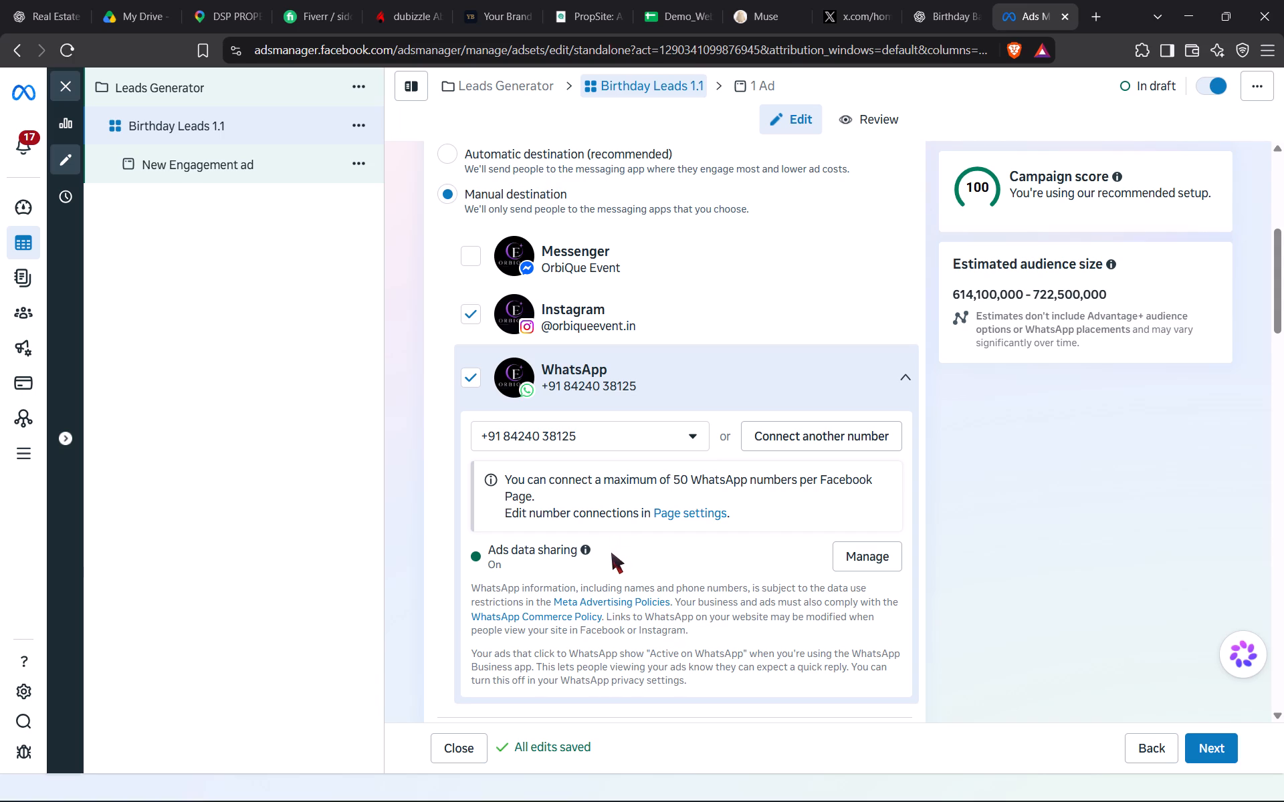
scroll(658, 587, "down", 2)
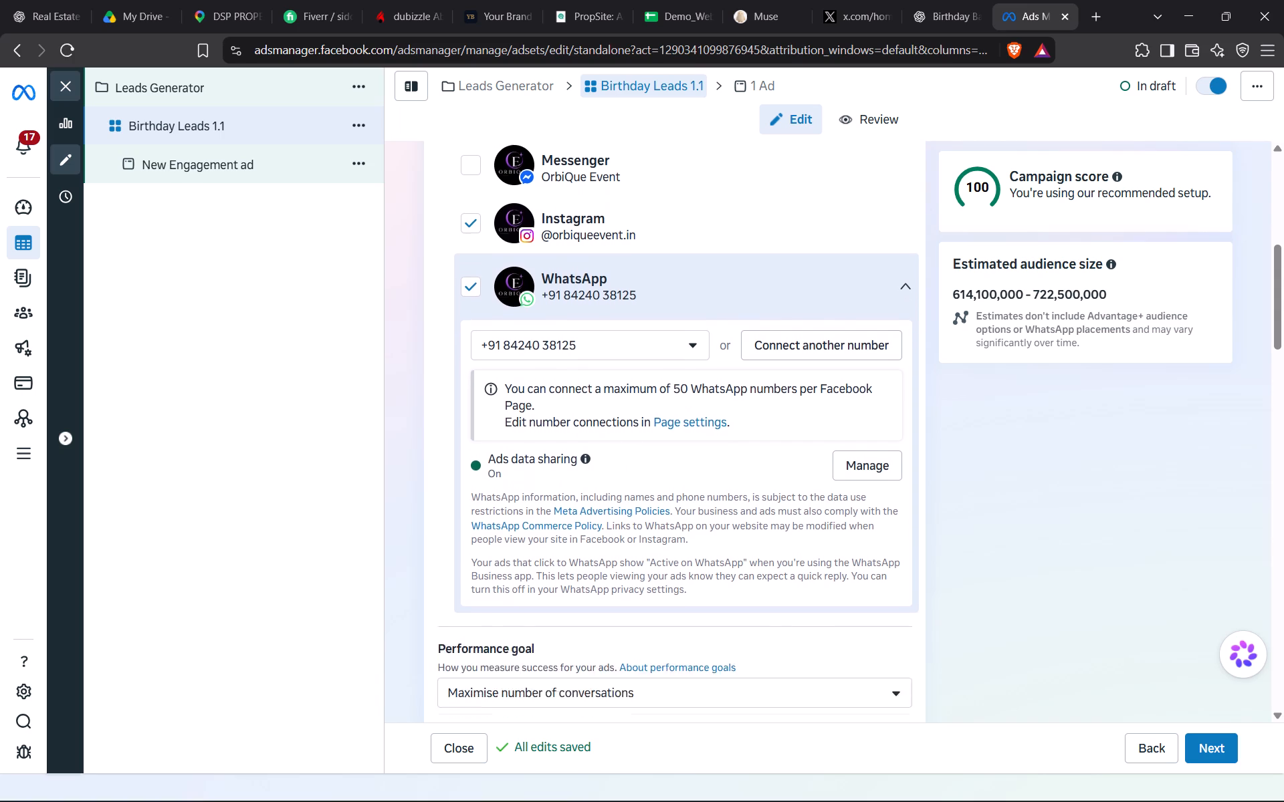
scroll(658, 587, "down", 4)
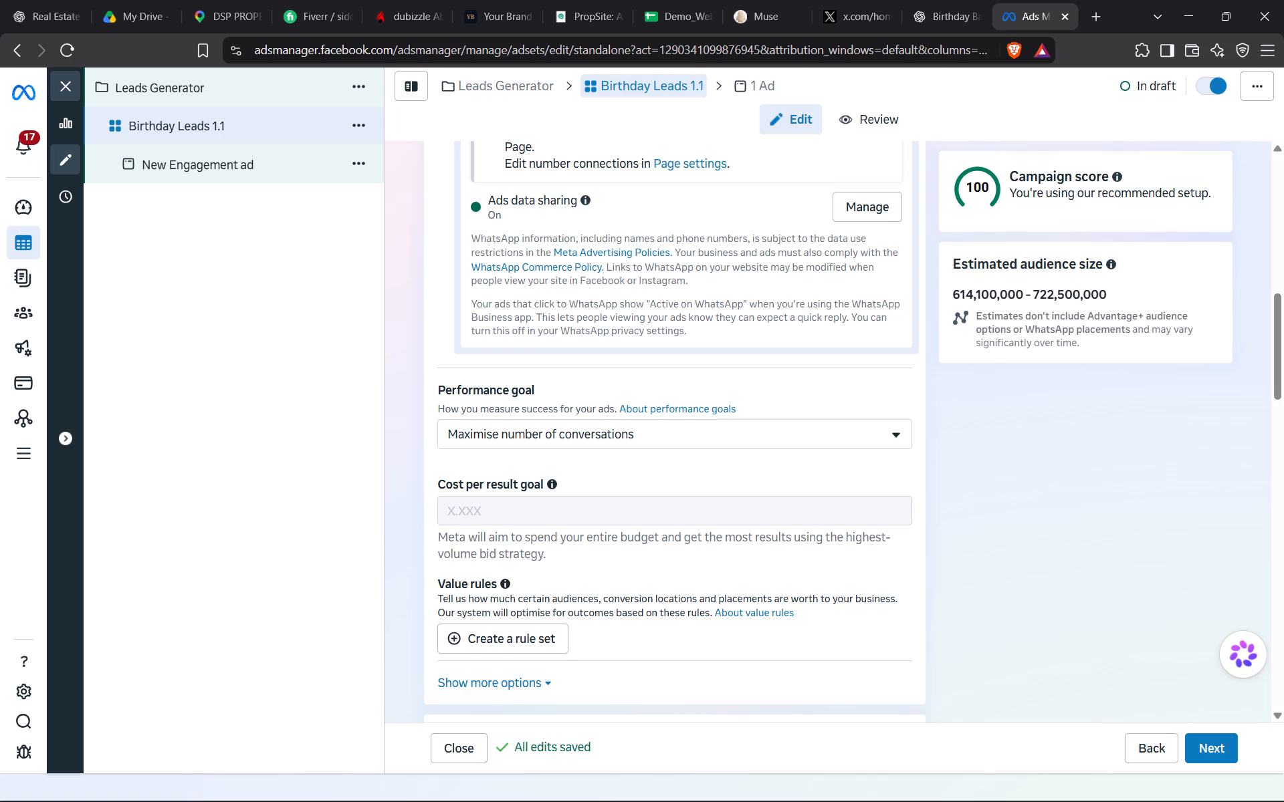
scroll(704, 535, "down", 1)
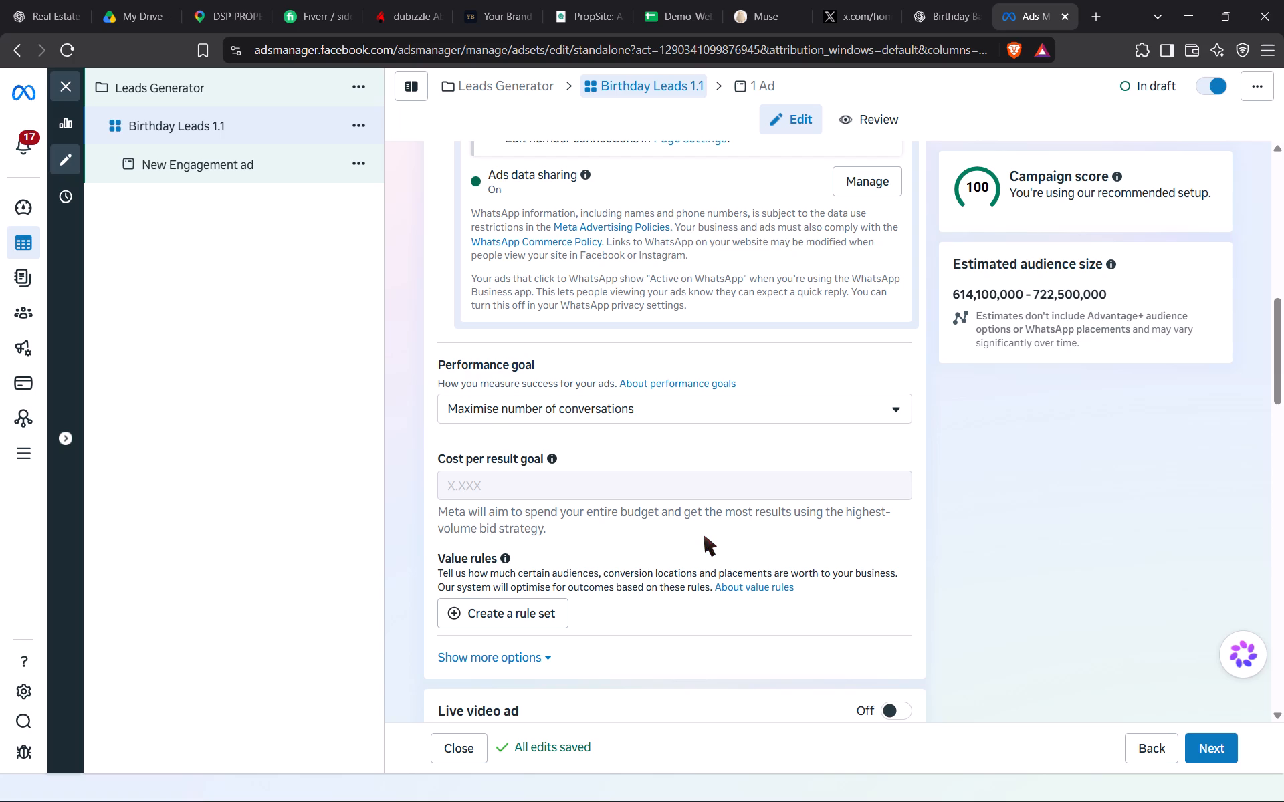
scroll(760, 575, "down", 1)
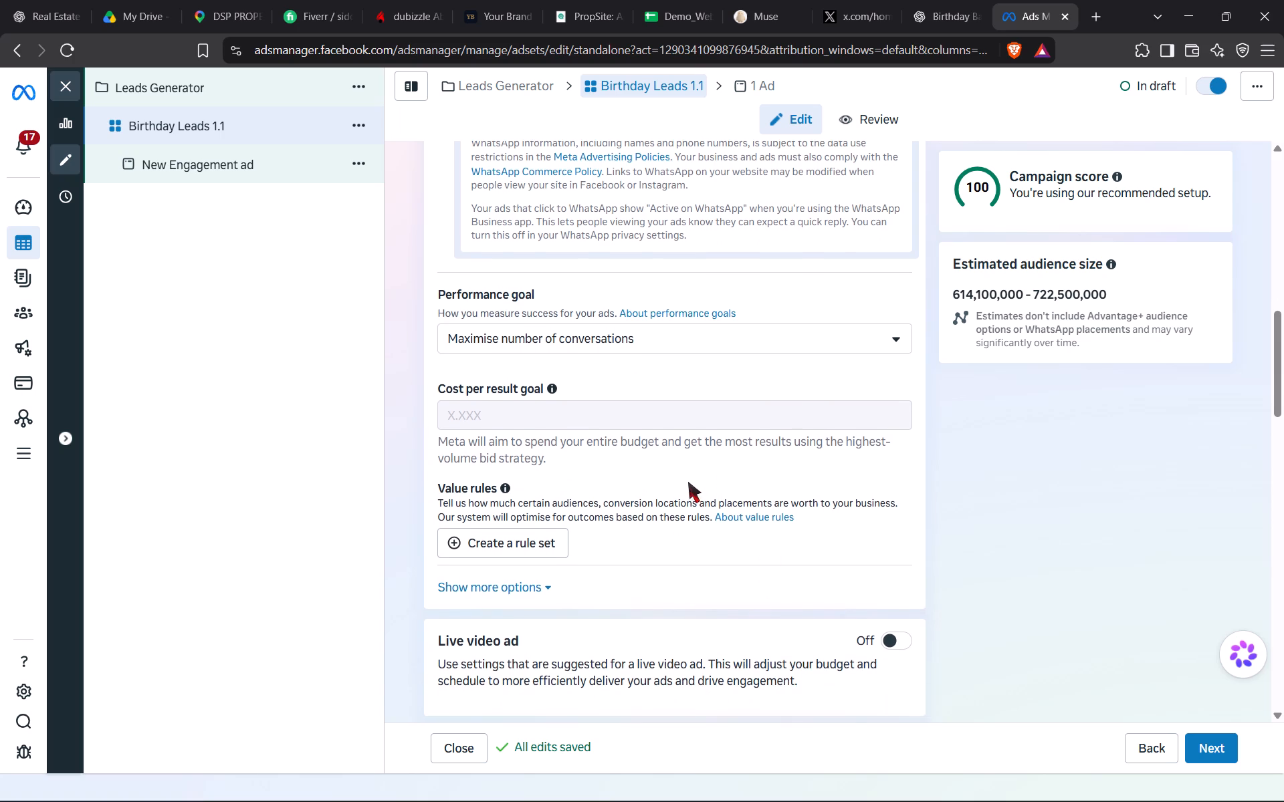
scroll(688, 482, "up", 2)
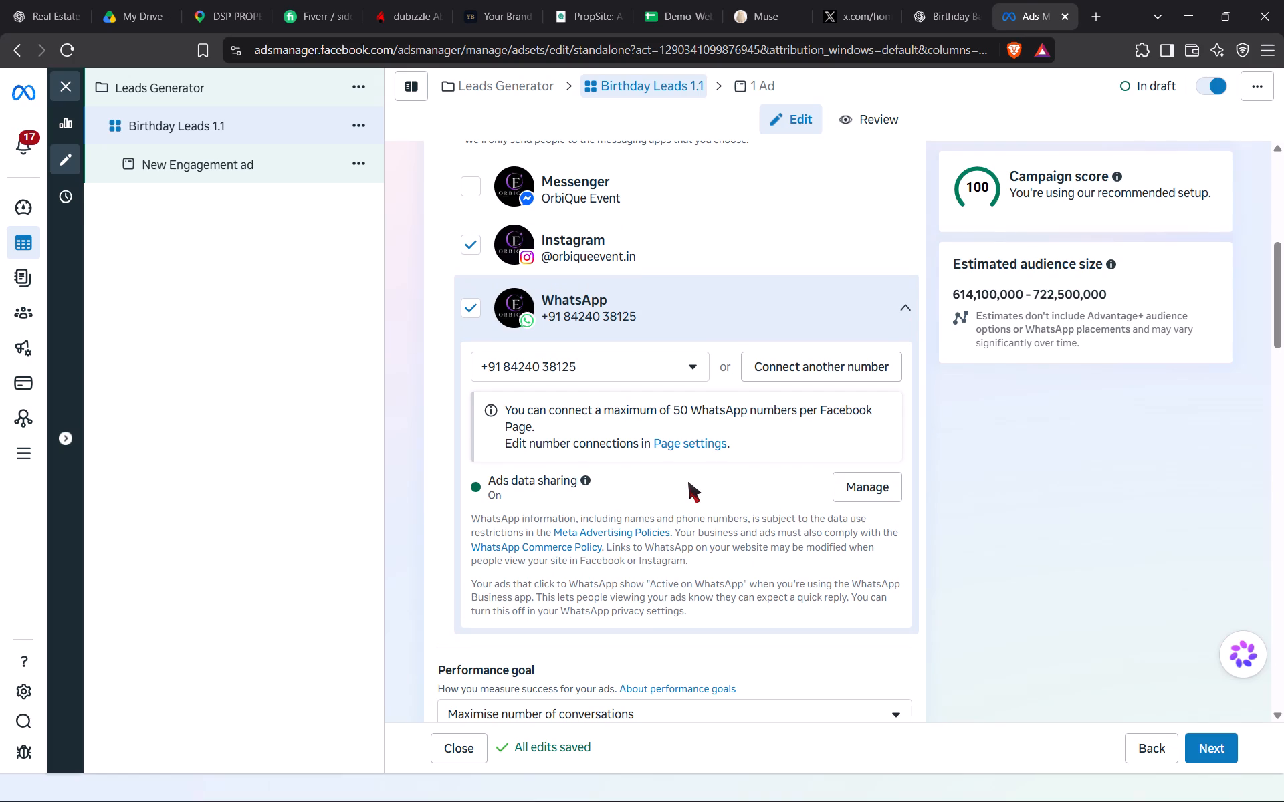
scroll(688, 482, "down", 1)
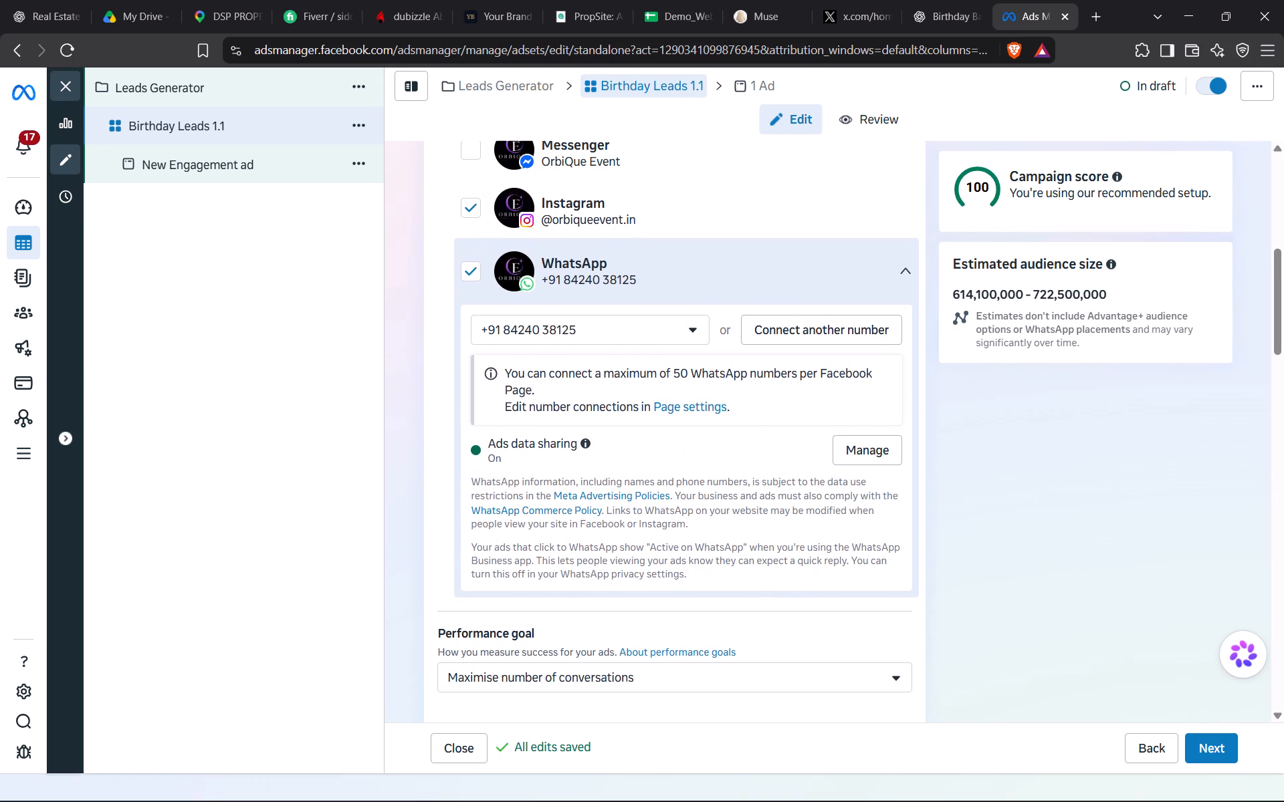
scroll(688, 482, "down", 2)
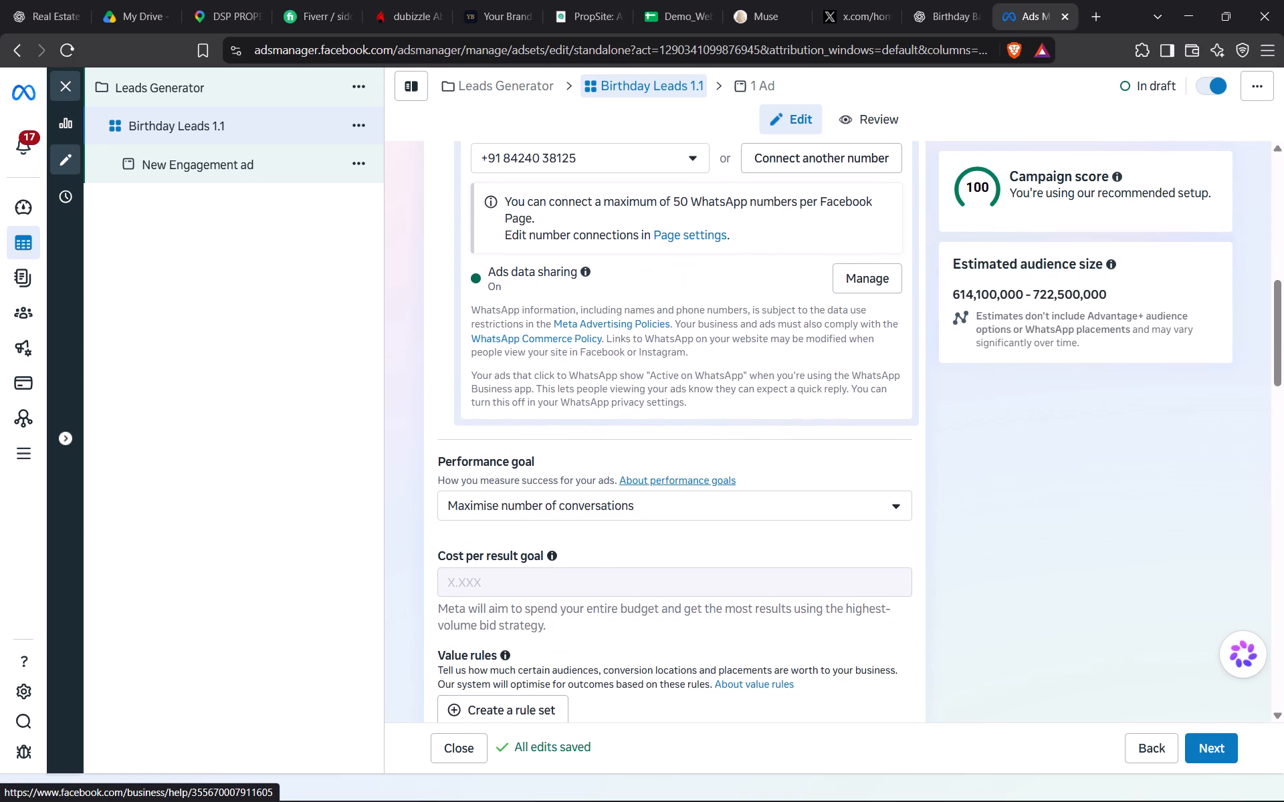
scroll(688, 482, "up", 1)
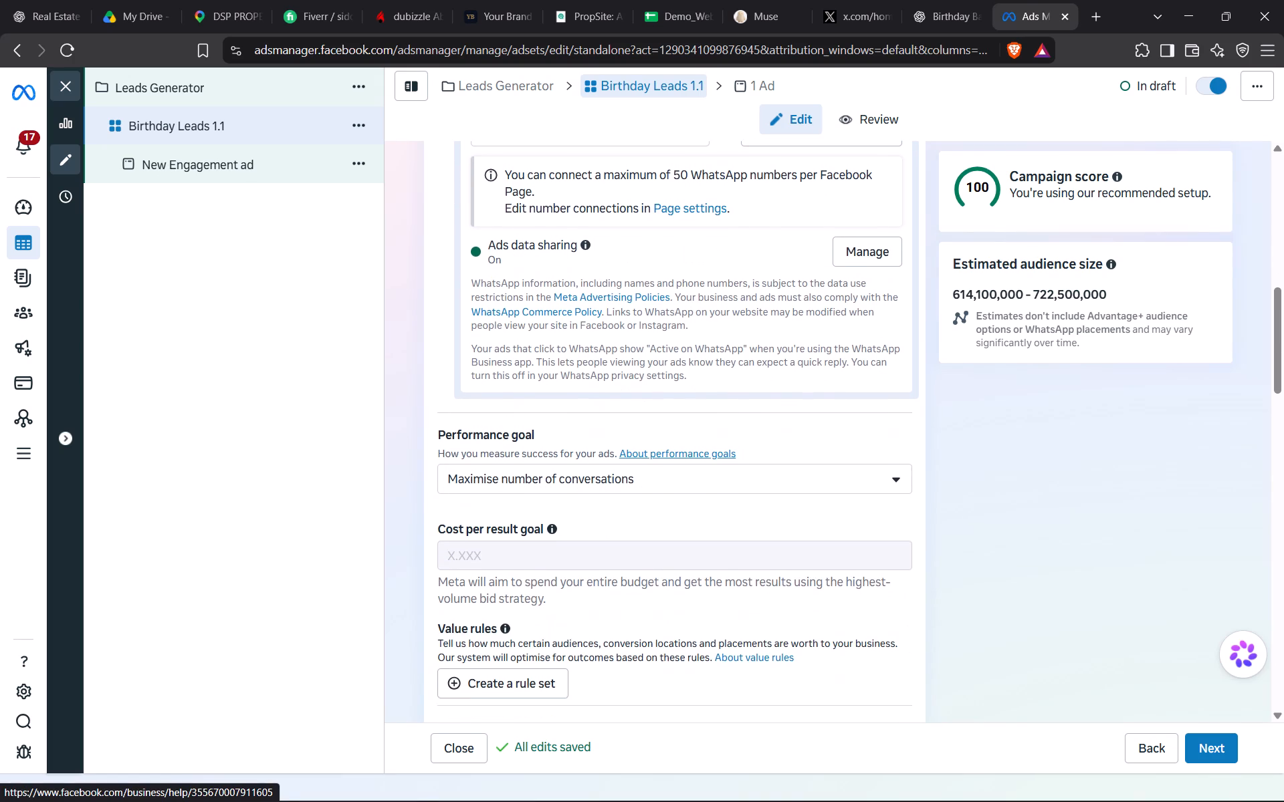
scroll(688, 482, "up", 2)
scroll(688, 482, "down", 2)
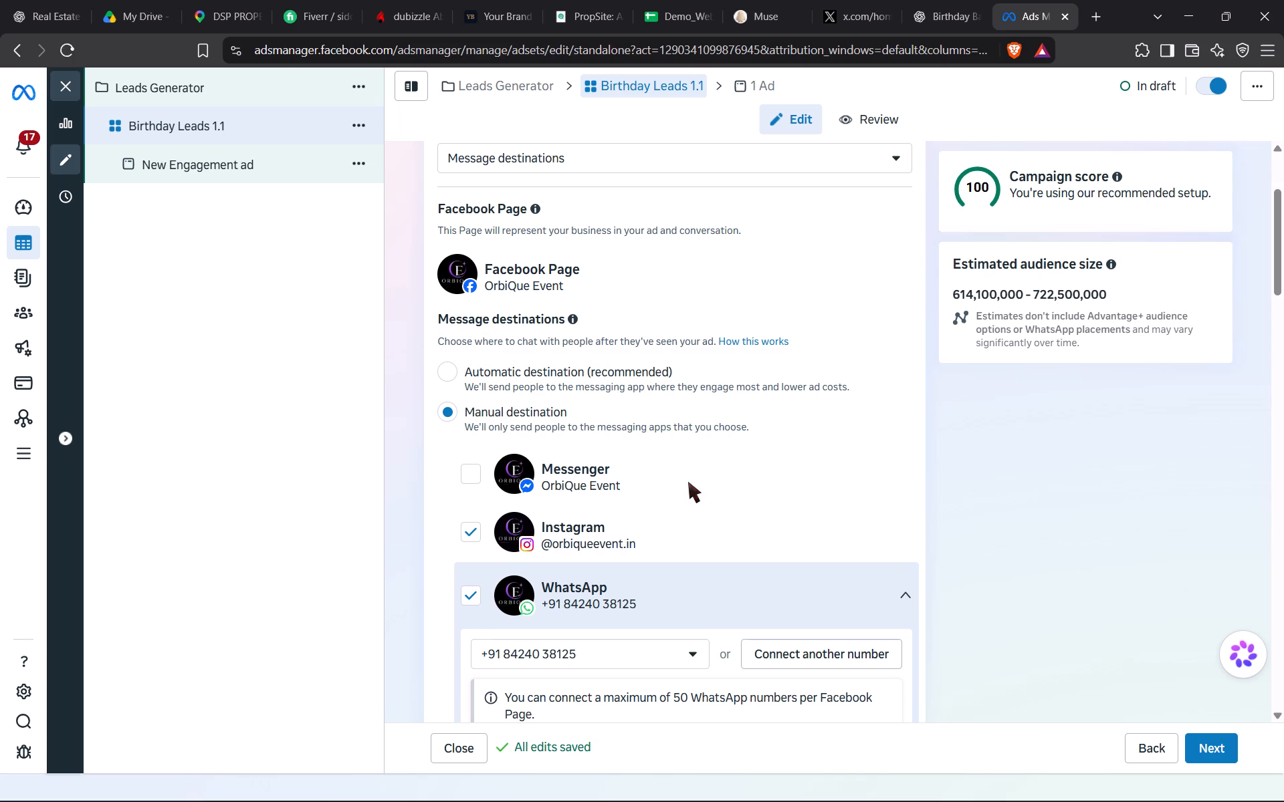
scroll(698, 534, "down", 2)
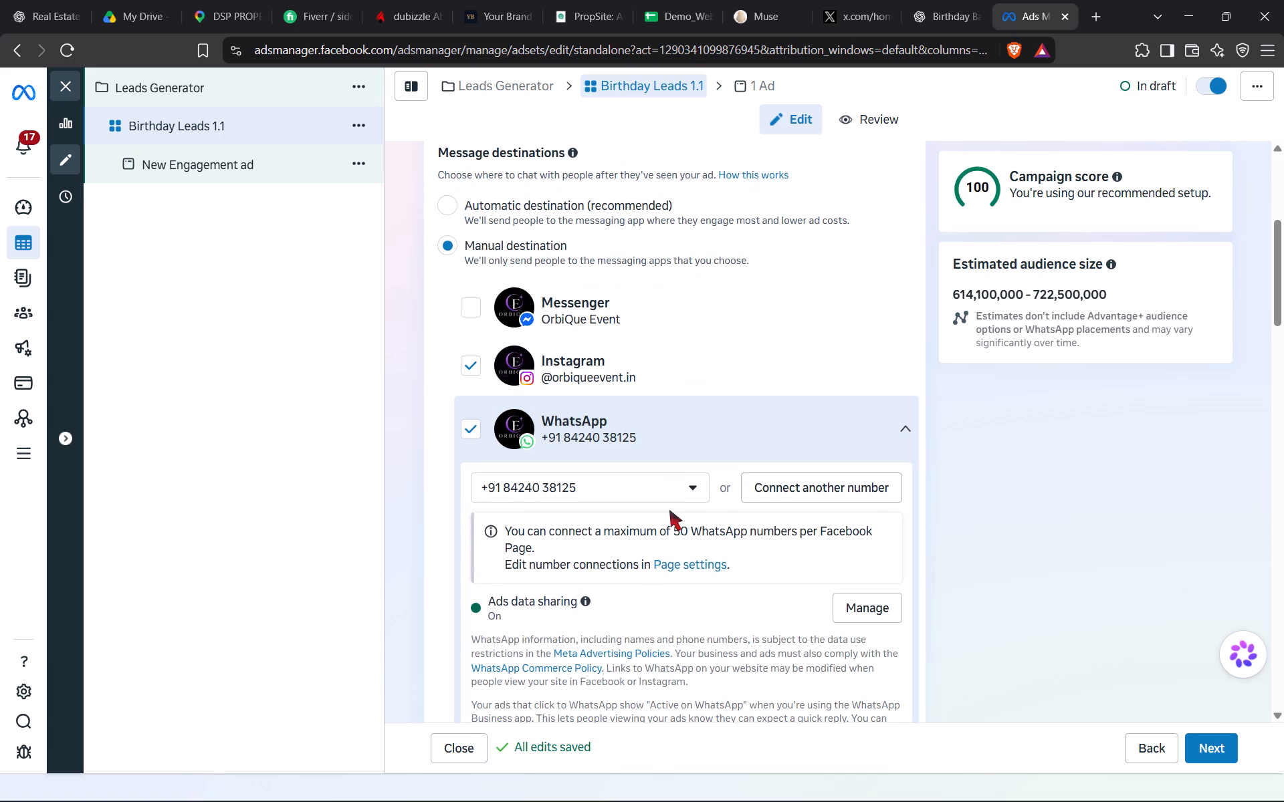
scroll(699, 547, "down", 2)
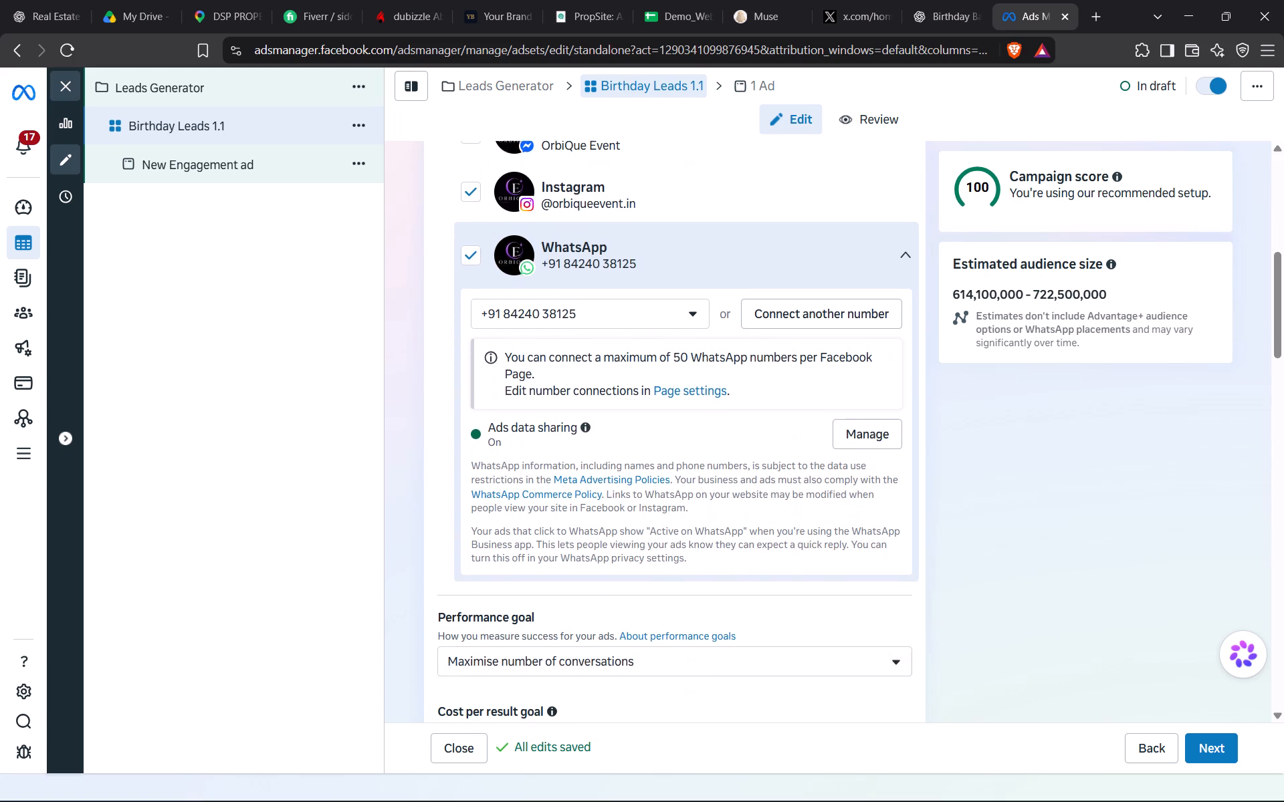
scroll(699, 547, "down", 1)
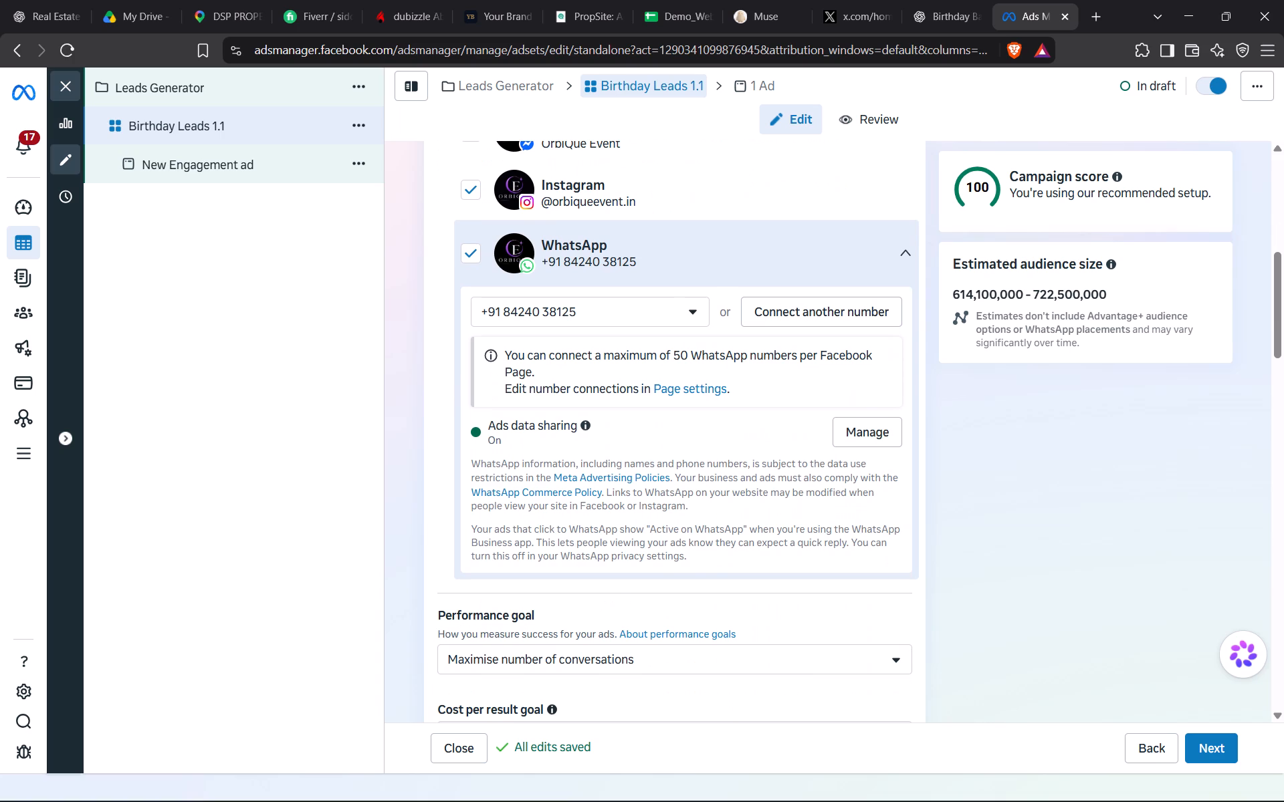
Replace India with the city of Mumbai, Maharashtra as the included location in the ad set's audience controls.
scroll(776, 571, "down", 3)
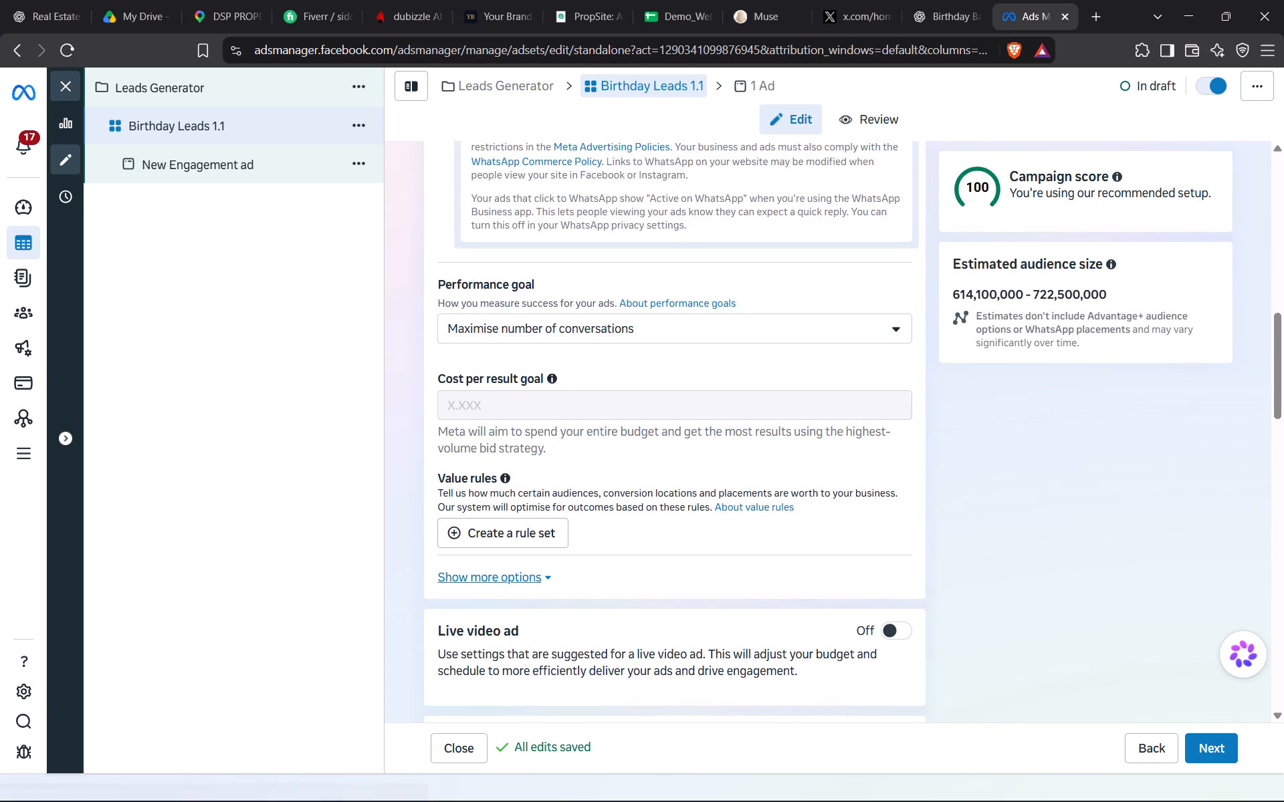
scroll(776, 571, "down", 5)
scroll(649, 564, "down", 3)
scroll(604, 364, "down", 2)
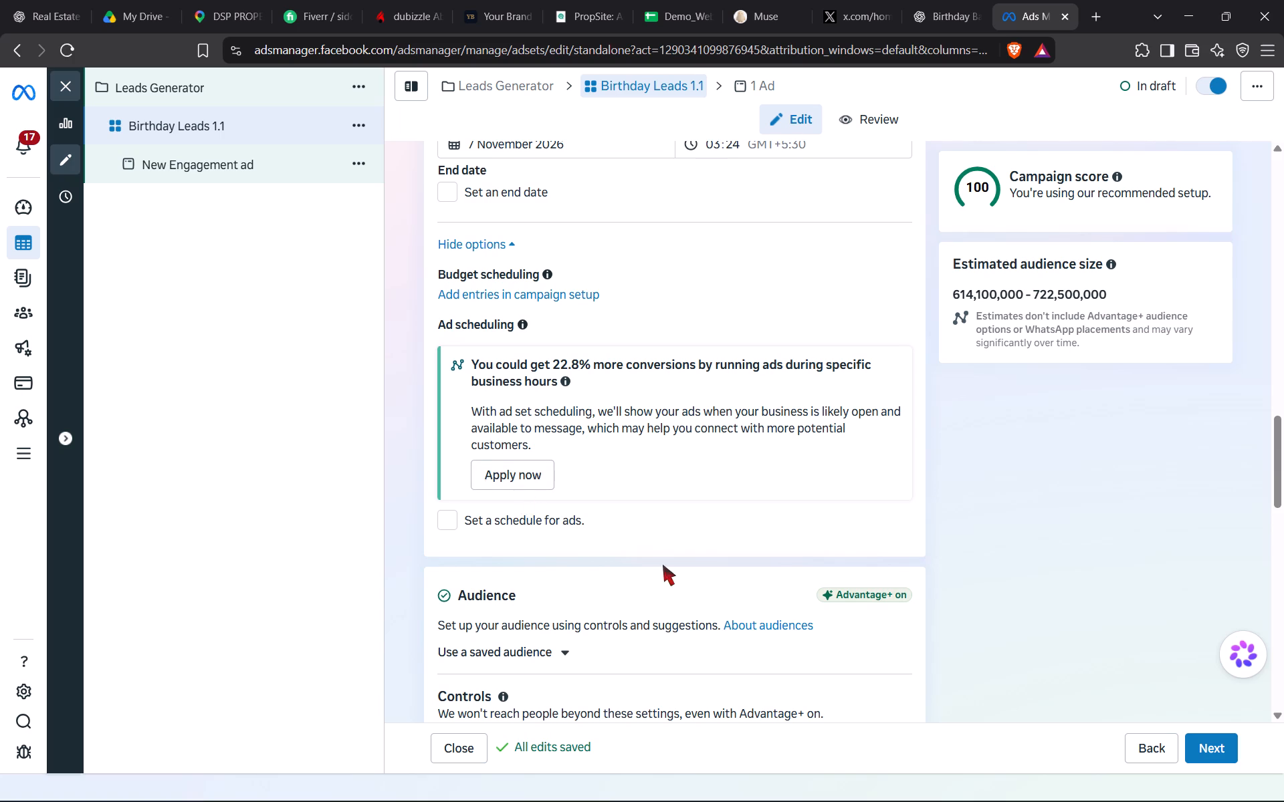
scroll(663, 565, "down", 2)
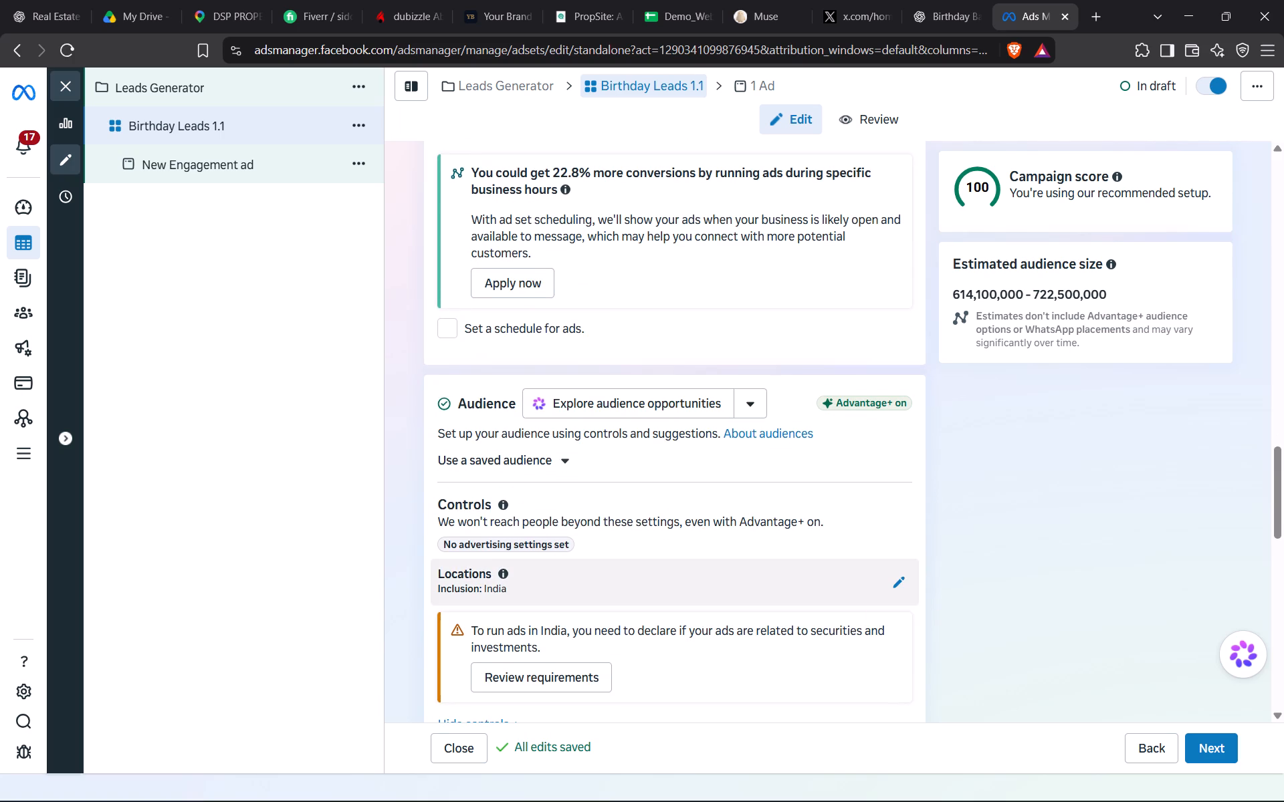
left_click(896, 575)
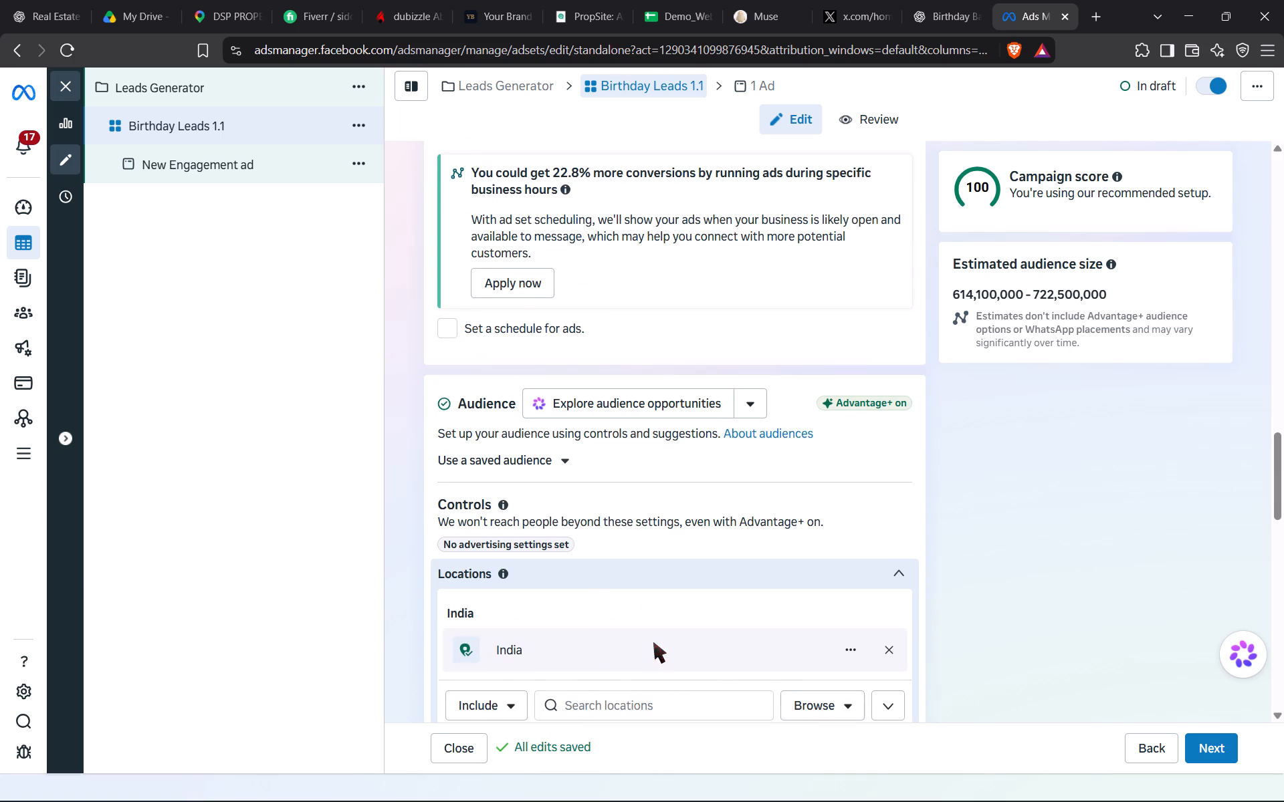
scroll(657, 626, "down", 1)
left_click(641, 671)
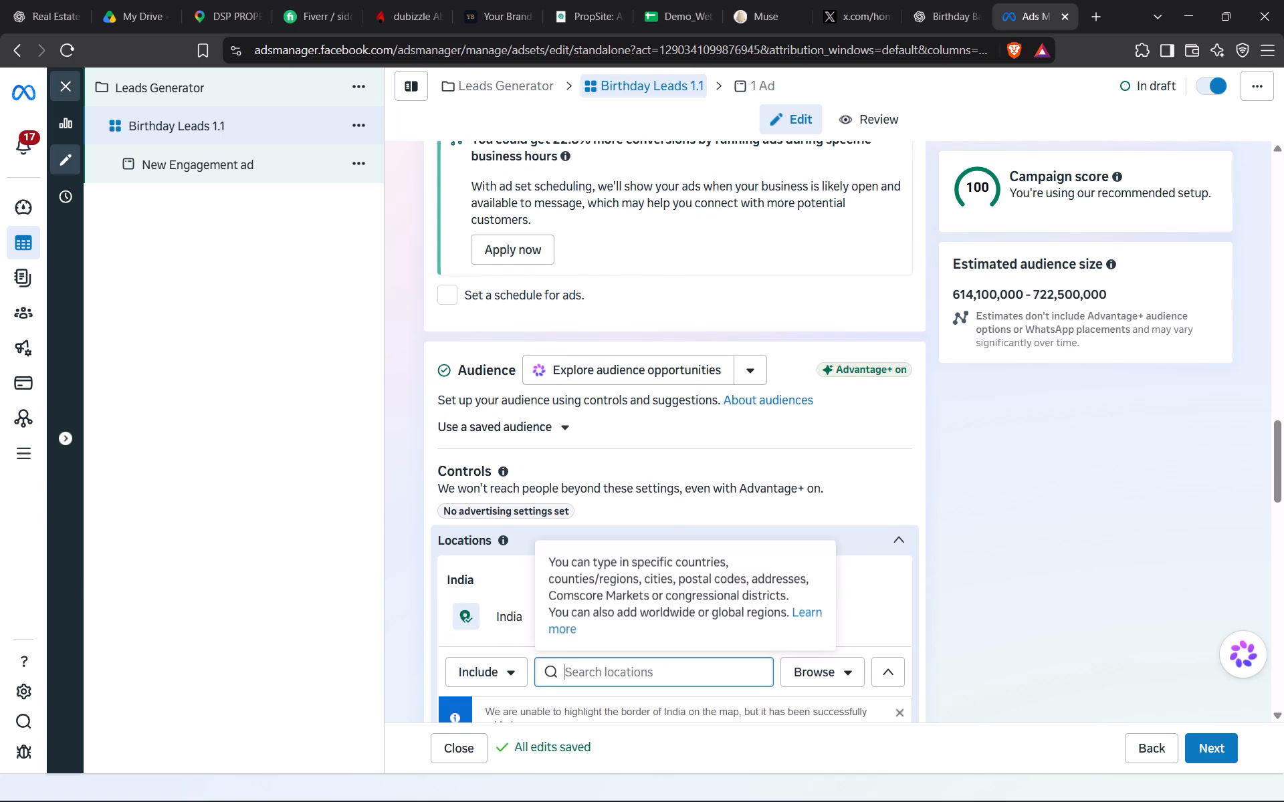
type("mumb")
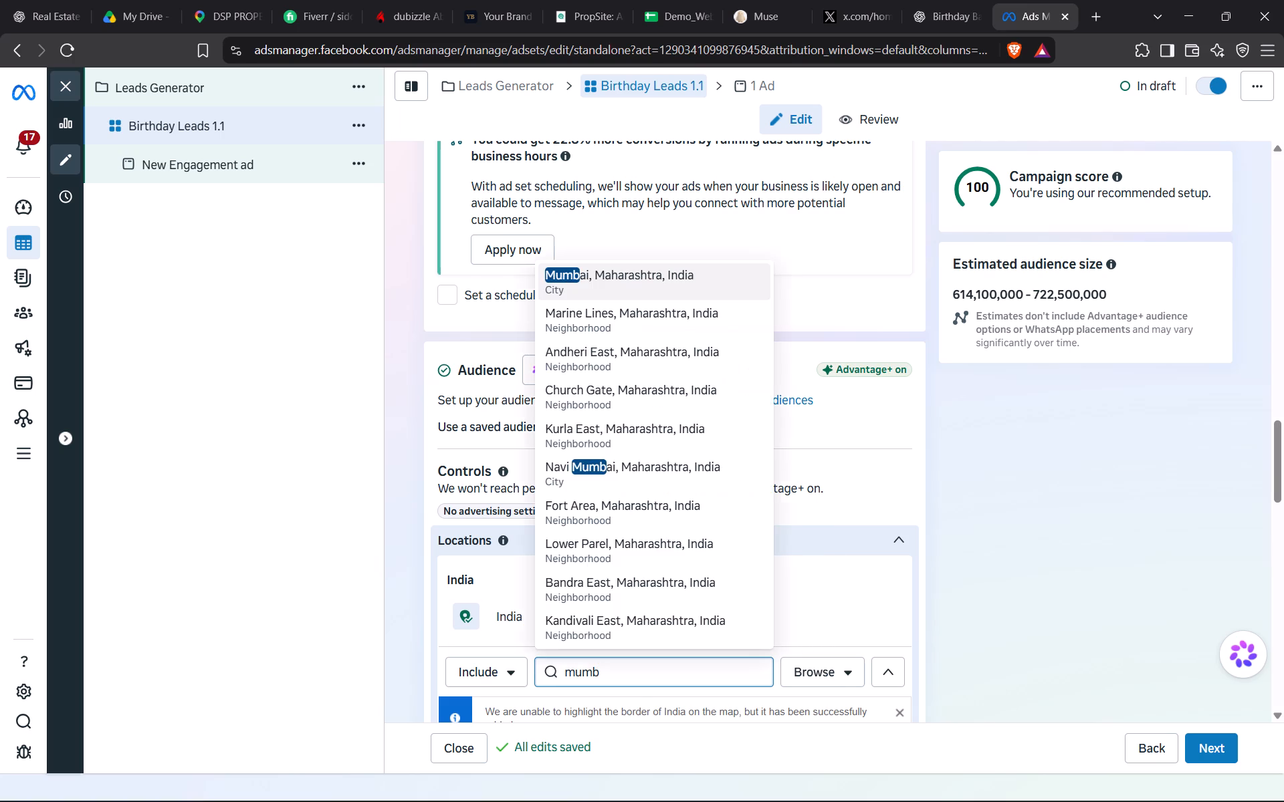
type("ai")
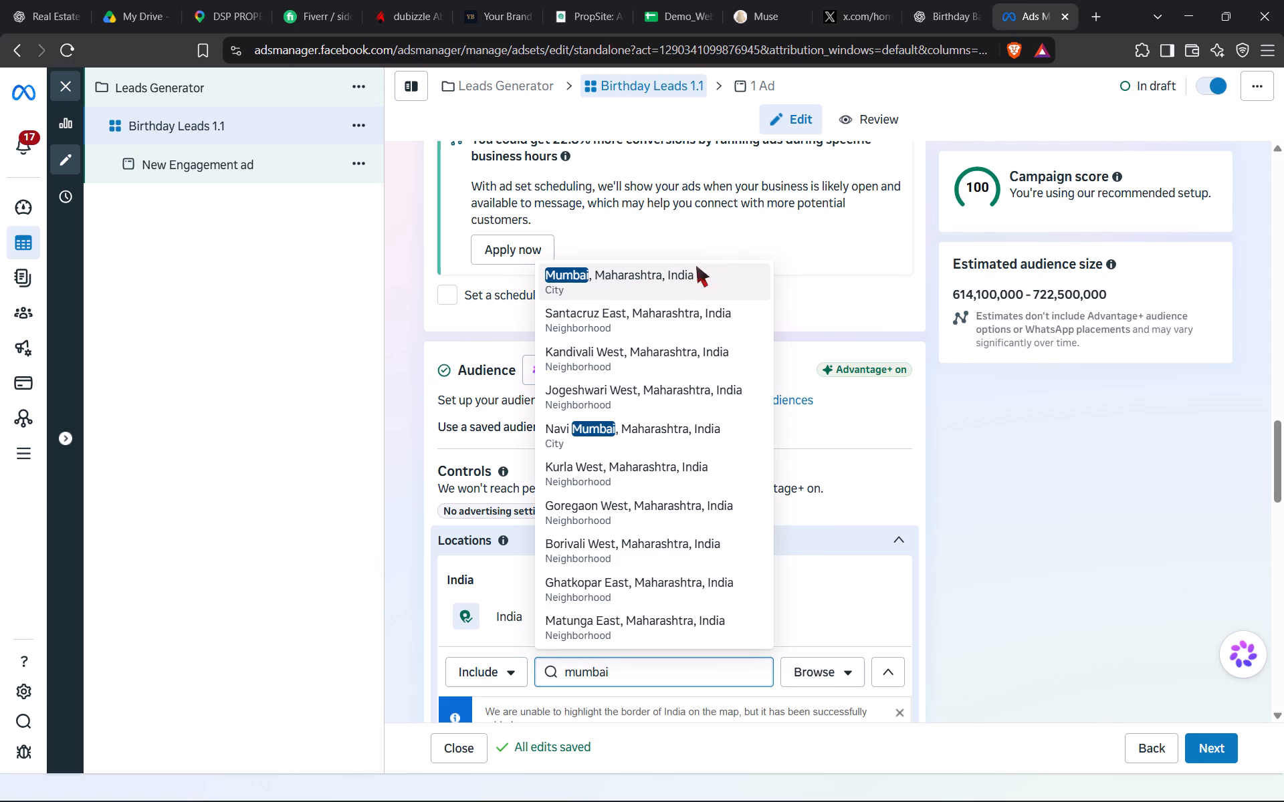
left_click(677, 276)
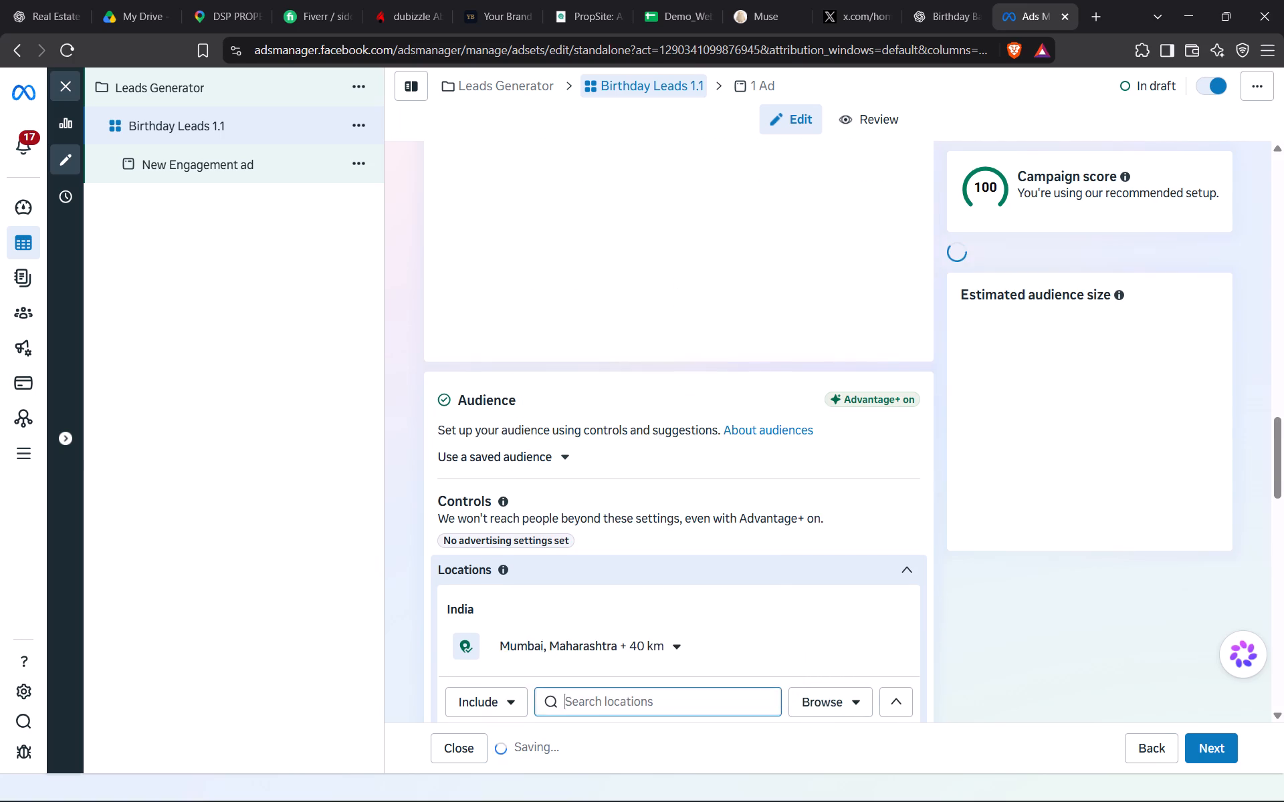
Add the city of Navi Mumbai, Maharashtra, India to the included audience locations.
left_click(631, 673)
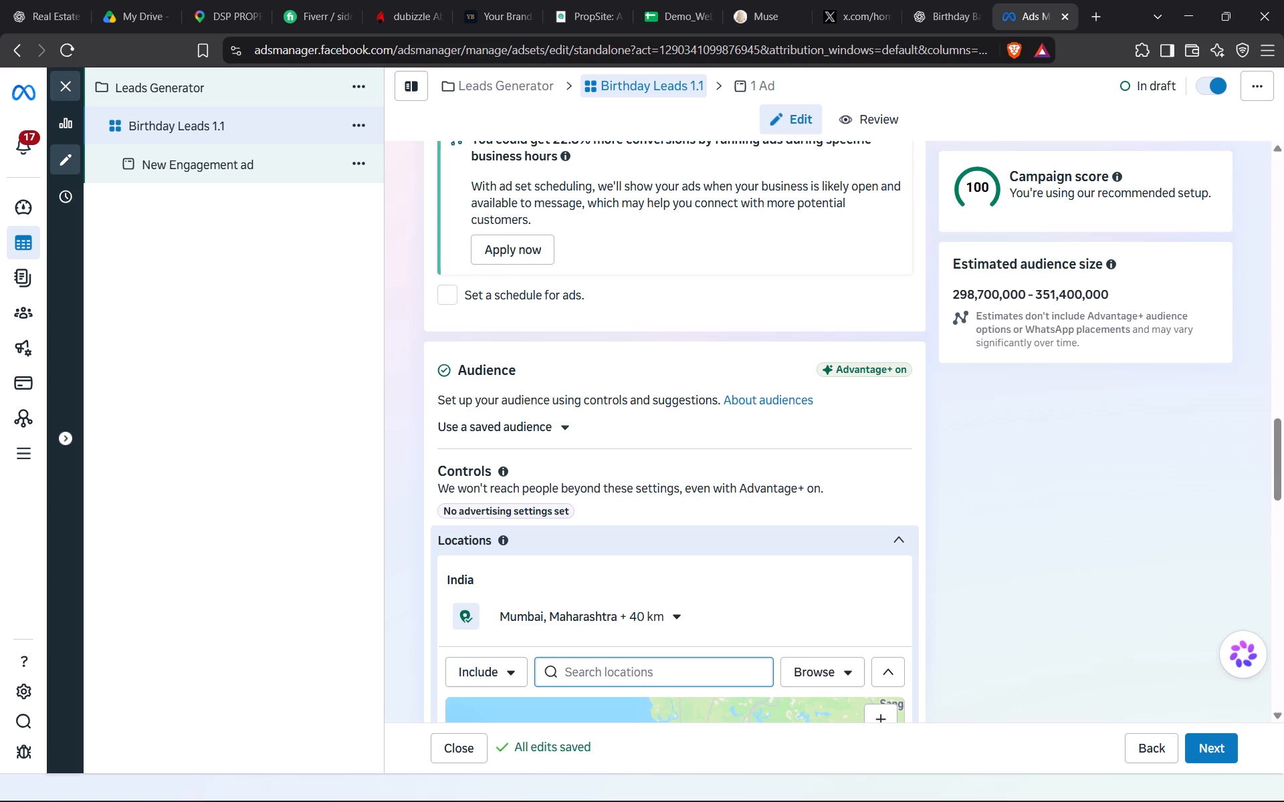
left_click(623, 669)
key("n")
type("avi")
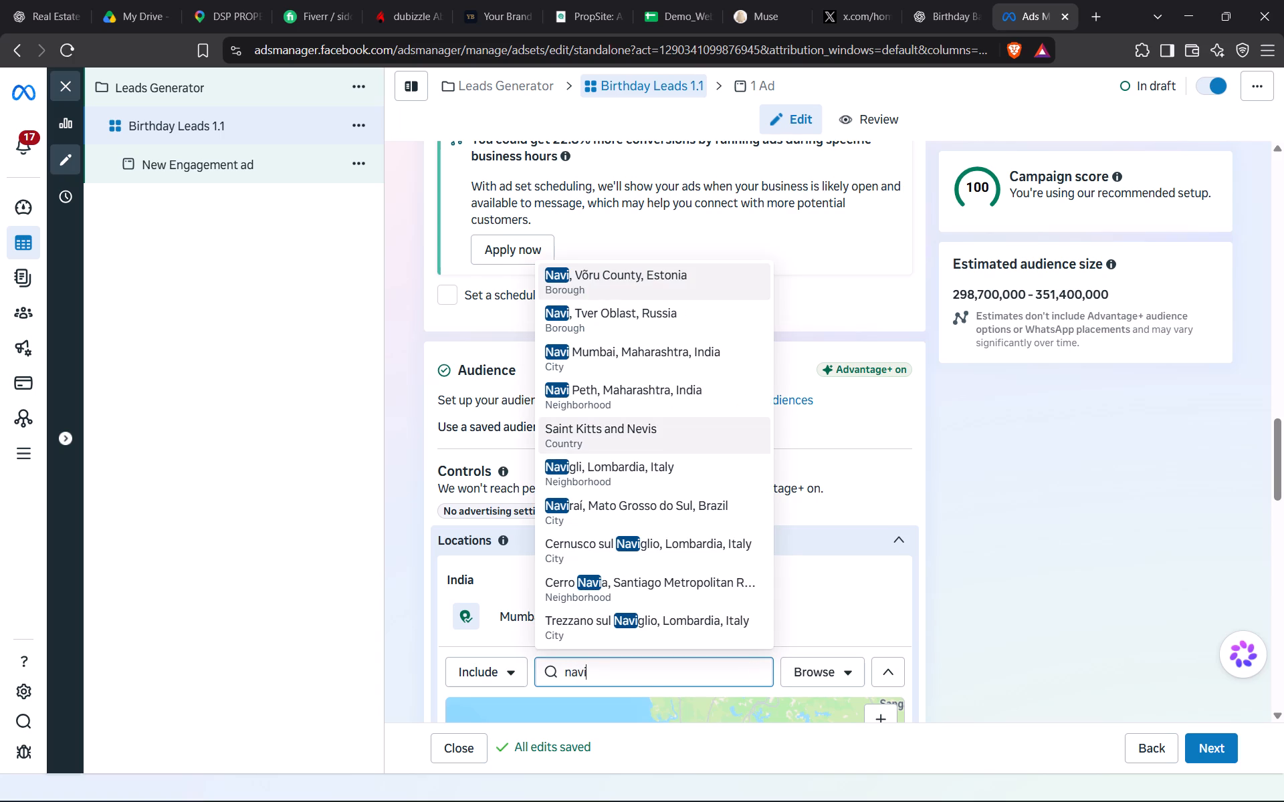
left_click(643, 352)
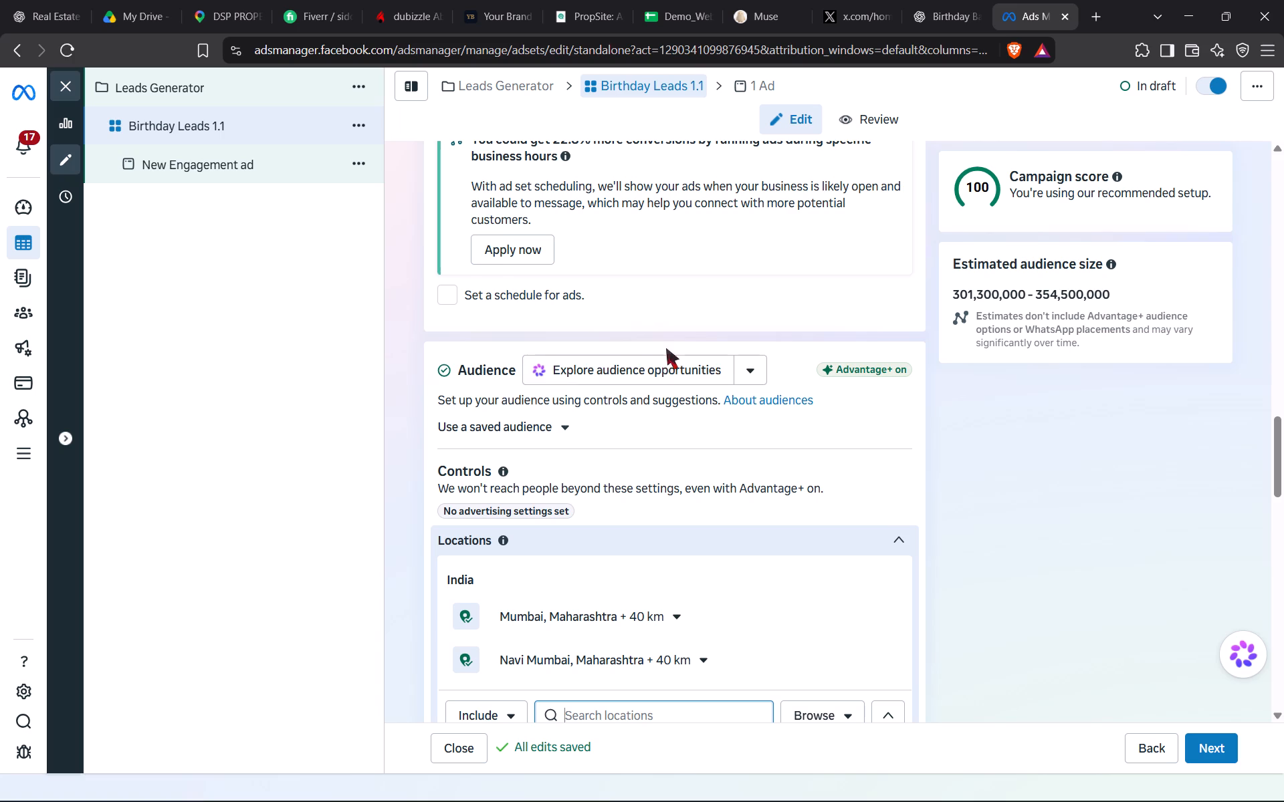
Review the ad set's conversion location, message destinations, performance goal, and budget and schedule settings.
scroll(657, 468, "up", 1)
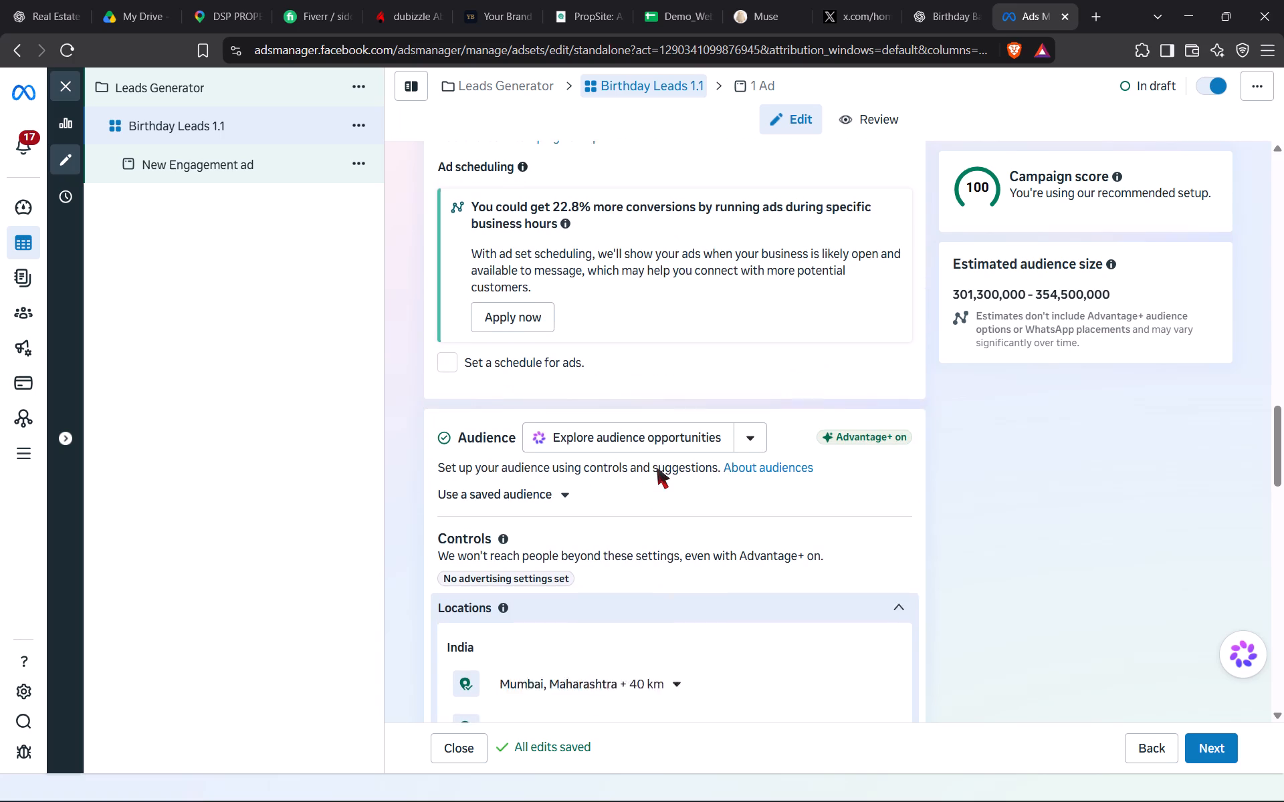
scroll(657, 468, "up", 1)
scroll(639, 520, "up", 1)
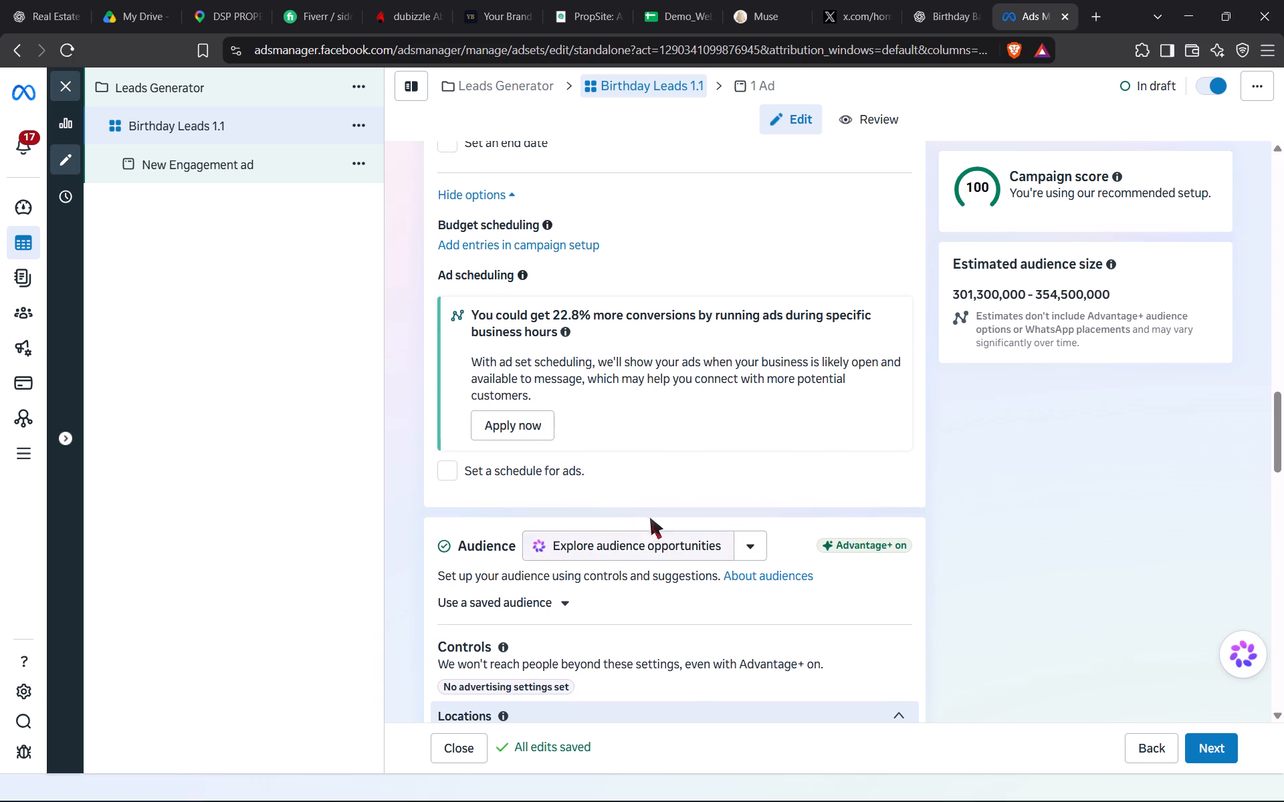
scroll(651, 517, "up", 9)
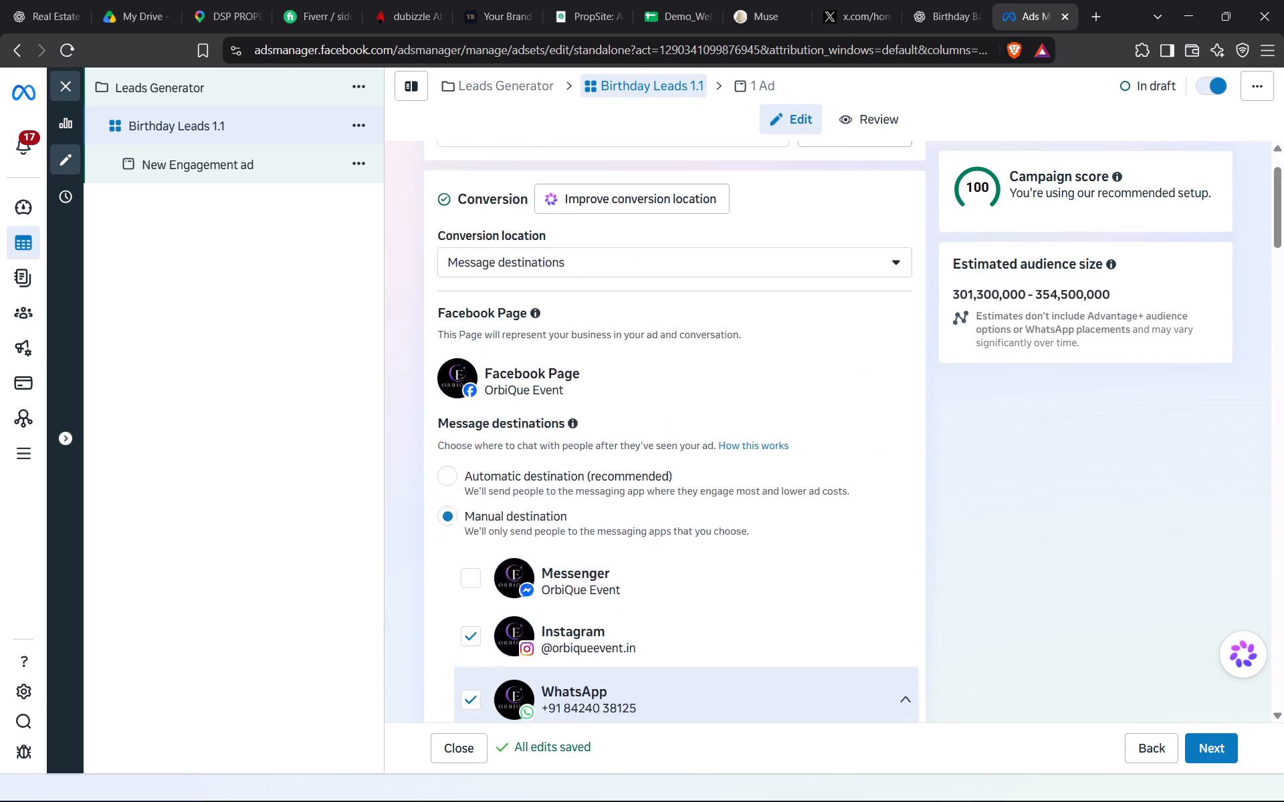
scroll(651, 517, "up", 1)
scroll(651, 517, "down", 5)
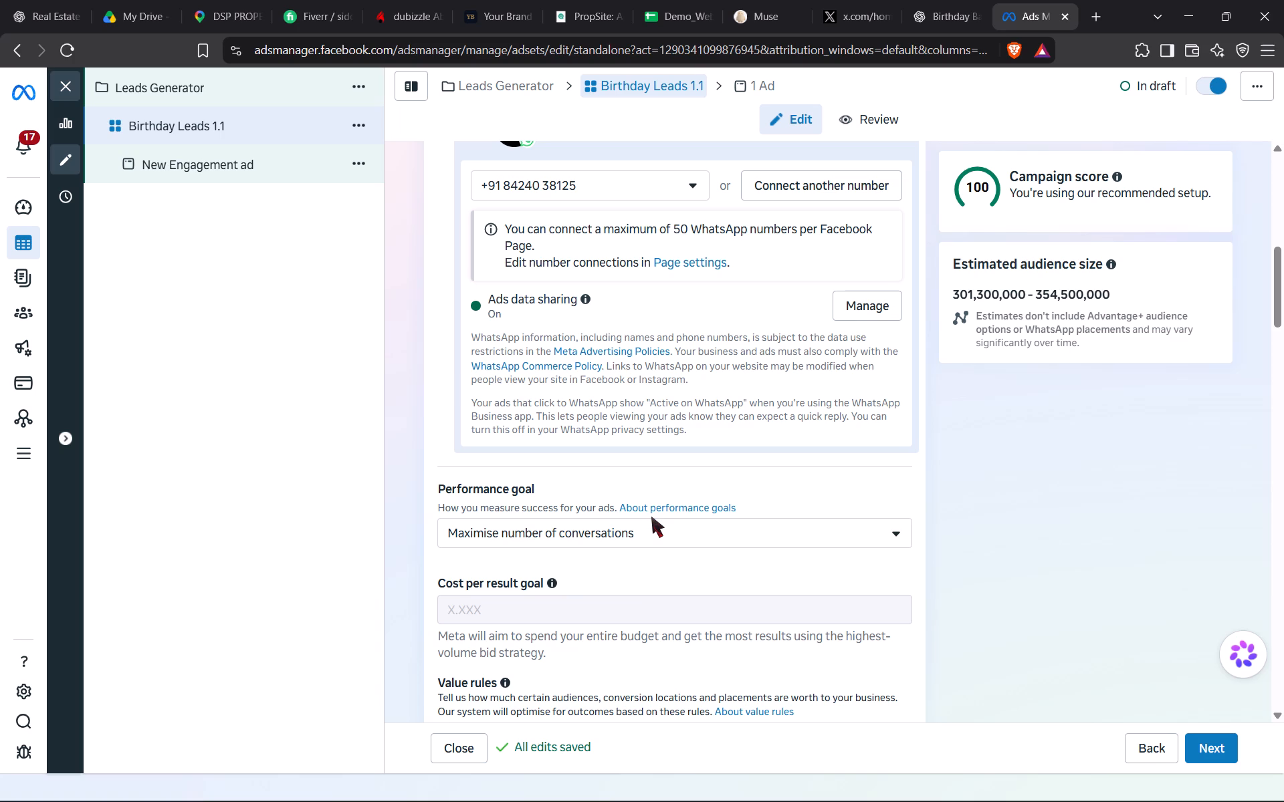
scroll(640, 463, "down", 3)
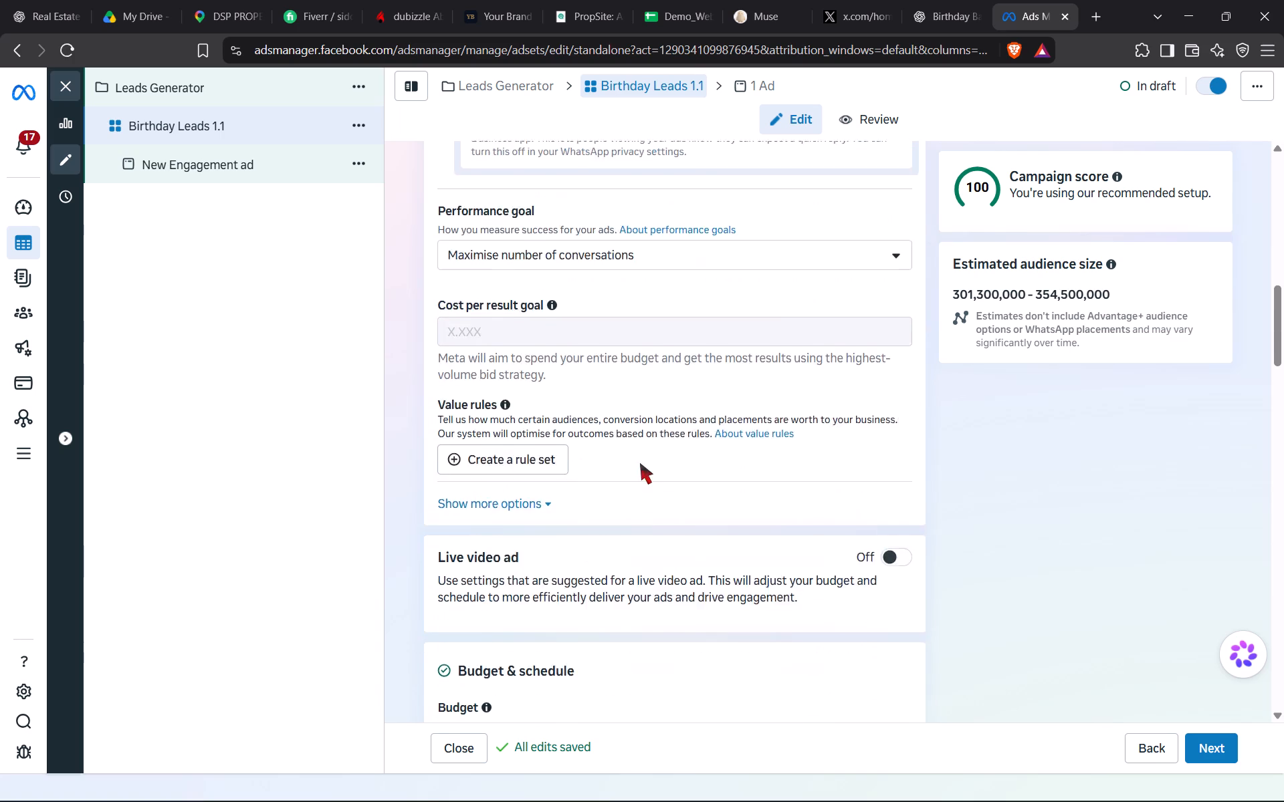
scroll(640, 463, "down", 4)
scroll(643, 561, "down", 1)
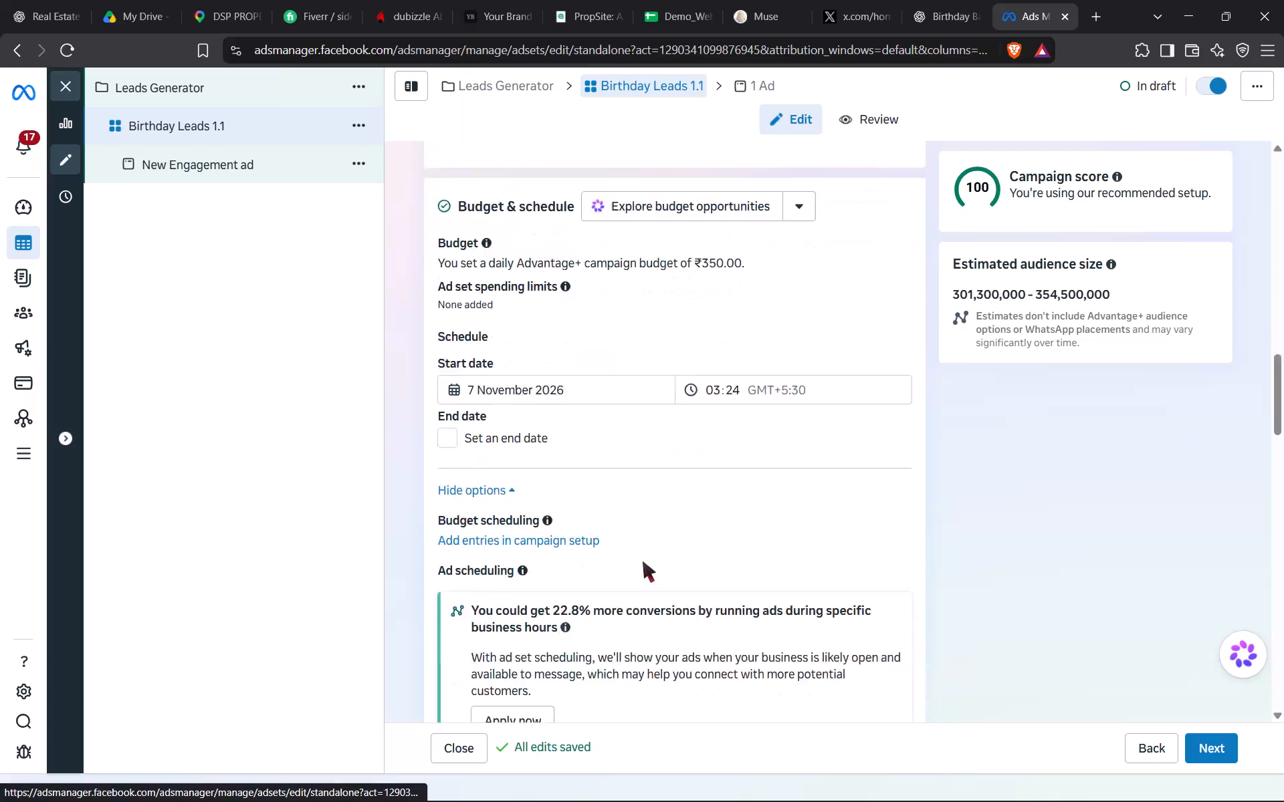
Add the city of Thane, Maharashtra, India to the included audience locations.
scroll(643, 561, "down", 7)
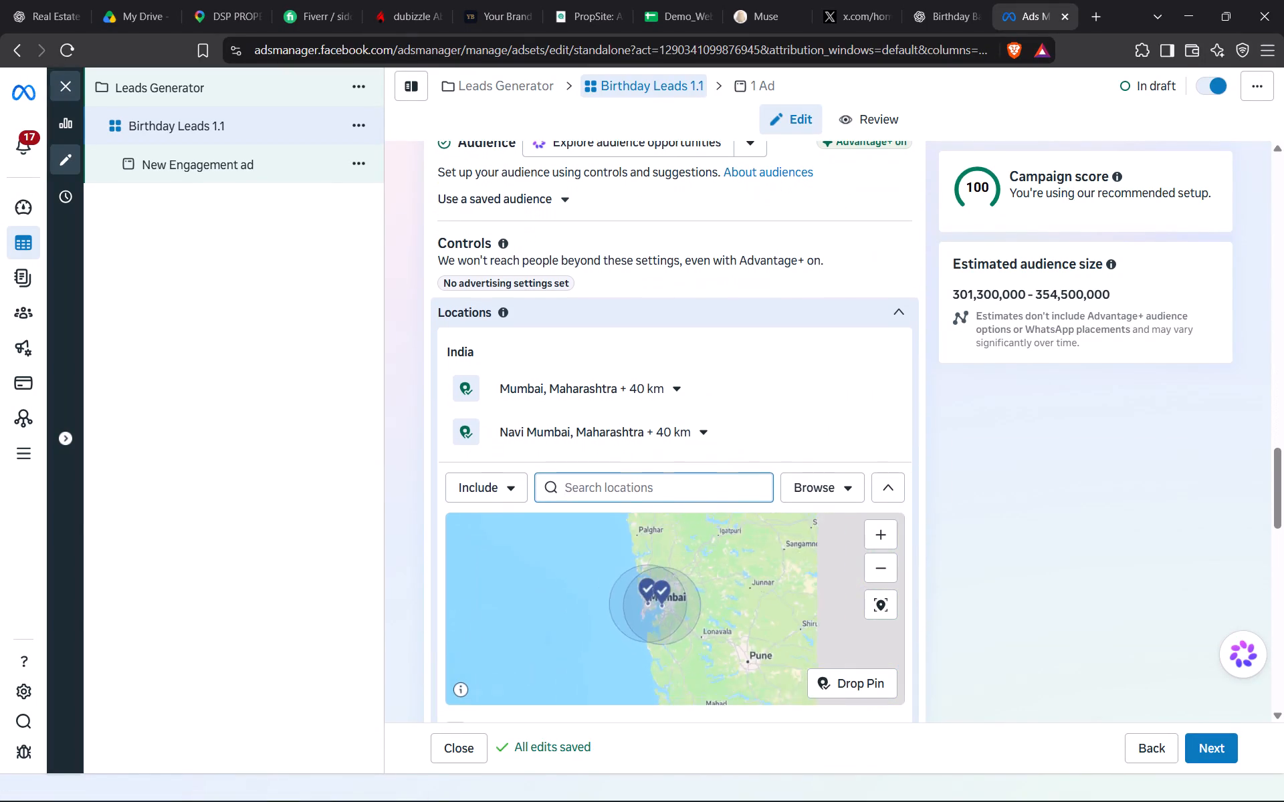
left_click(612, 480)
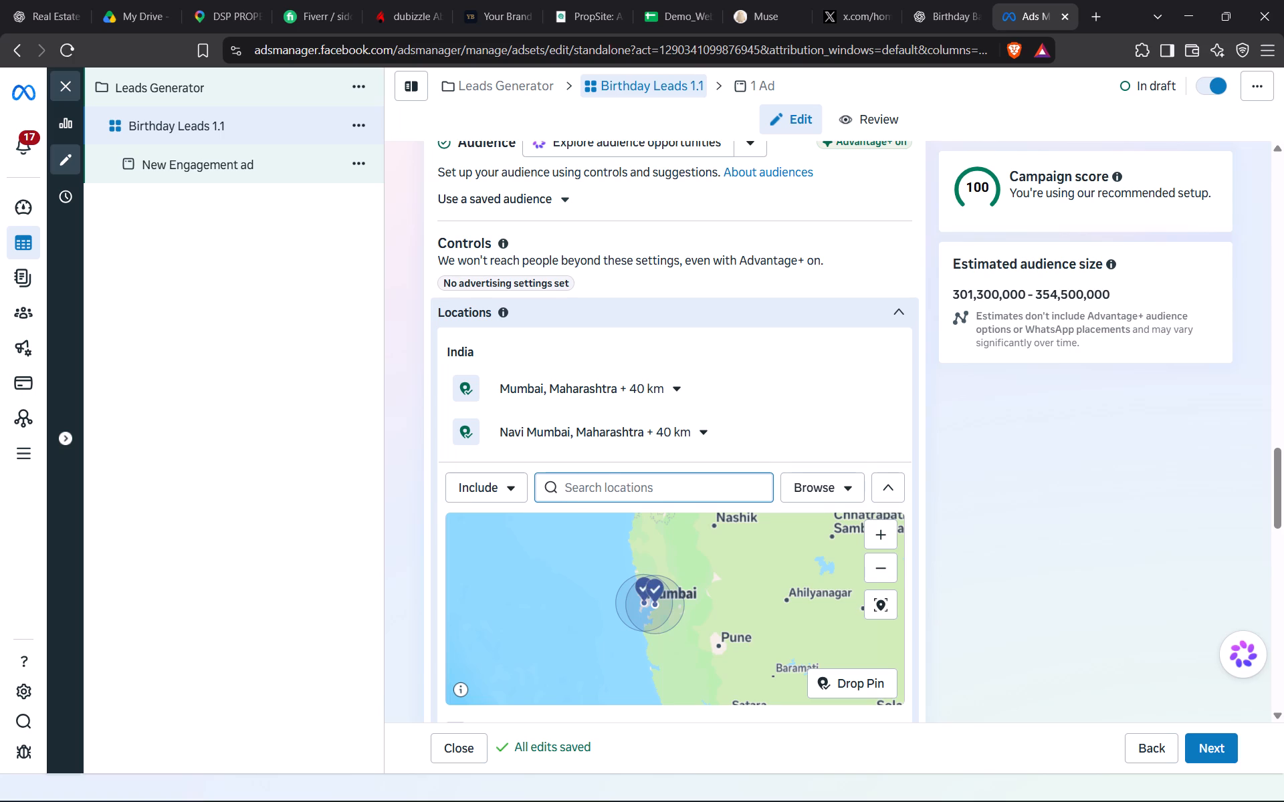
left_click(588, 487)
type("thane")
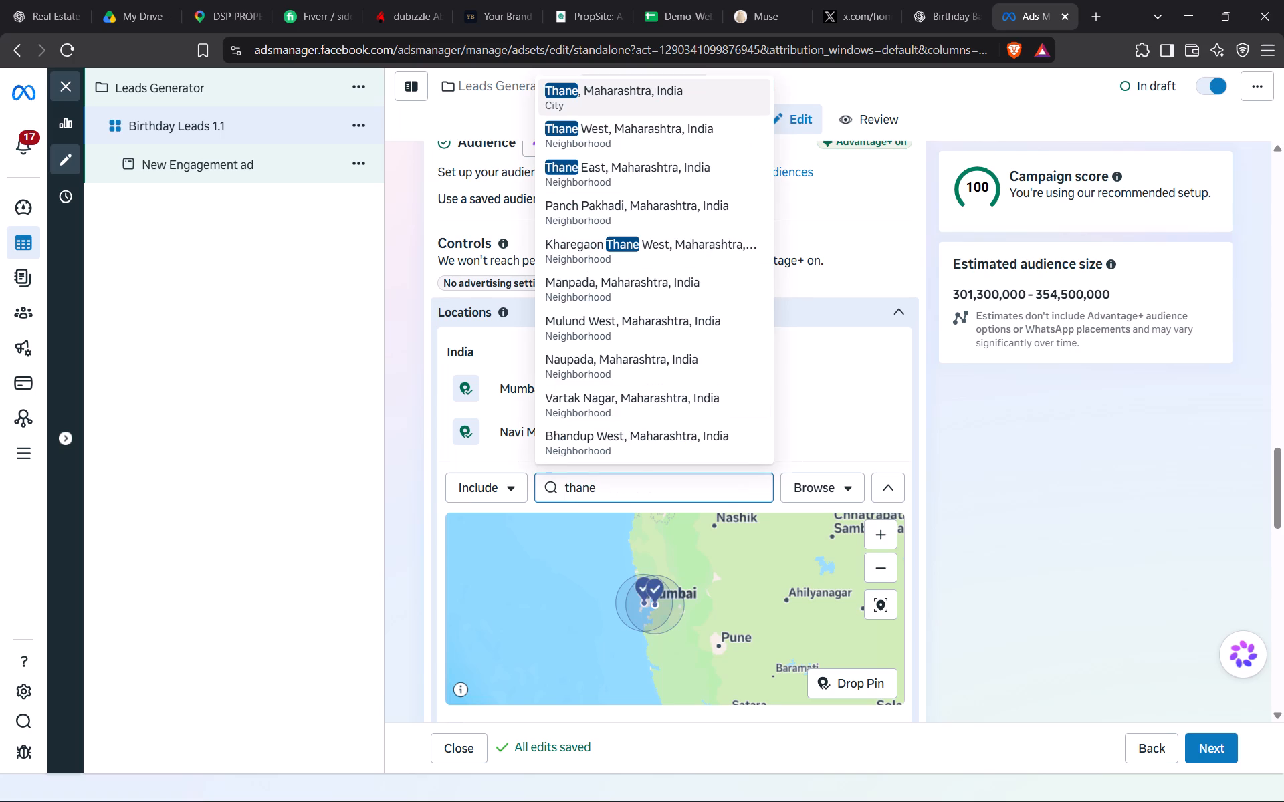
left_click(658, 104)
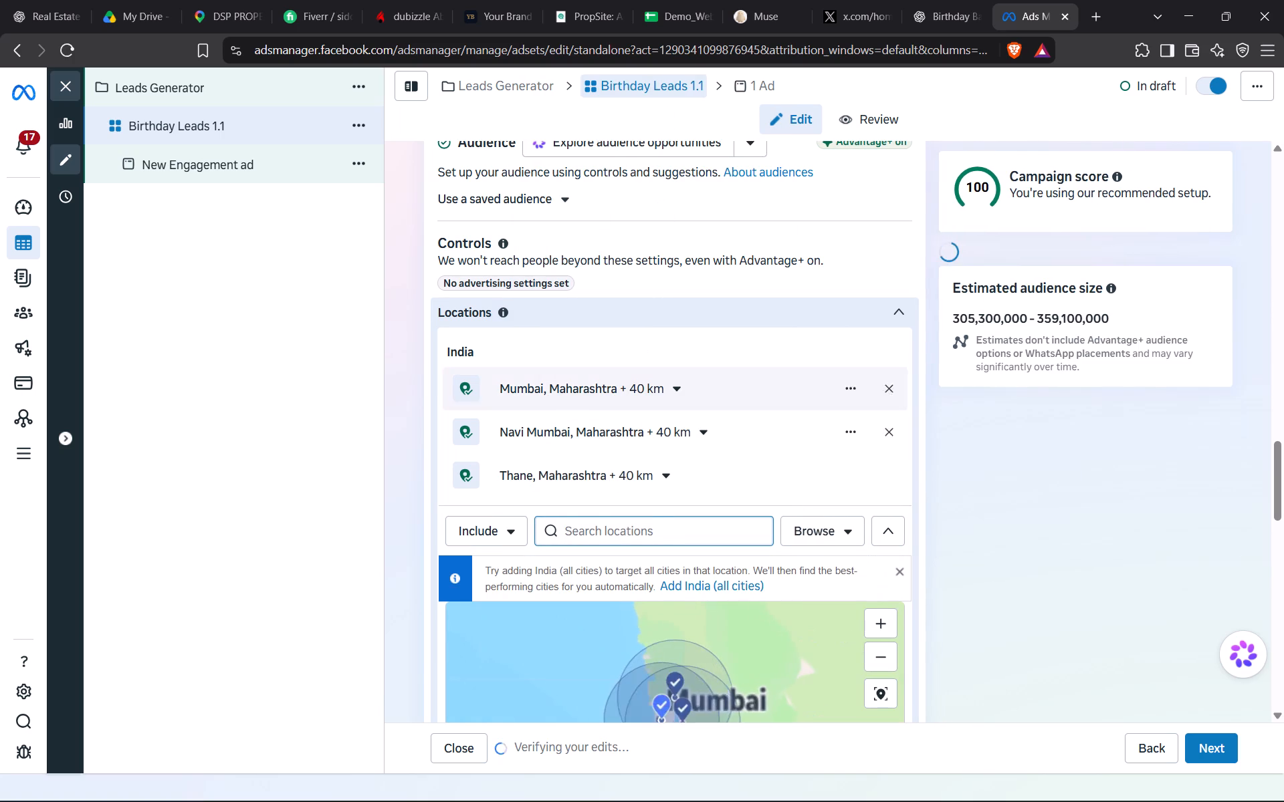
Add the city of Kalyan, Maharashtra, India to the included audience locations.
left_click(634, 535)
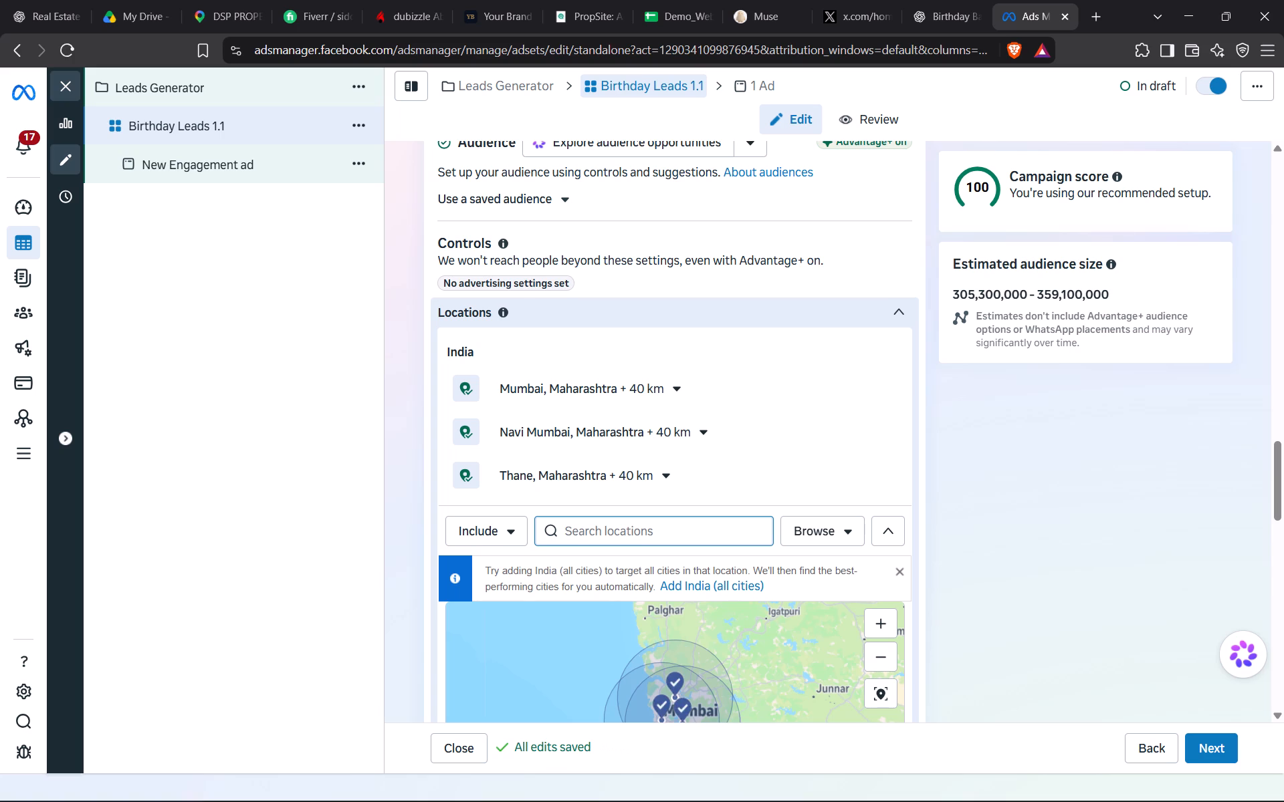
type("kalyan")
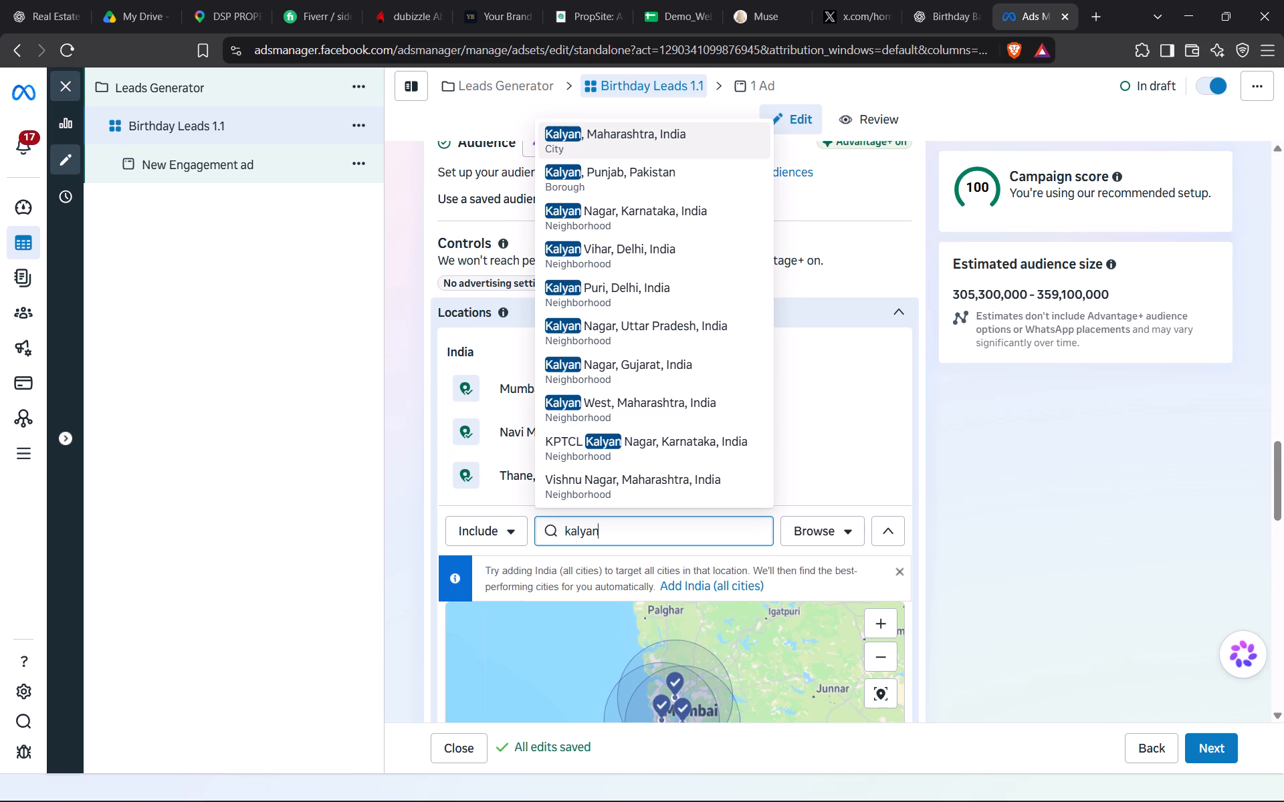
left_click(663, 142)
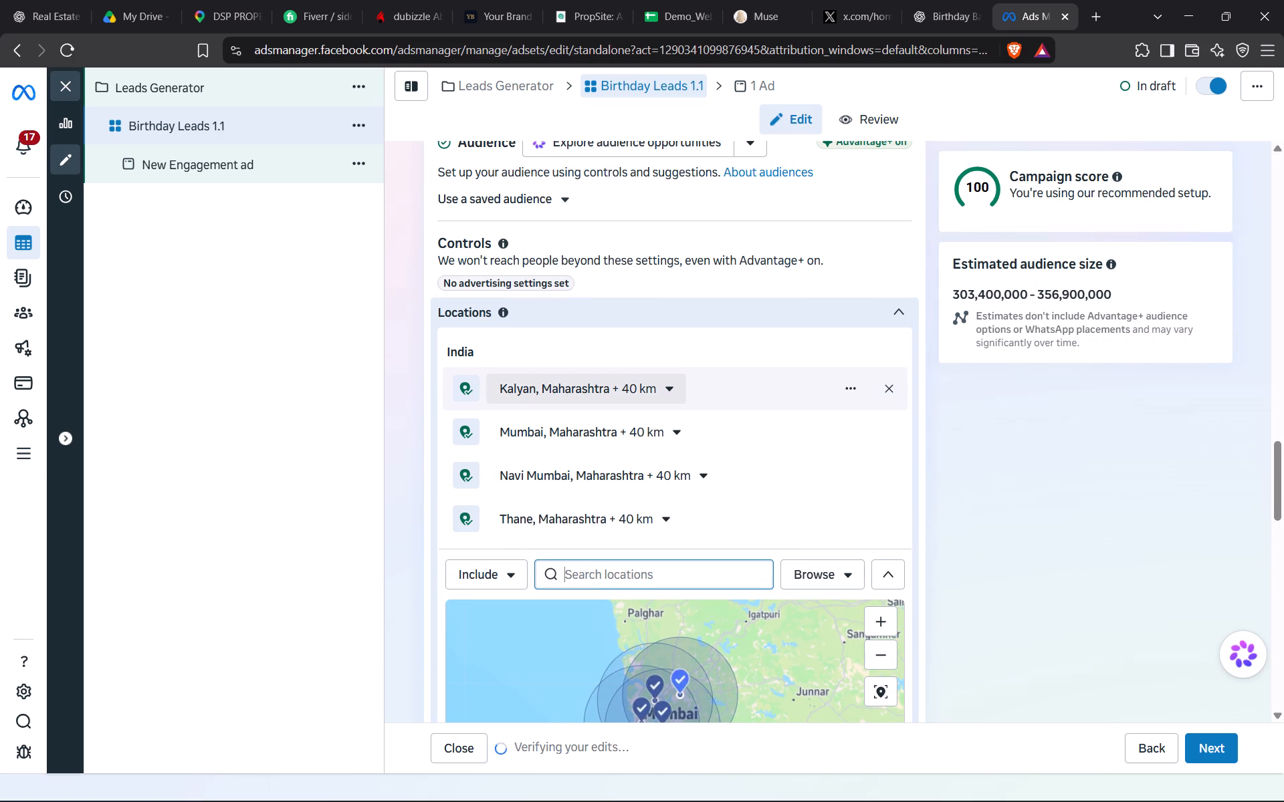
Set the targeting radius to 17 km for each of Kalyan, Mumbai, Navi Mumbai and Thane.
left_click(669, 387)
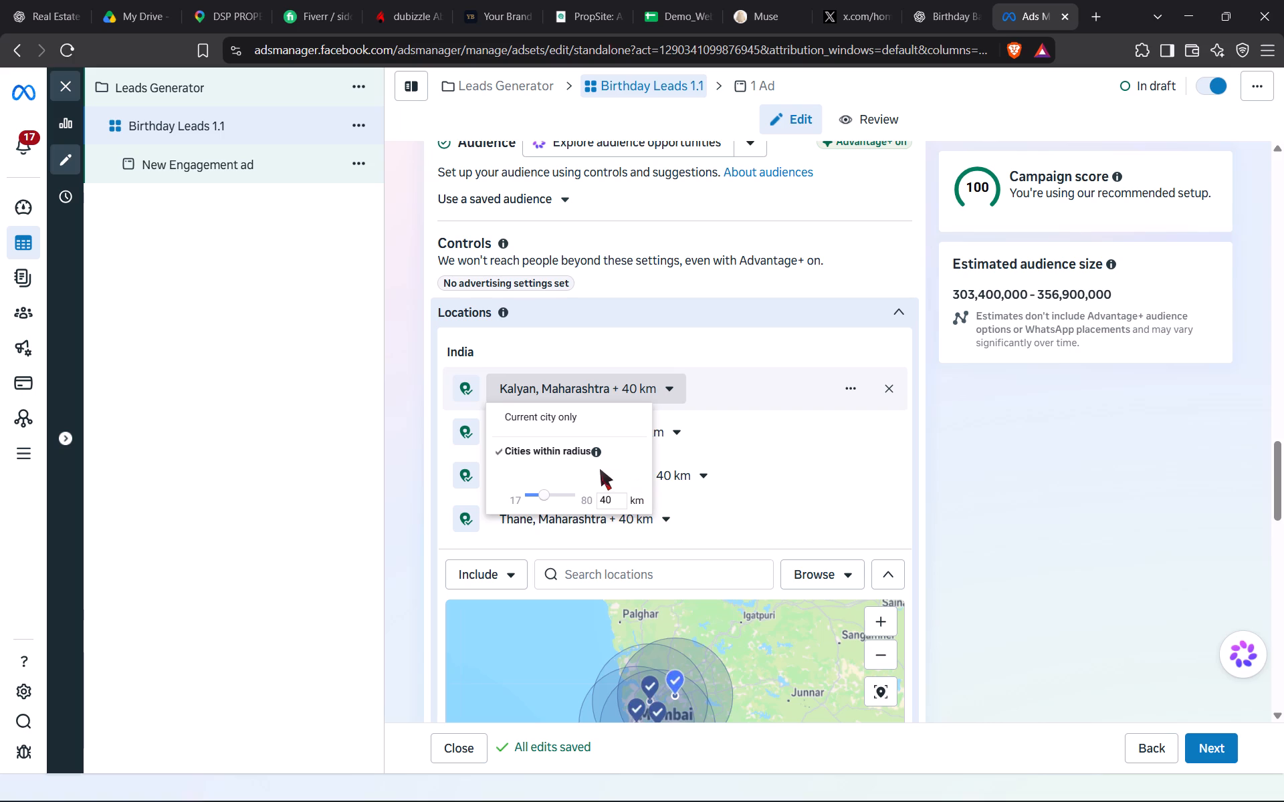
left_click_drag(540, 498, 496, 503)
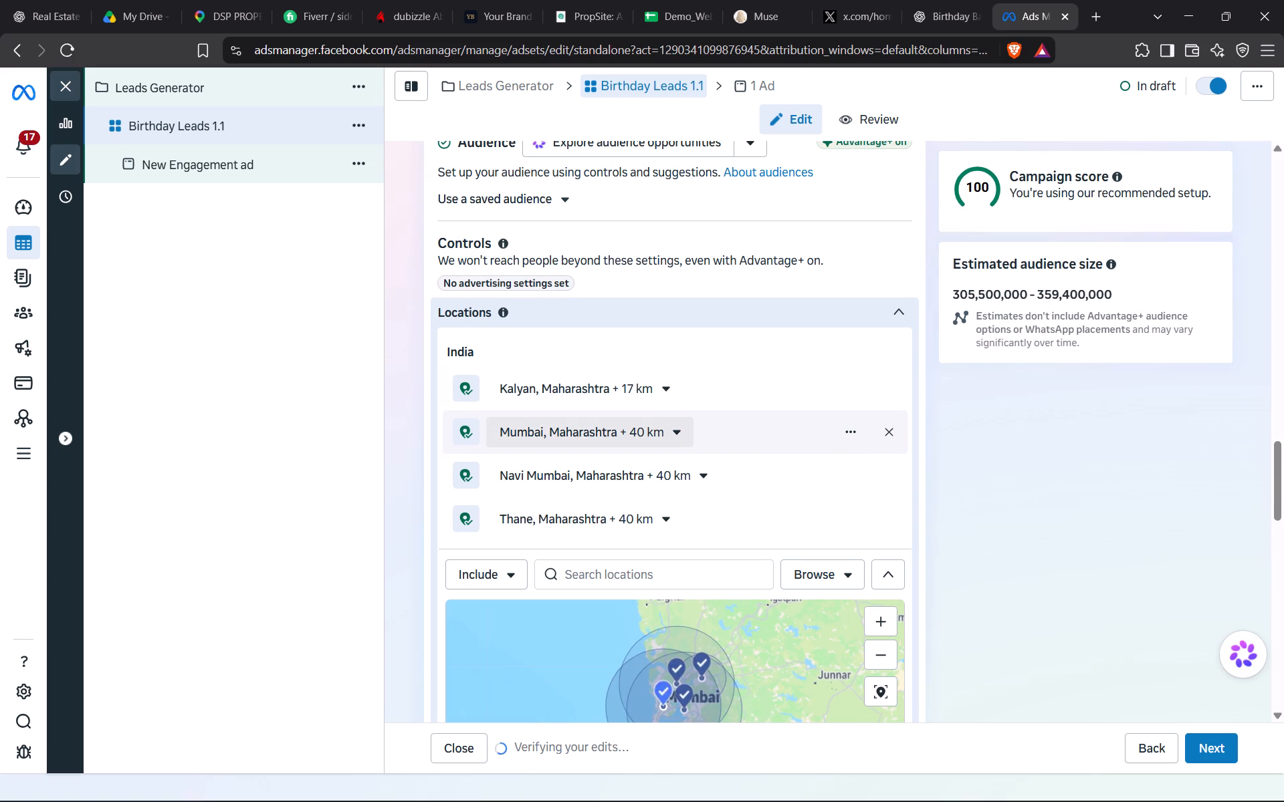
left_click(673, 432)
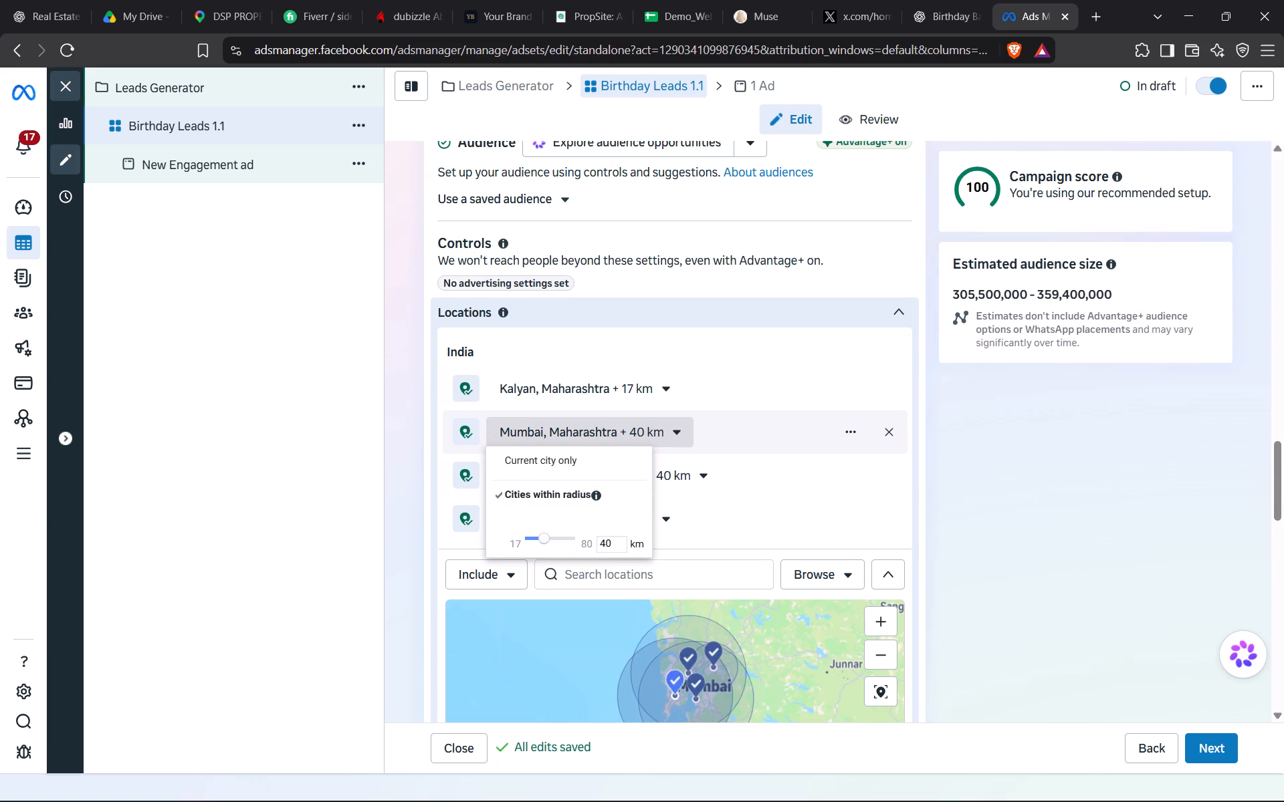
left_click_drag(538, 542, 486, 541)
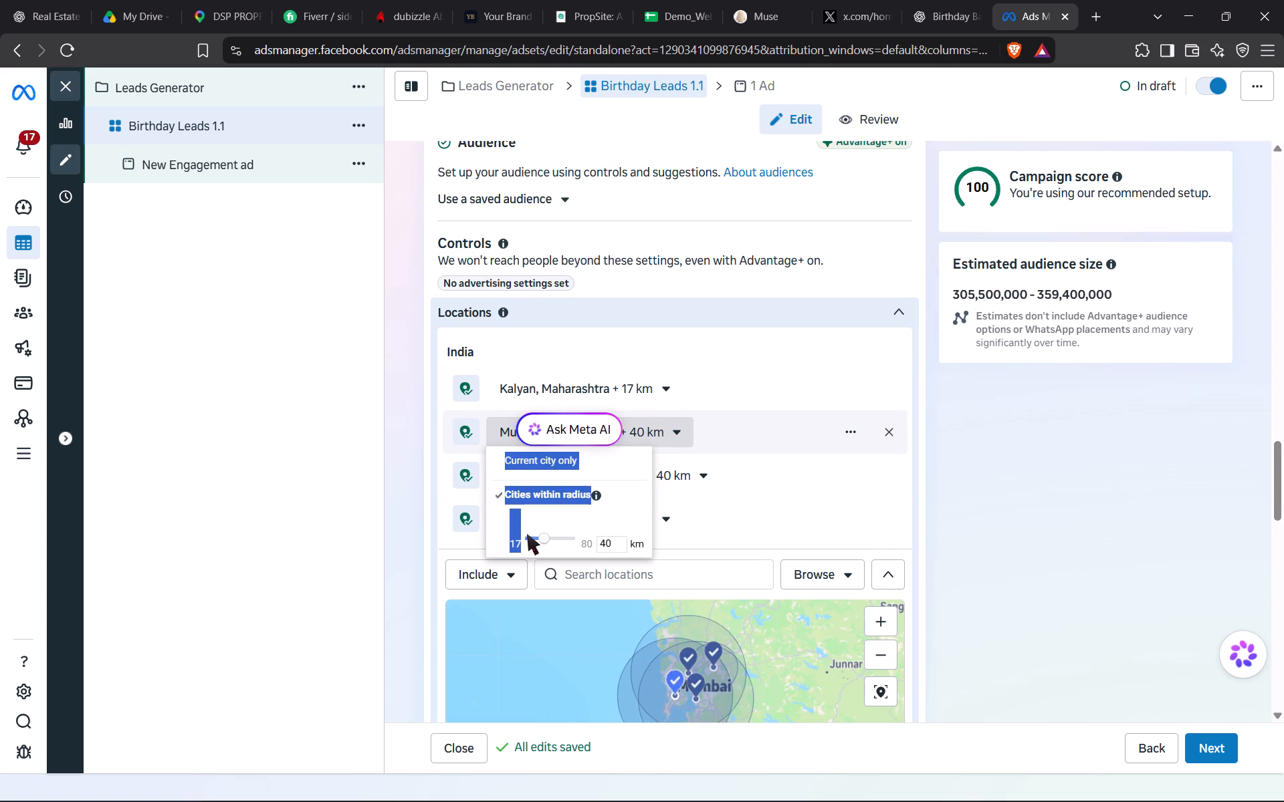
left_click_drag(543, 535, 524, 535)
left_click(532, 537)
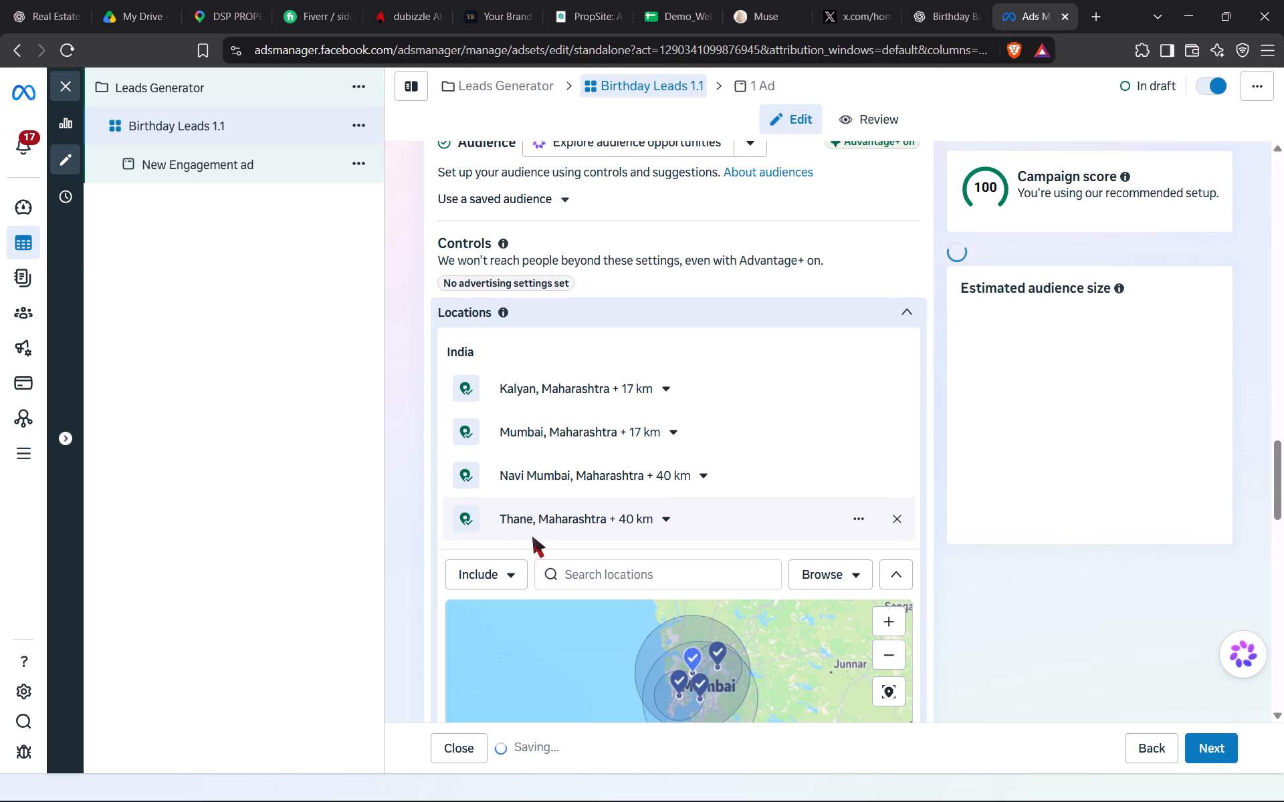
left_click(703, 479)
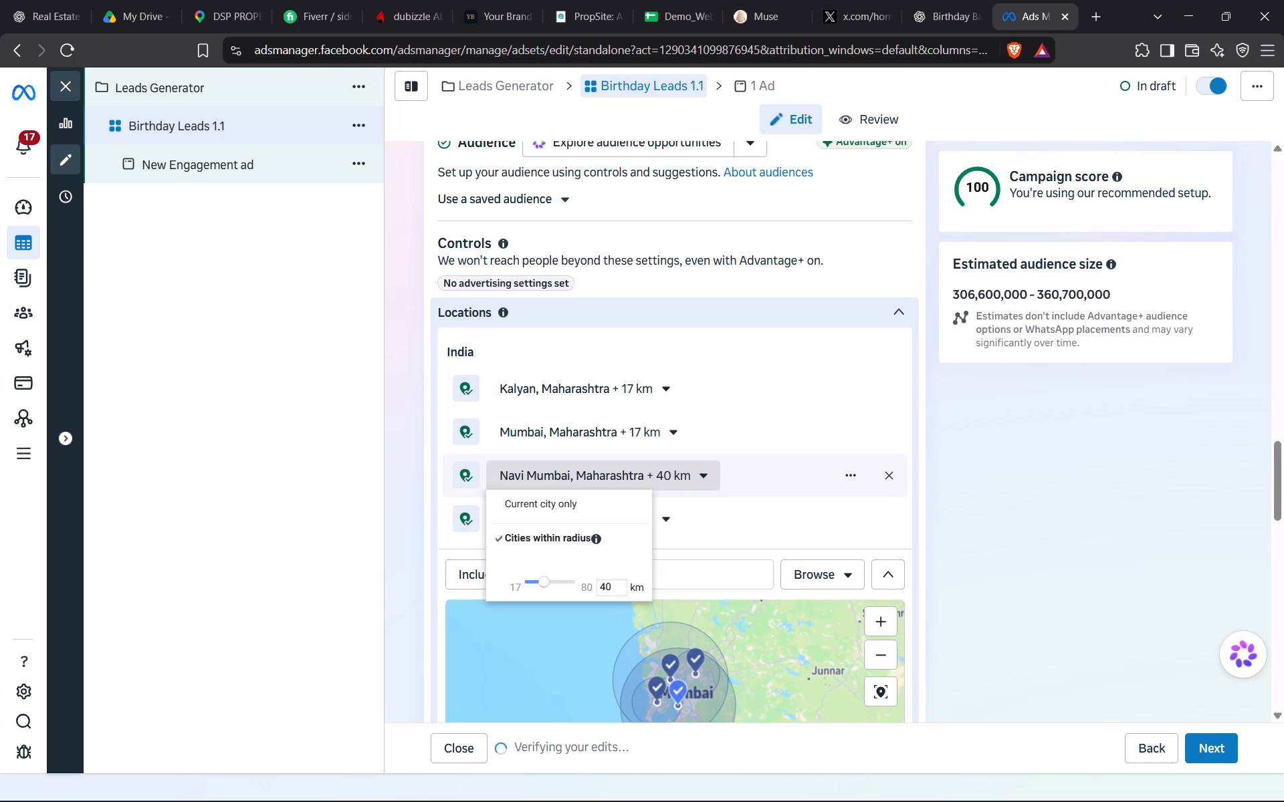
left_click_drag(544, 580, 496, 583)
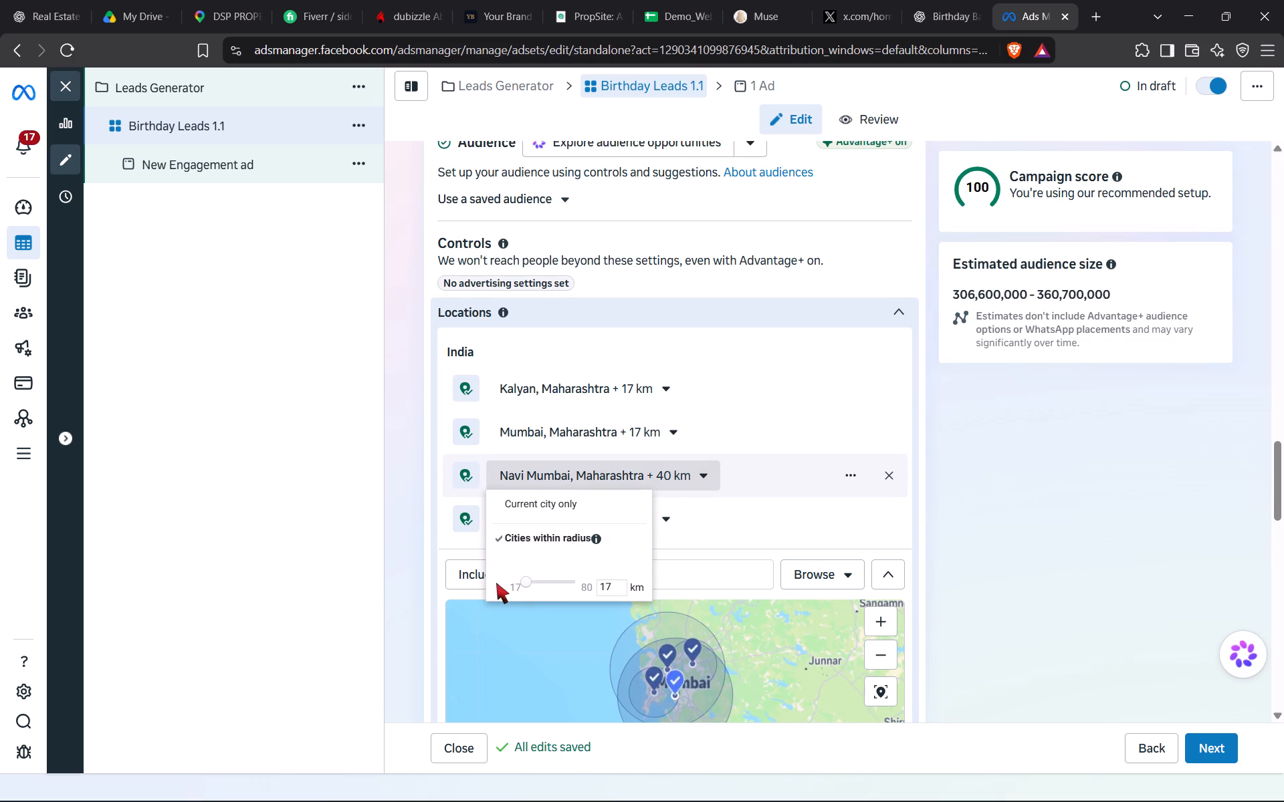
left_click(670, 523)
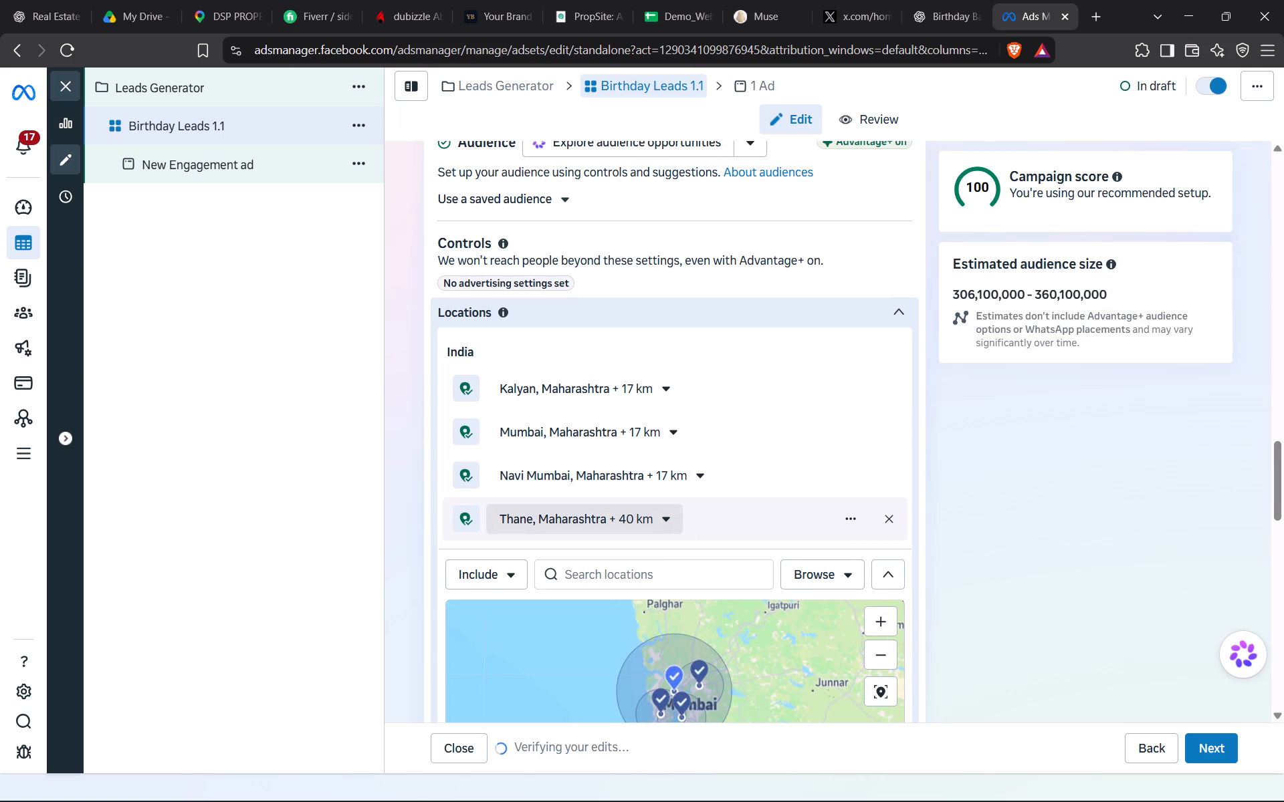
left_click_drag(540, 626, 504, 627)
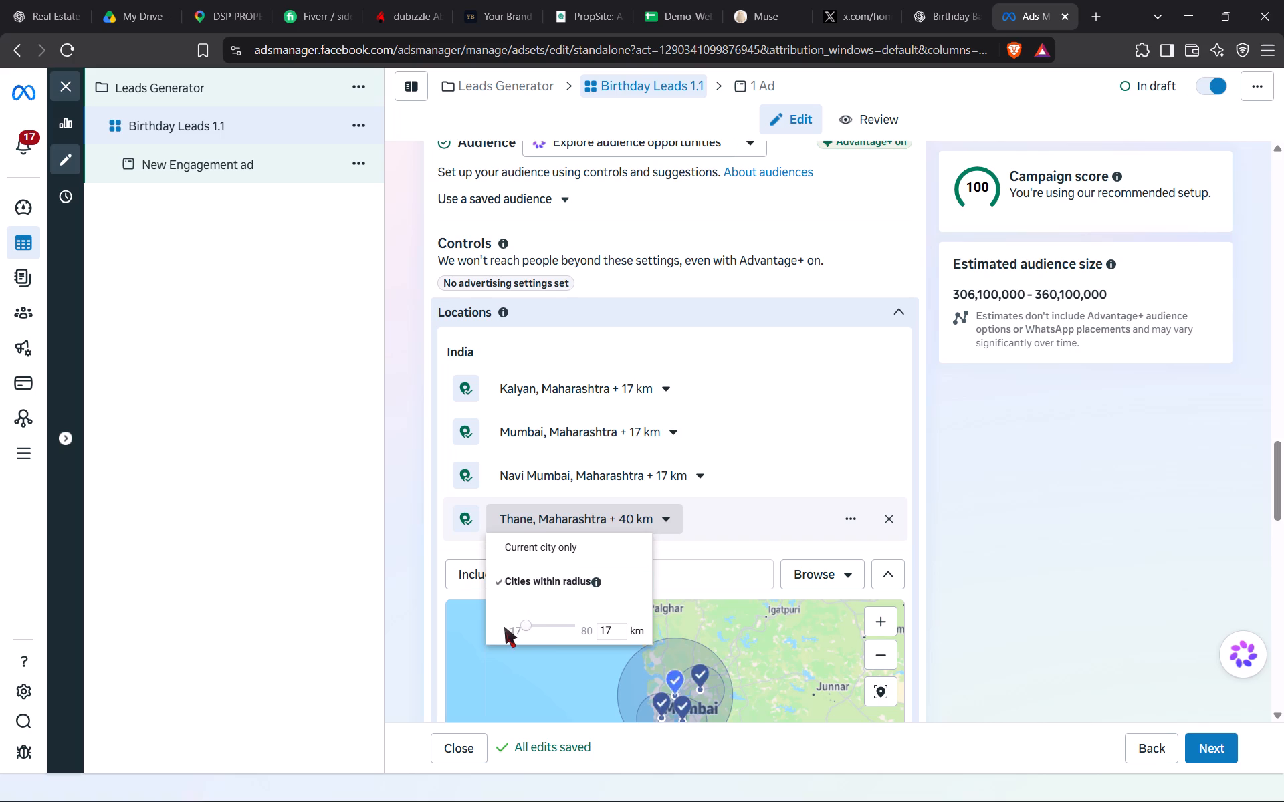
left_click_drag(504, 627, 500, 627)
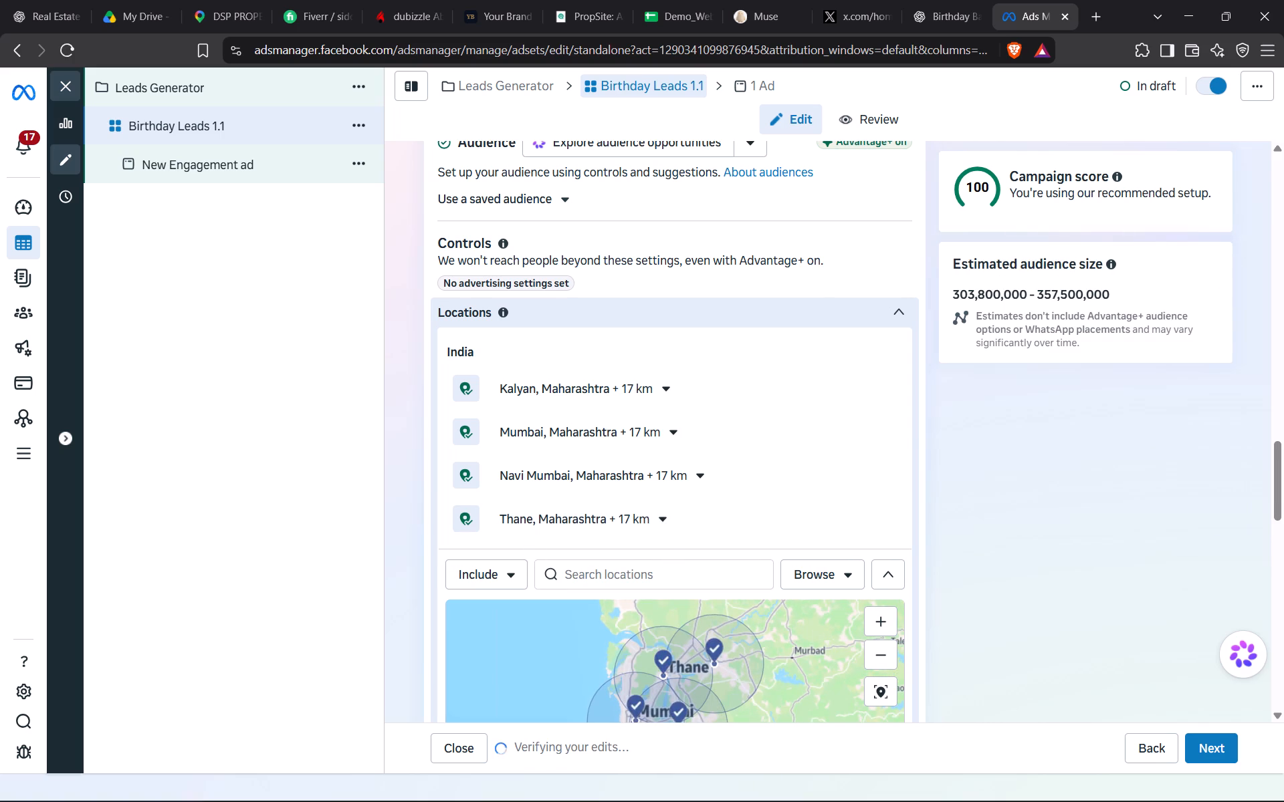
Search for Dombivali and add the place "Dombivali, Mumbai, Maharashtra" to the included audience locations.
left_click(605, 571)
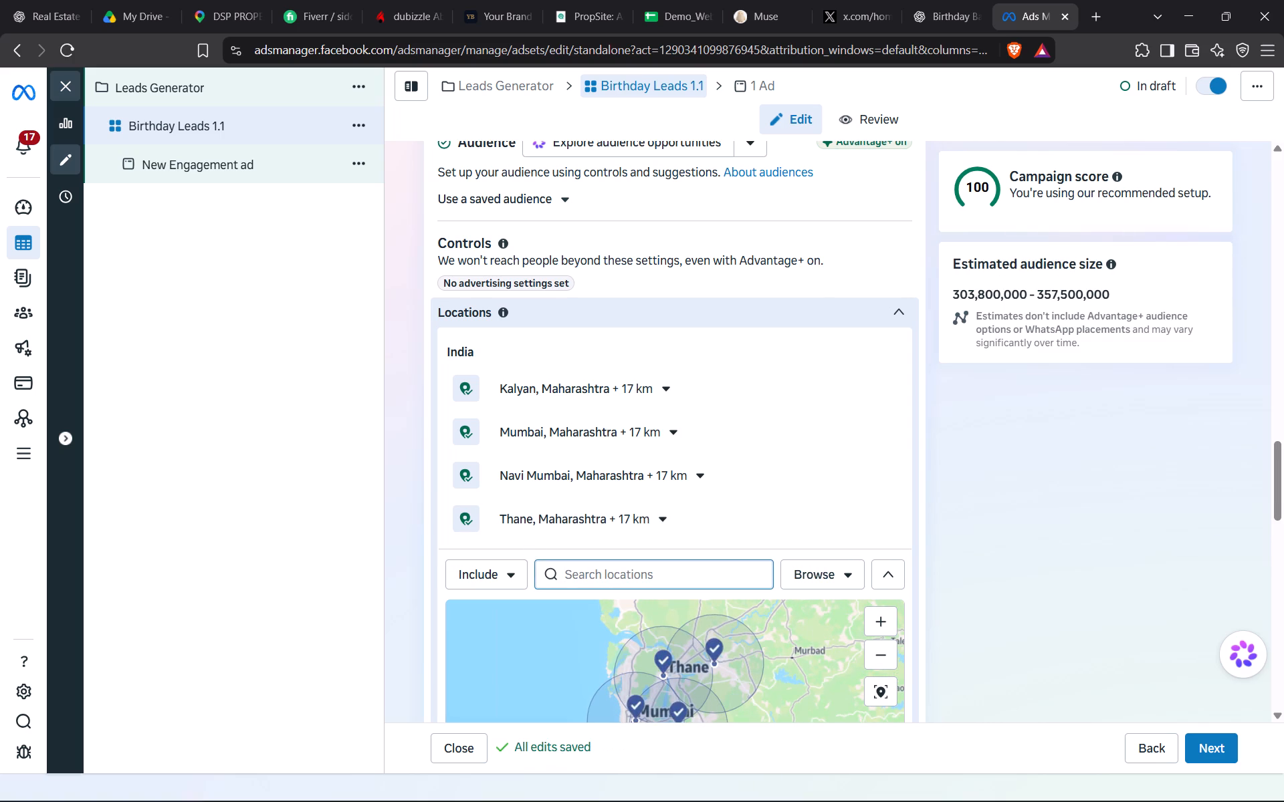
left_click(605, 571)
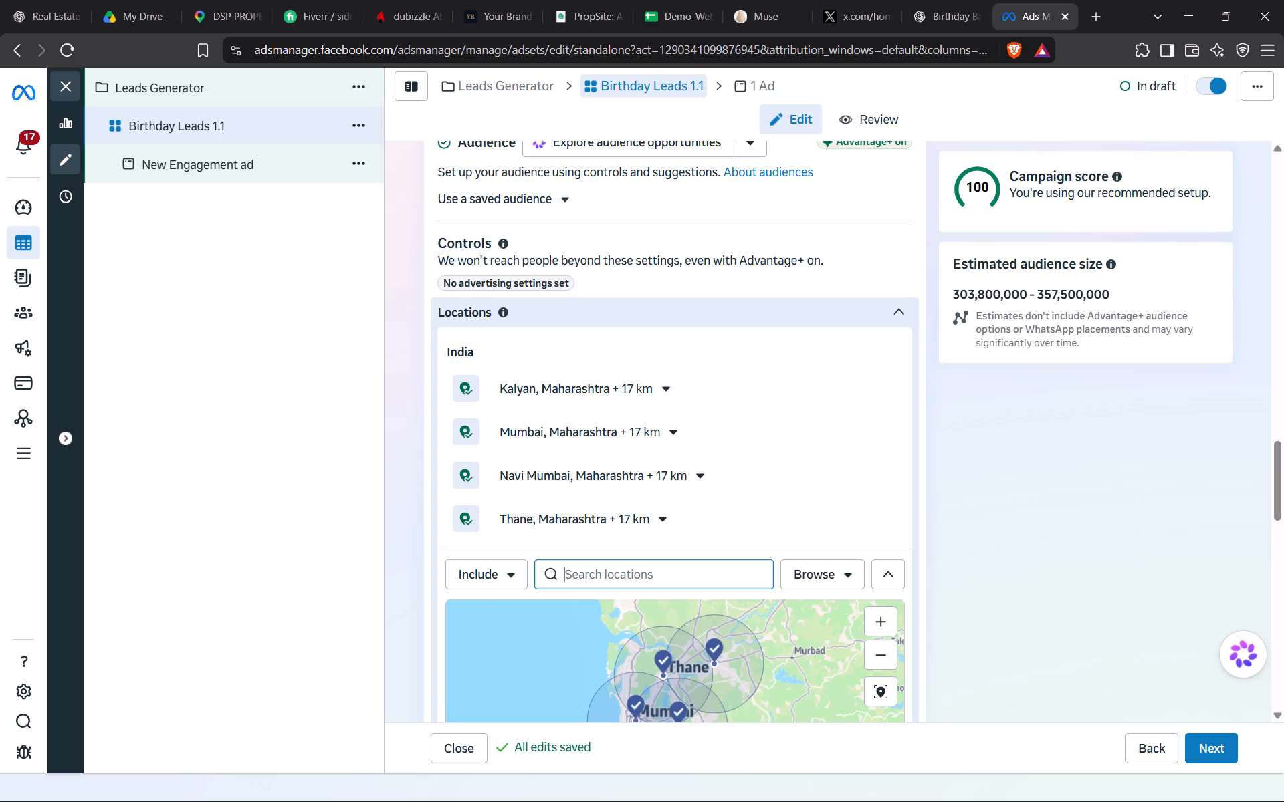
left_click(603, 571)
type("Dombivali")
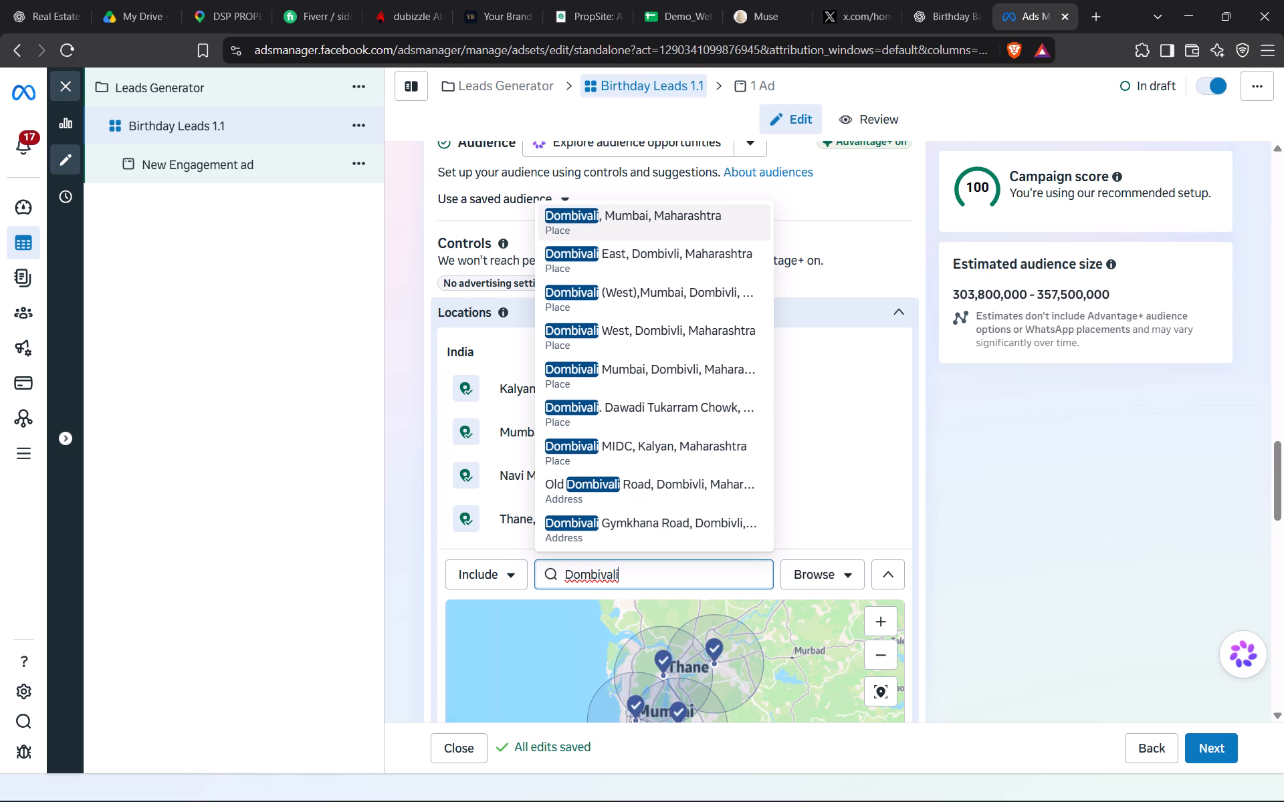
left_click(640, 223)
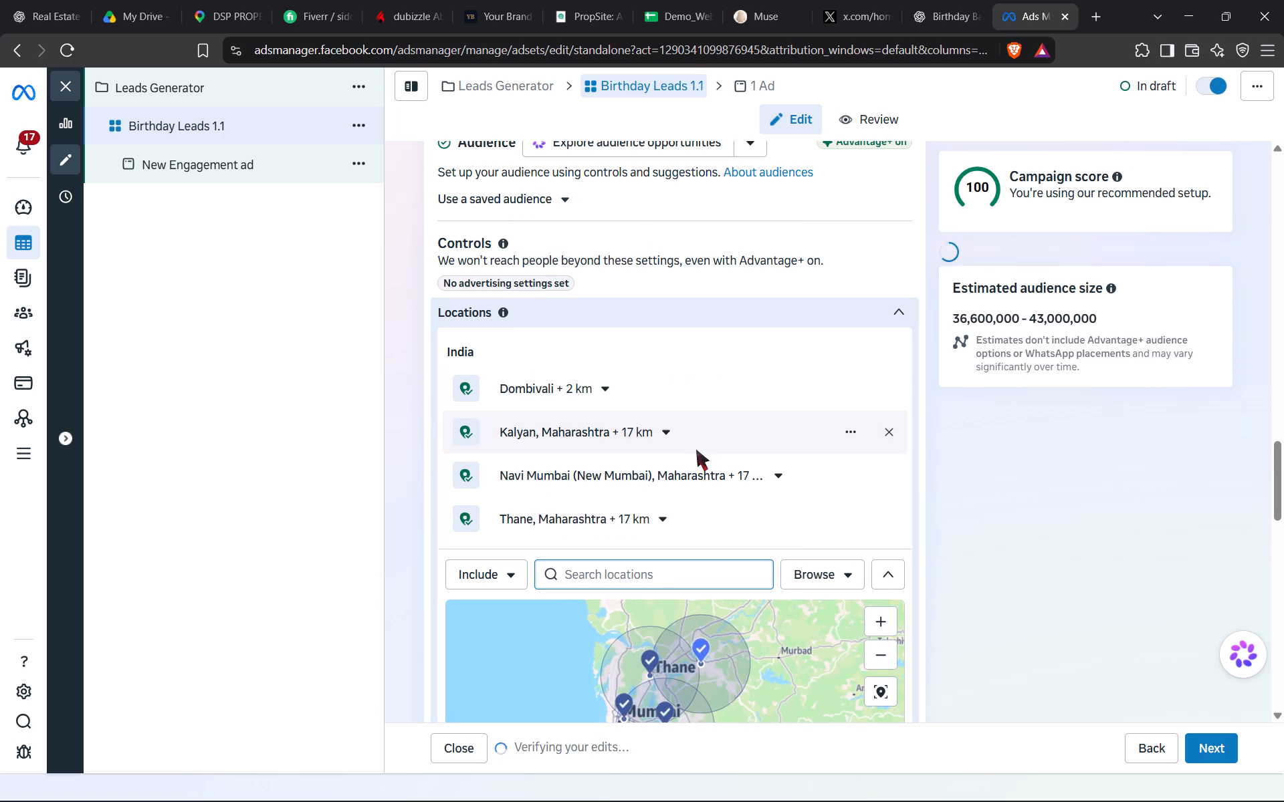
Set the targeting radius around Dombivali to 10 km.
left_click(598, 387)
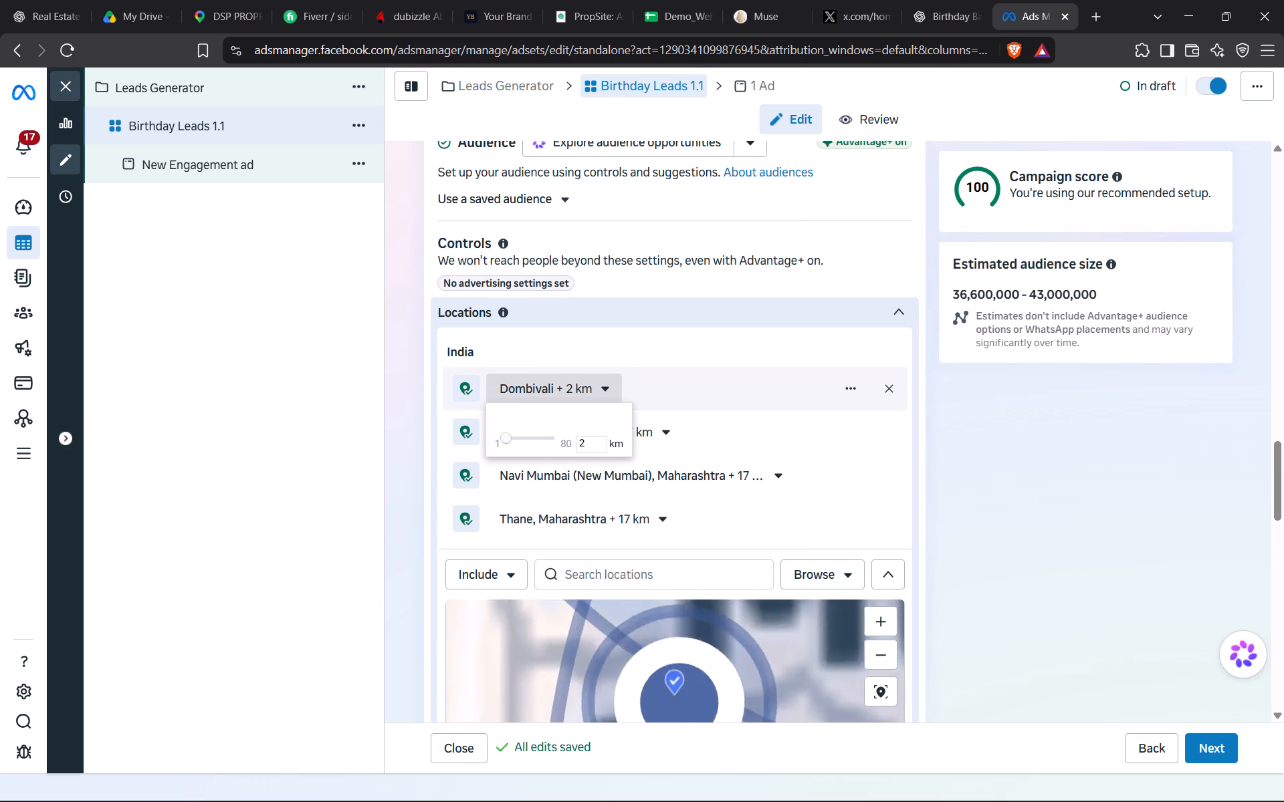
left_click(587, 446)
key("BackSpace")
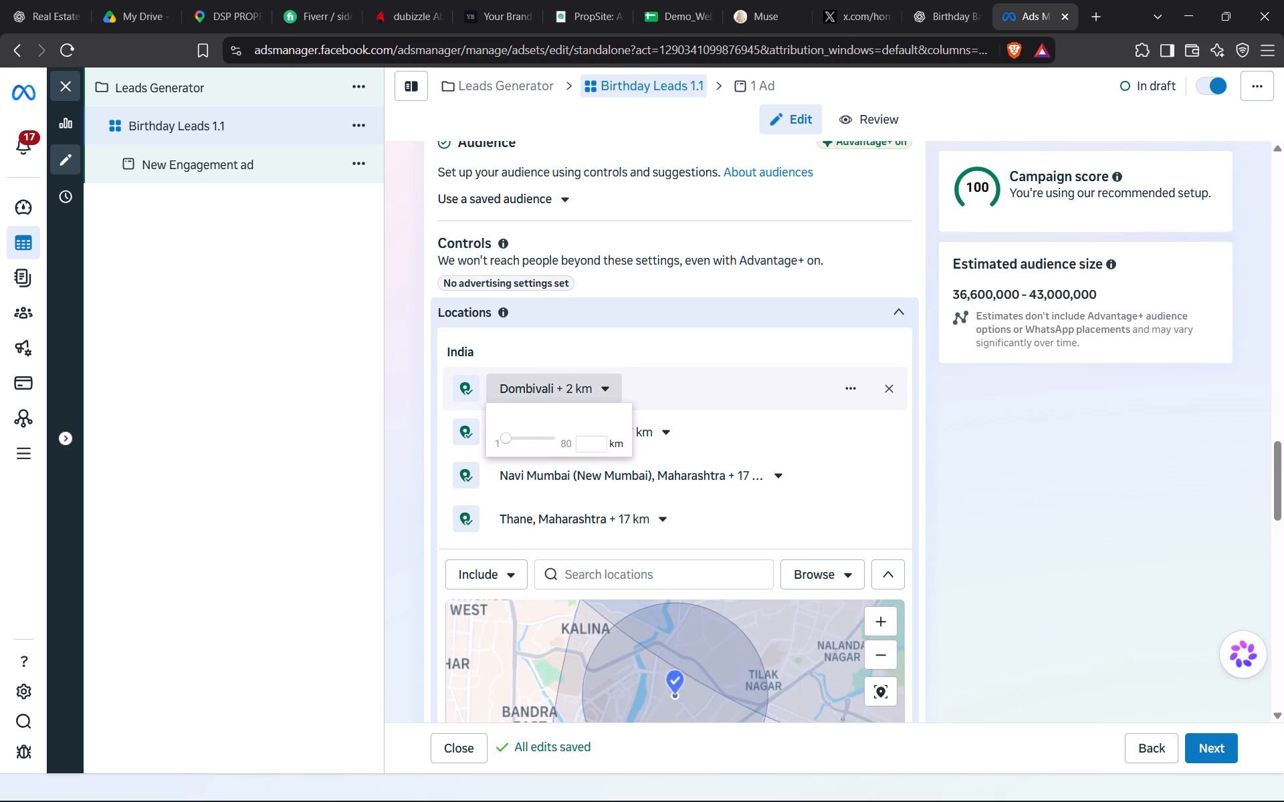
type("10")
key("Return")
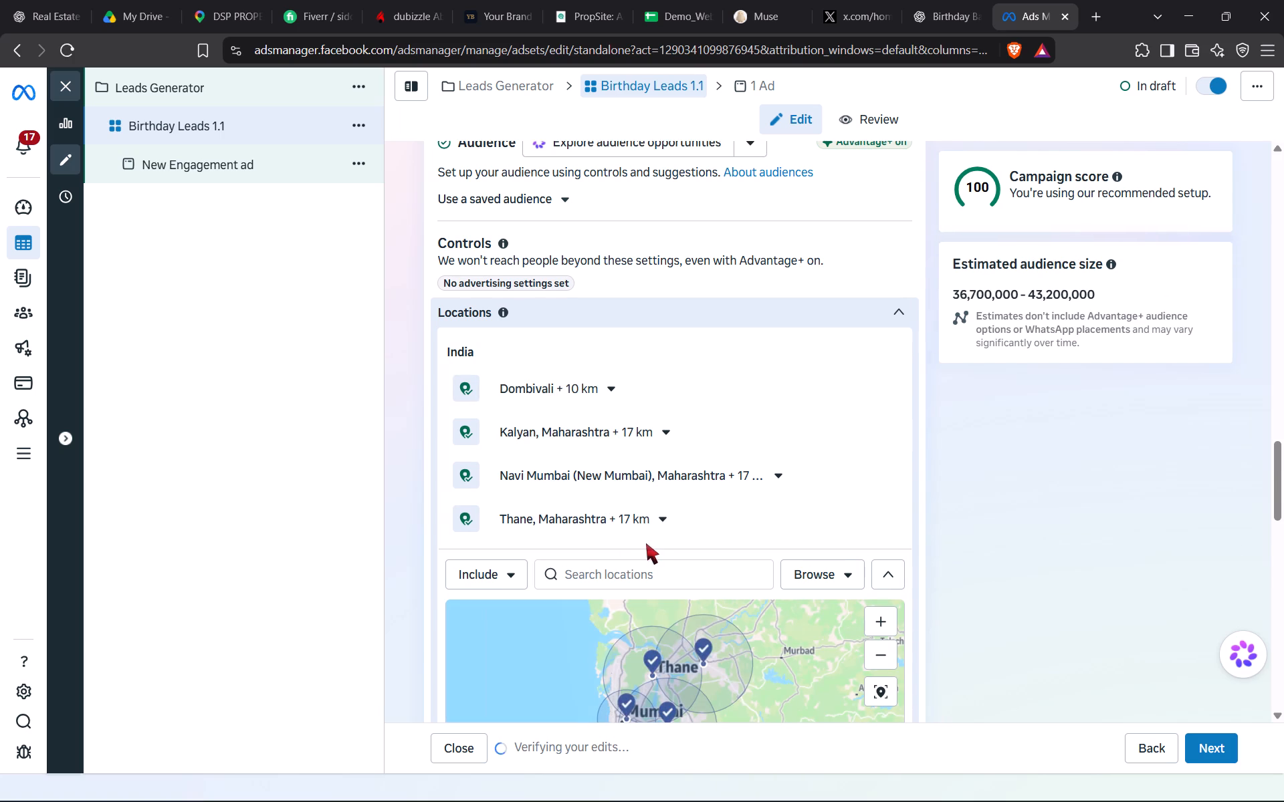
Search for seawoods and add the place "Seawoods, Navi Mumbai" to the included audience locations.
left_click(622, 569)
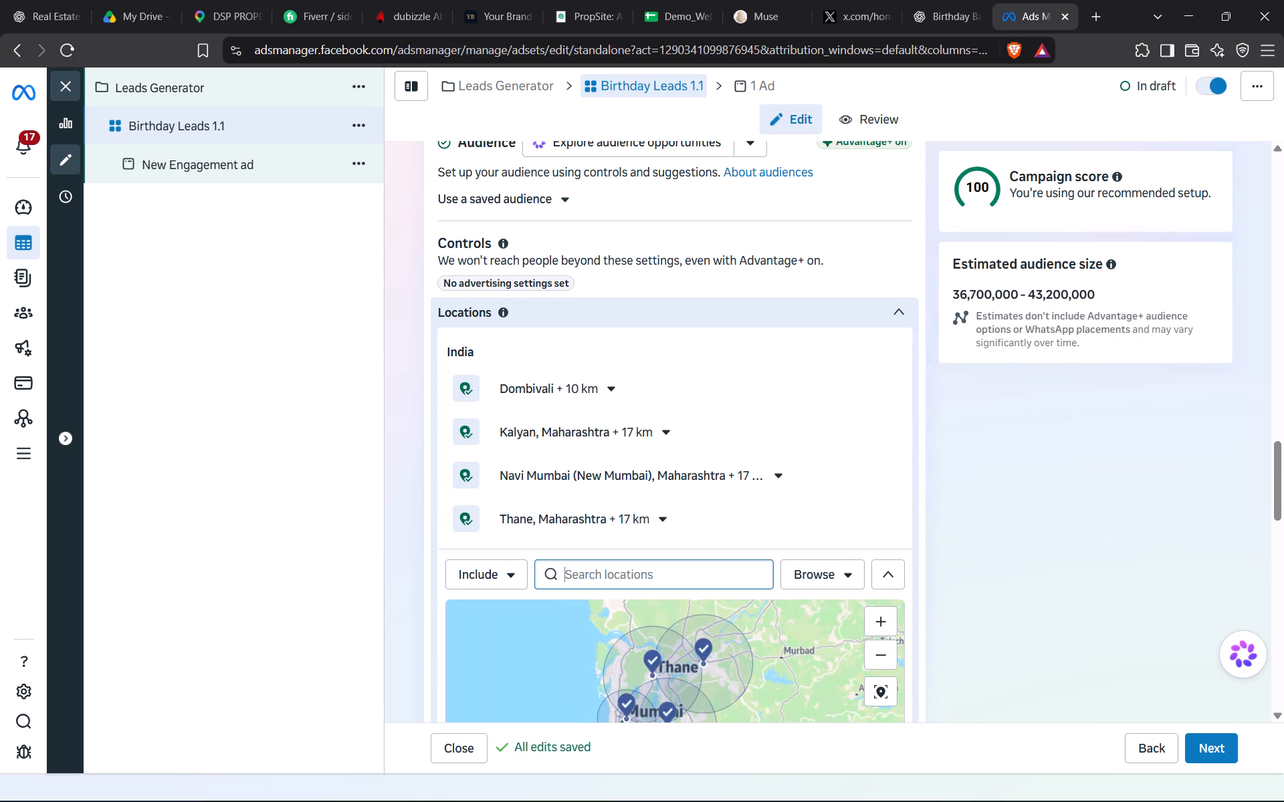
type("seawoods")
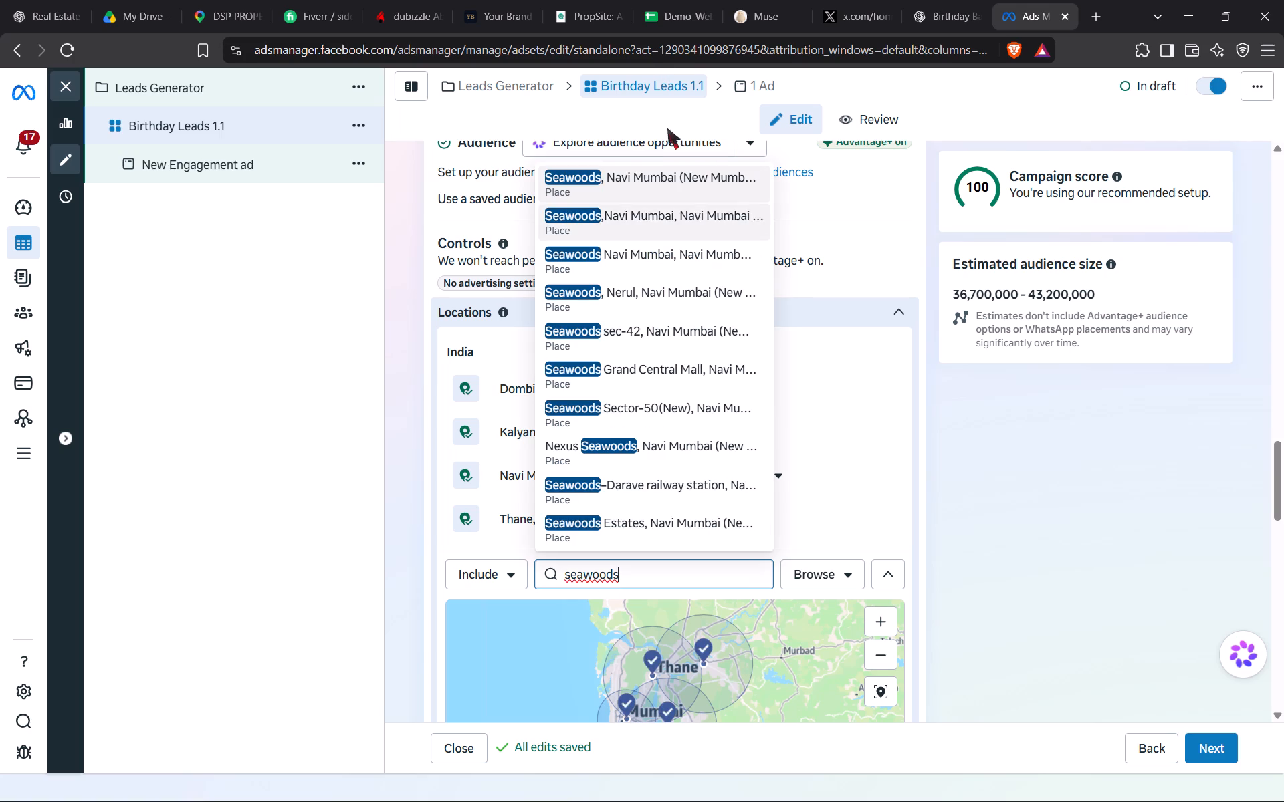
left_click(665, 189)
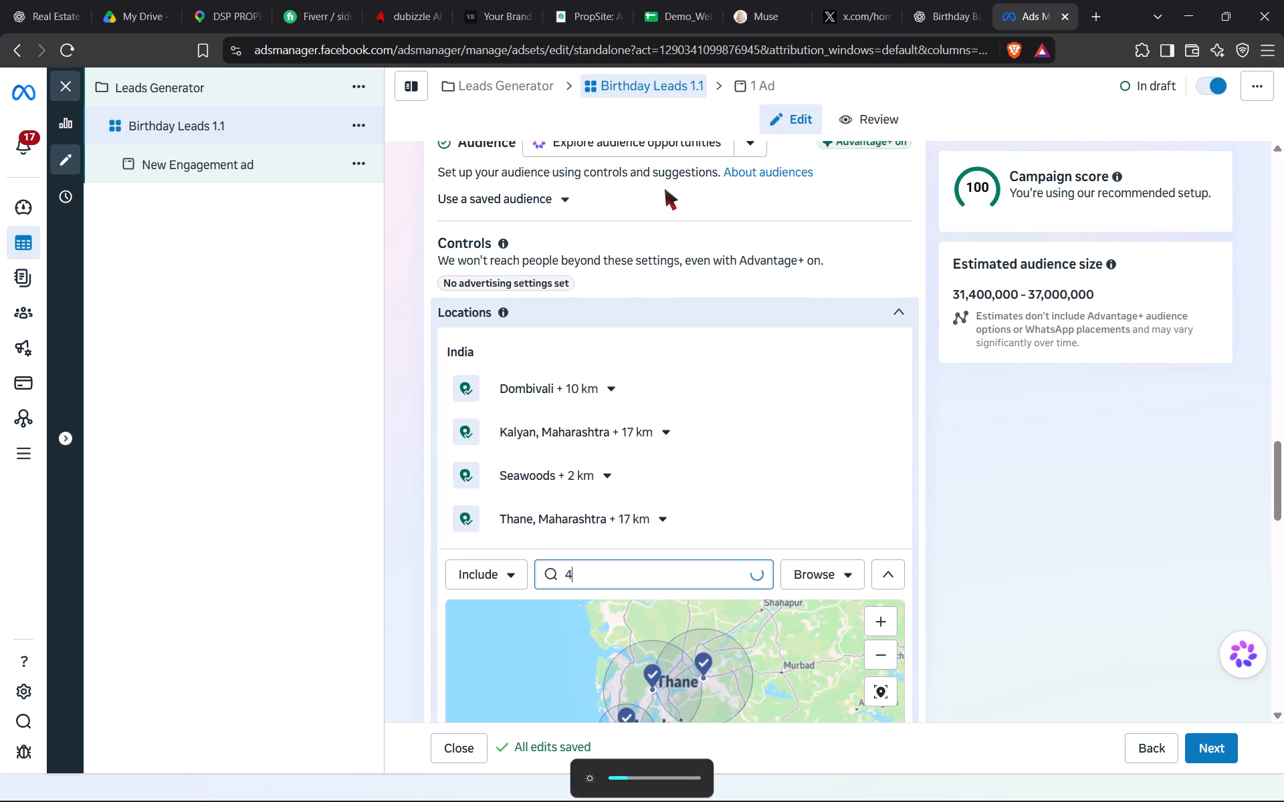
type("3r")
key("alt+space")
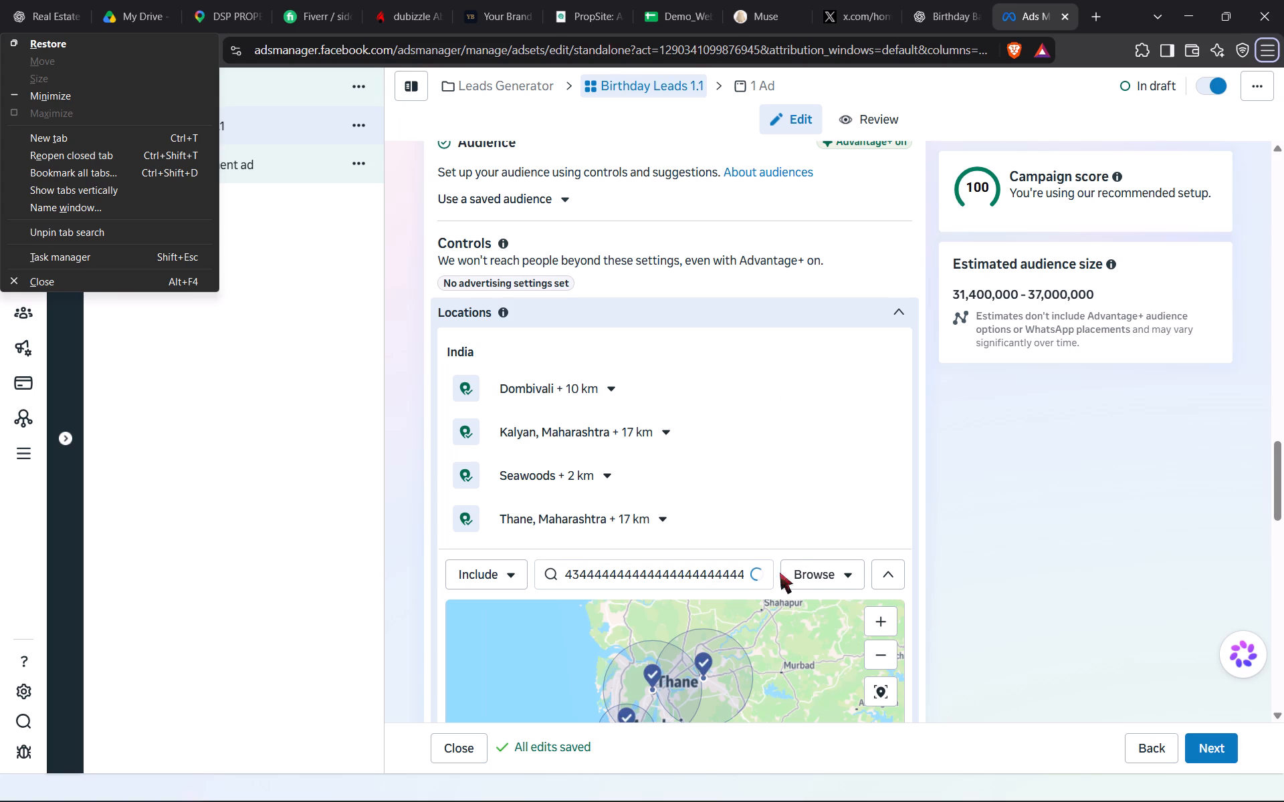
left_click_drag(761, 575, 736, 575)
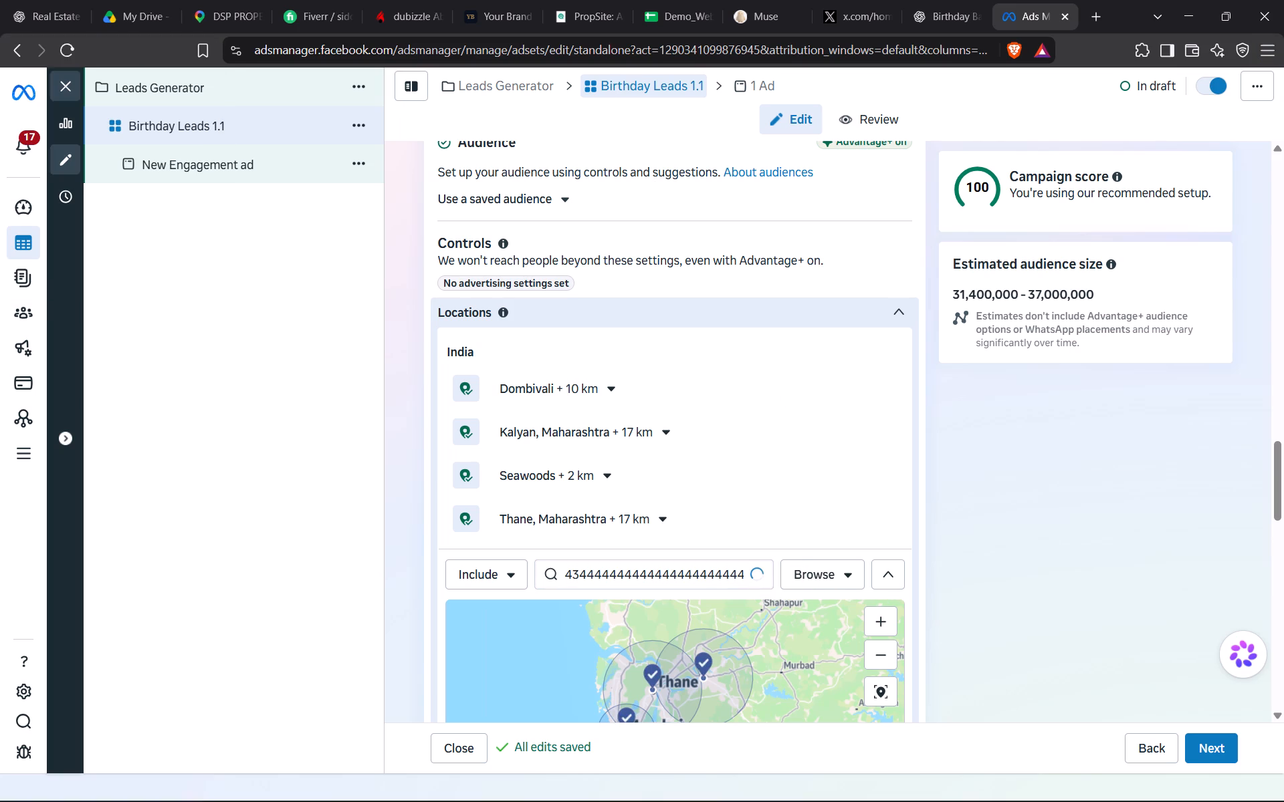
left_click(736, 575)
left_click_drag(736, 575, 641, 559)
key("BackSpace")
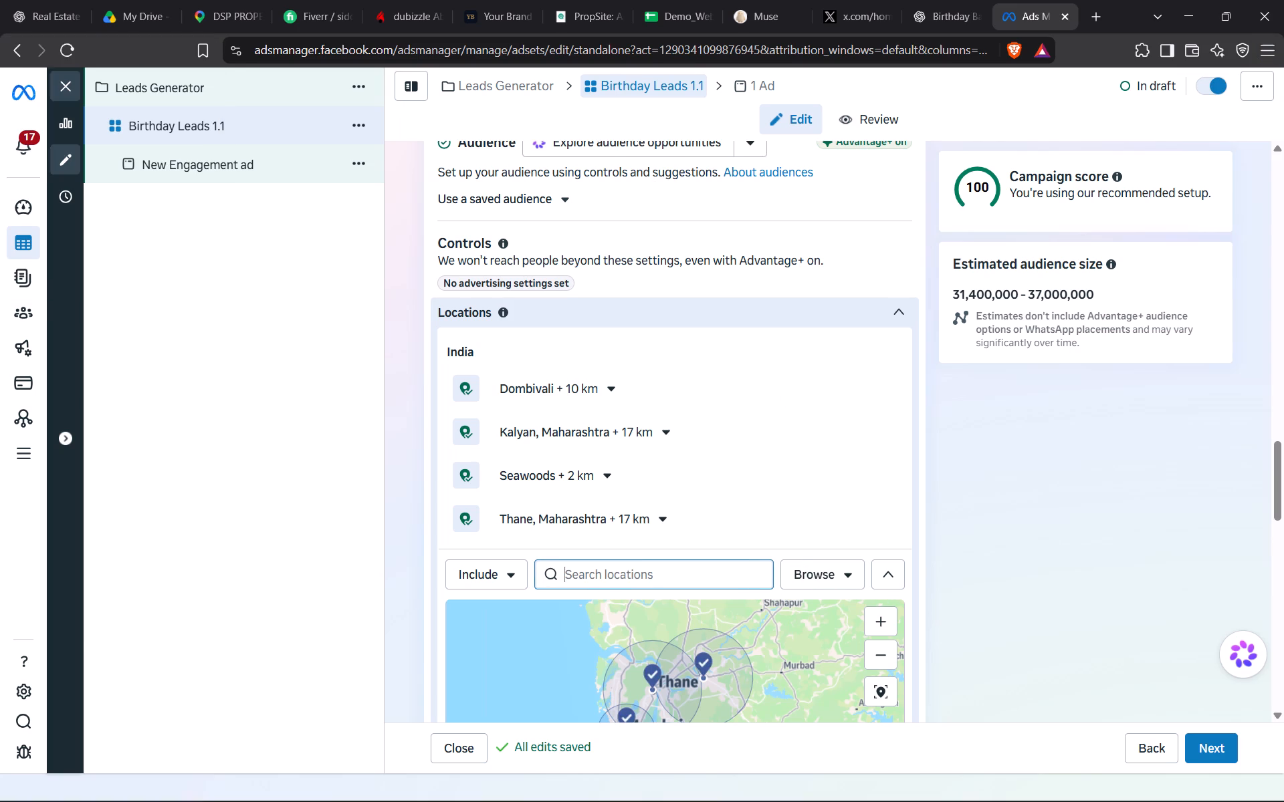
Set the targeting radius around Seawoods to 10 km.
left_click(600, 473)
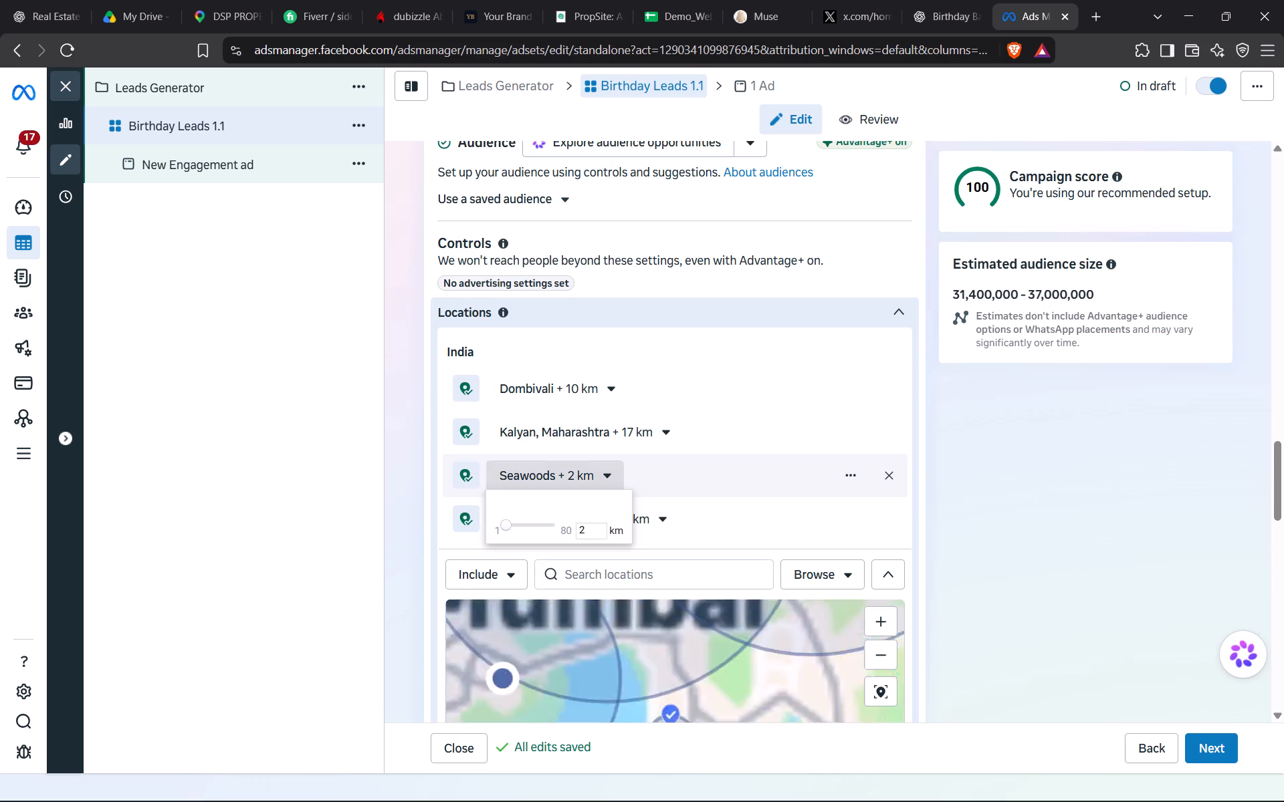
left_click(595, 531)
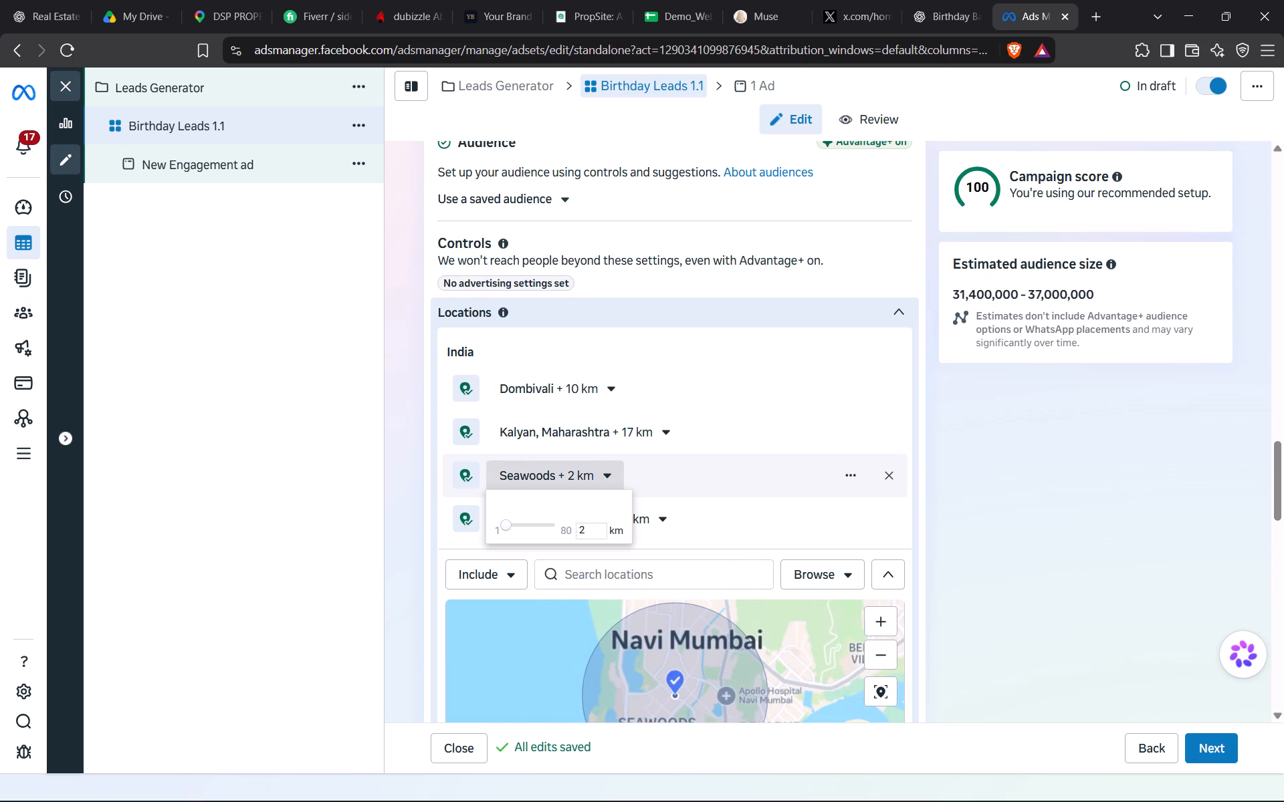
key("BackSpace")
type("10")
key("Return")
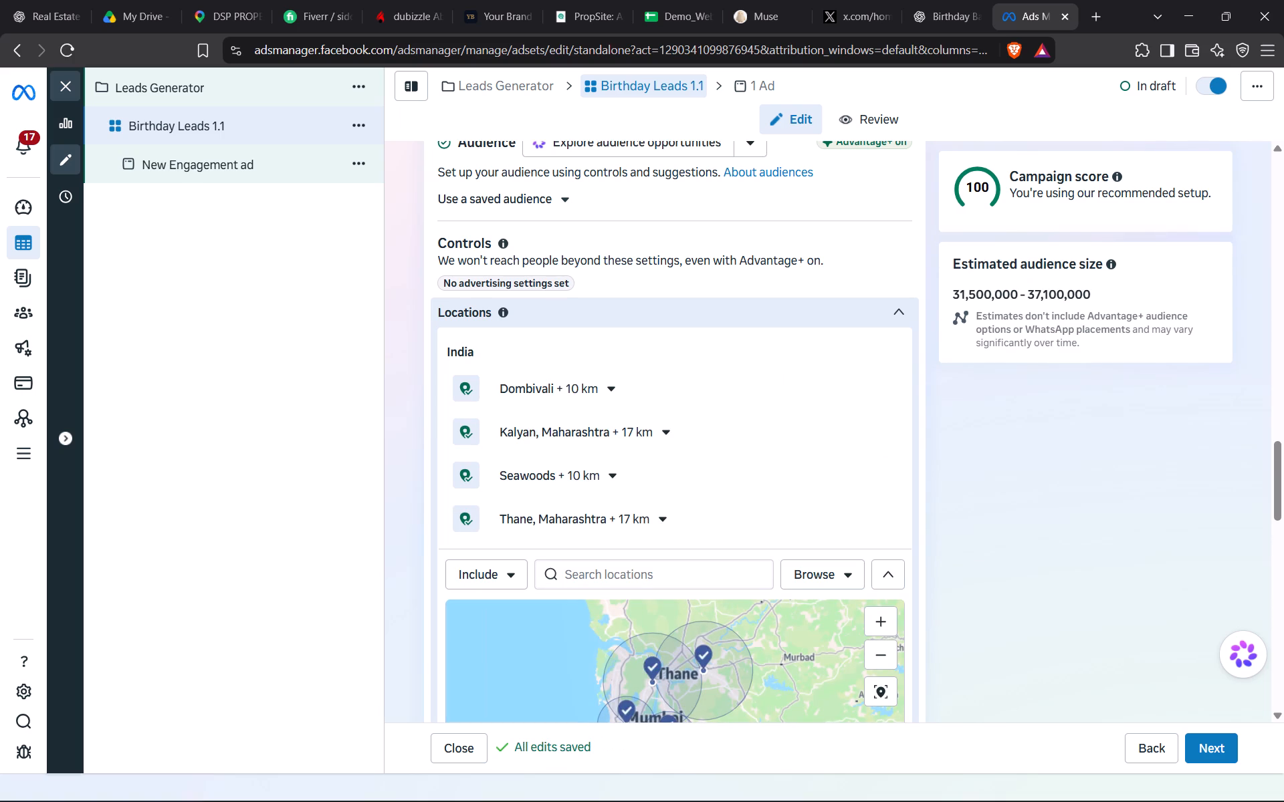
Add the neighborhoods Mulund West and Mulund East, Maharashtra, India to the included audience locations.
type("mulund")
left_click(638, 577)
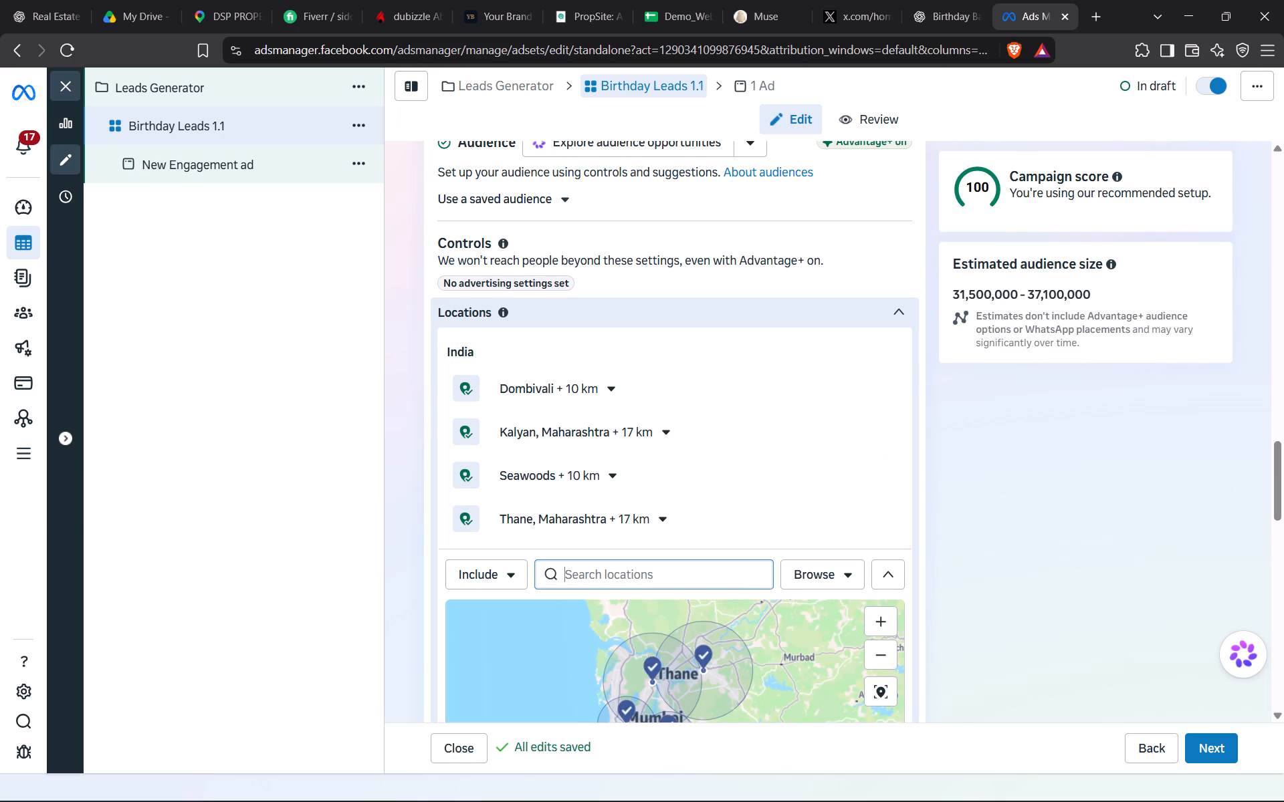
type("mulund")
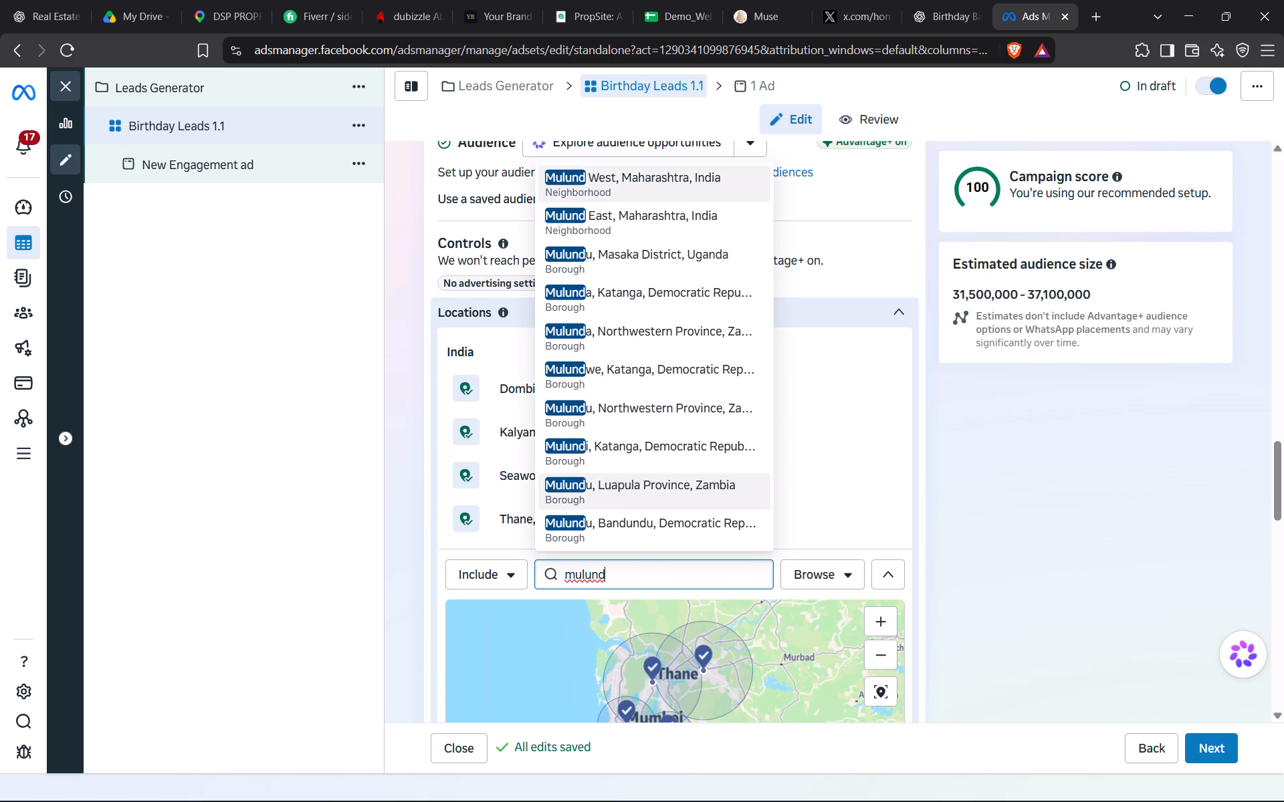
left_click(630, 182)
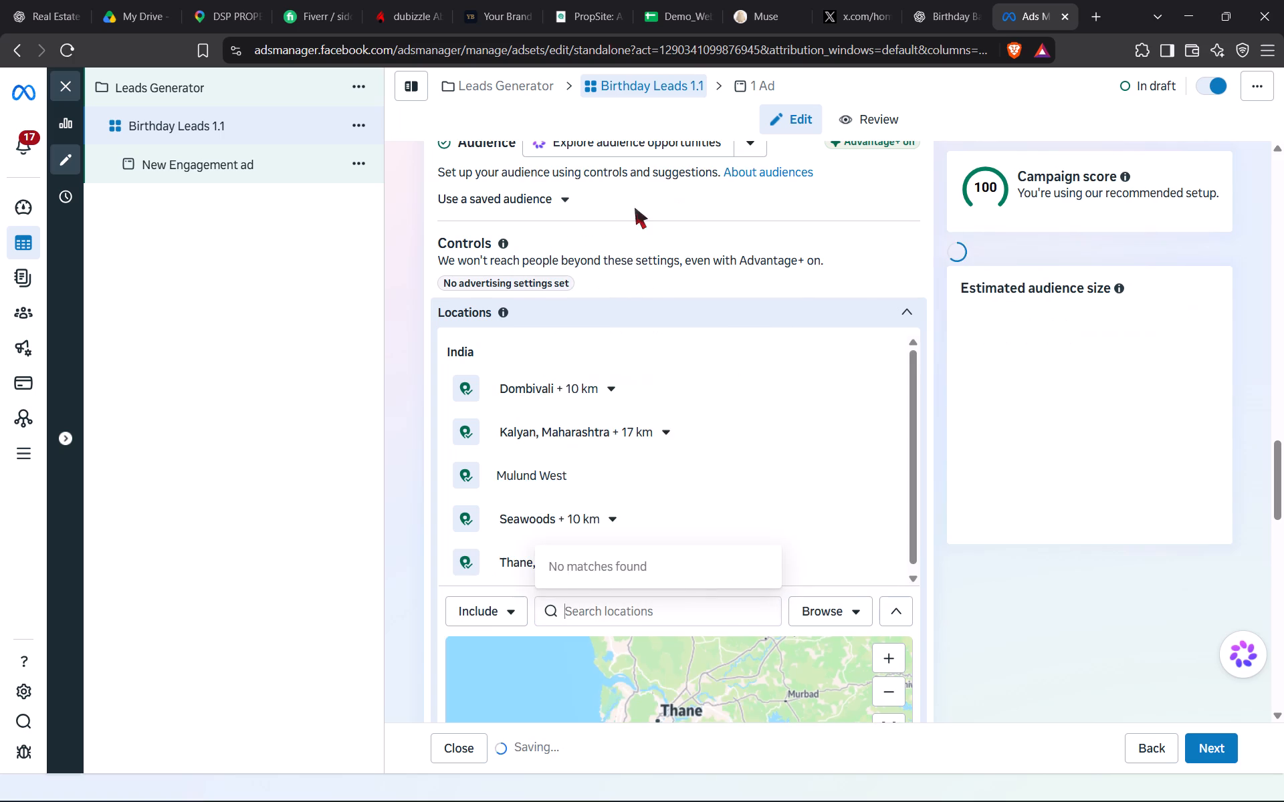
left_click(639, 604)
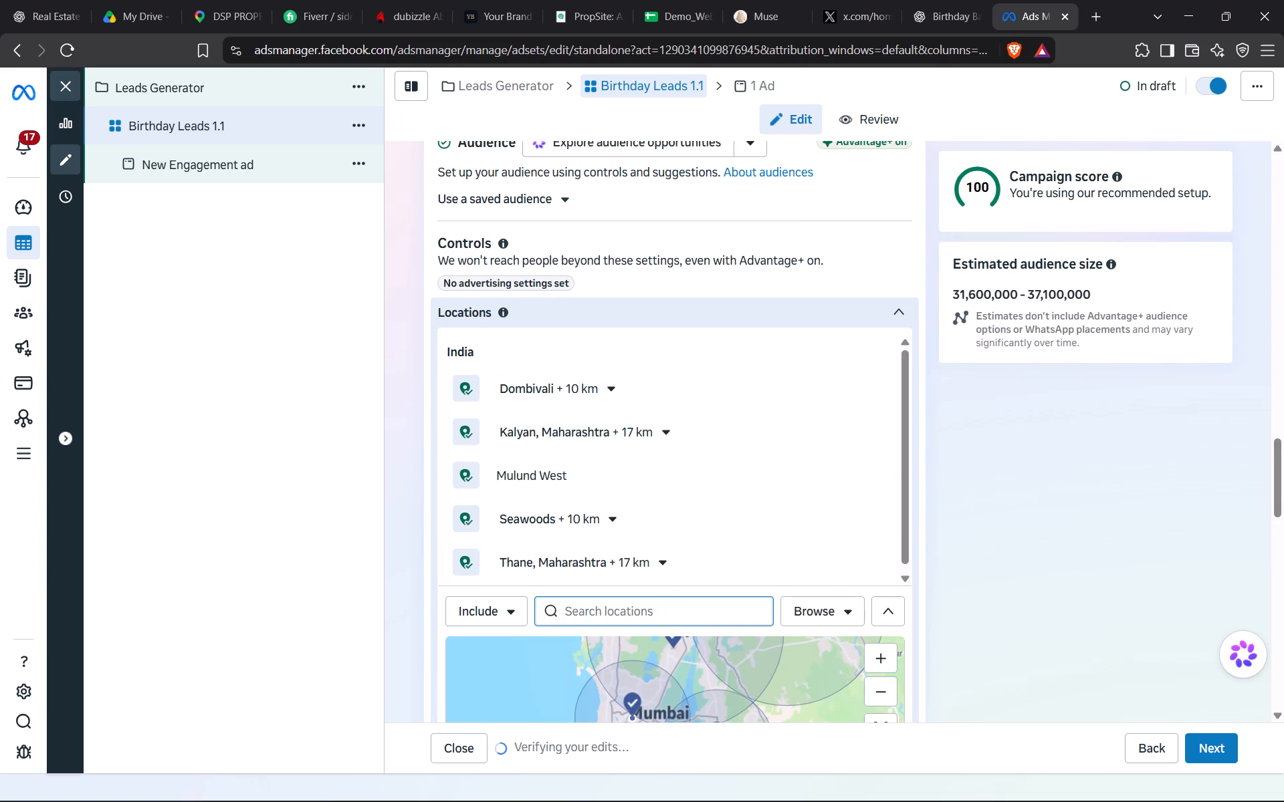
type("mulund")
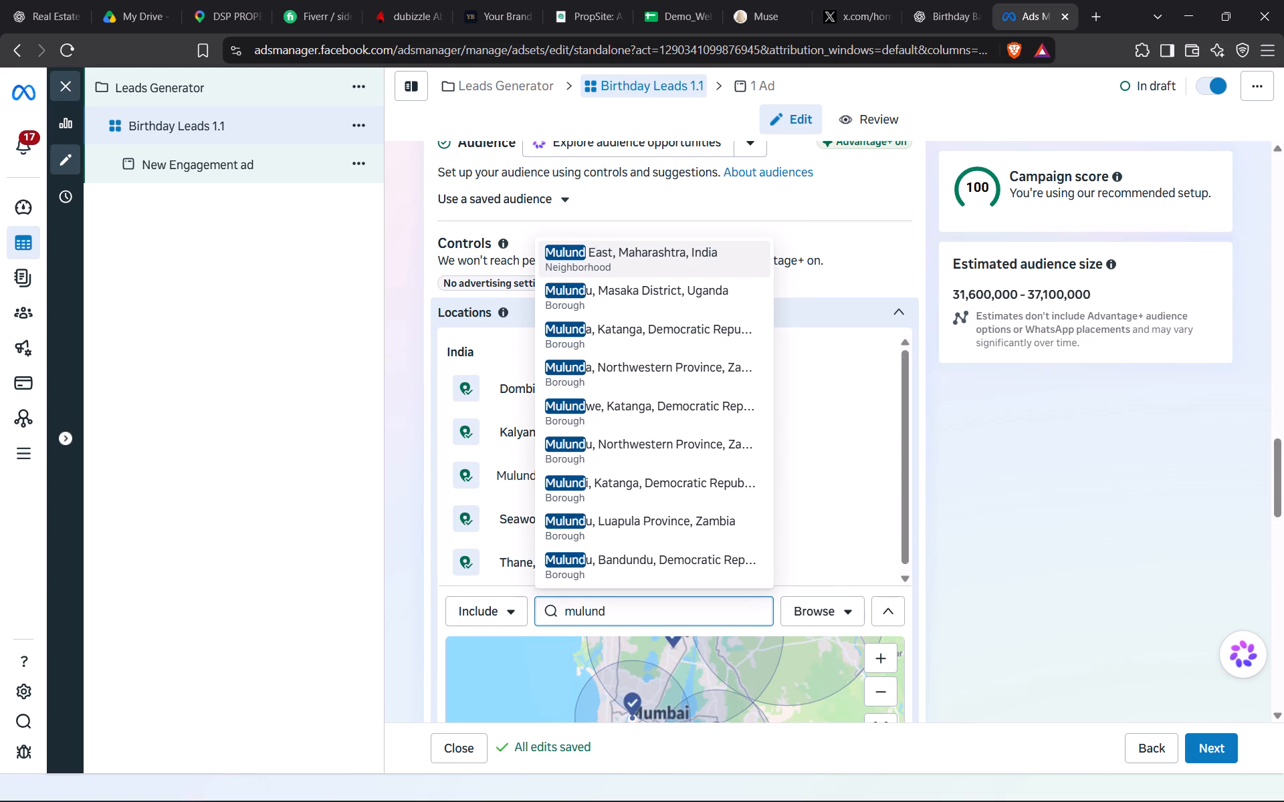
left_click(620, 251)
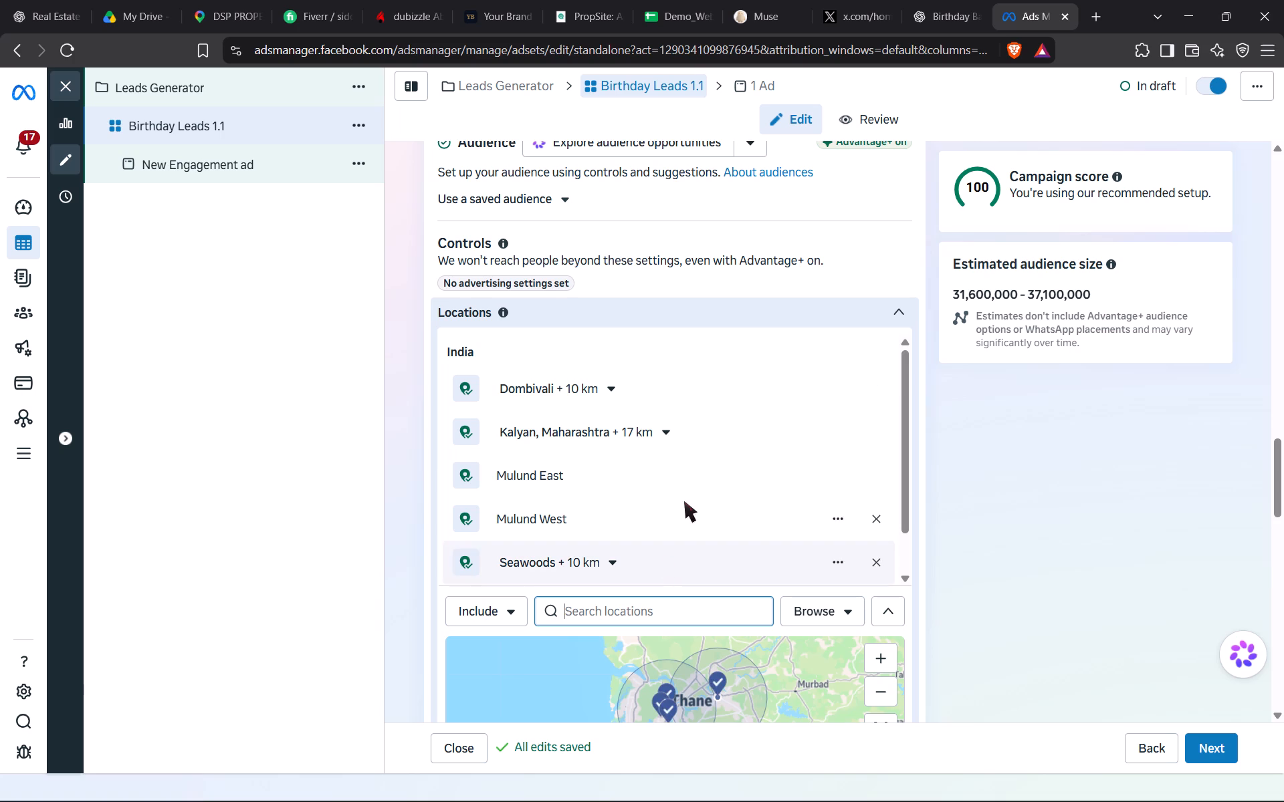
Search for bhandup and add the neighborhood "Bhandup, Maharashtra, India" to the included audience locations.
scroll(684, 491, "down", 1)
left_click(645, 609)
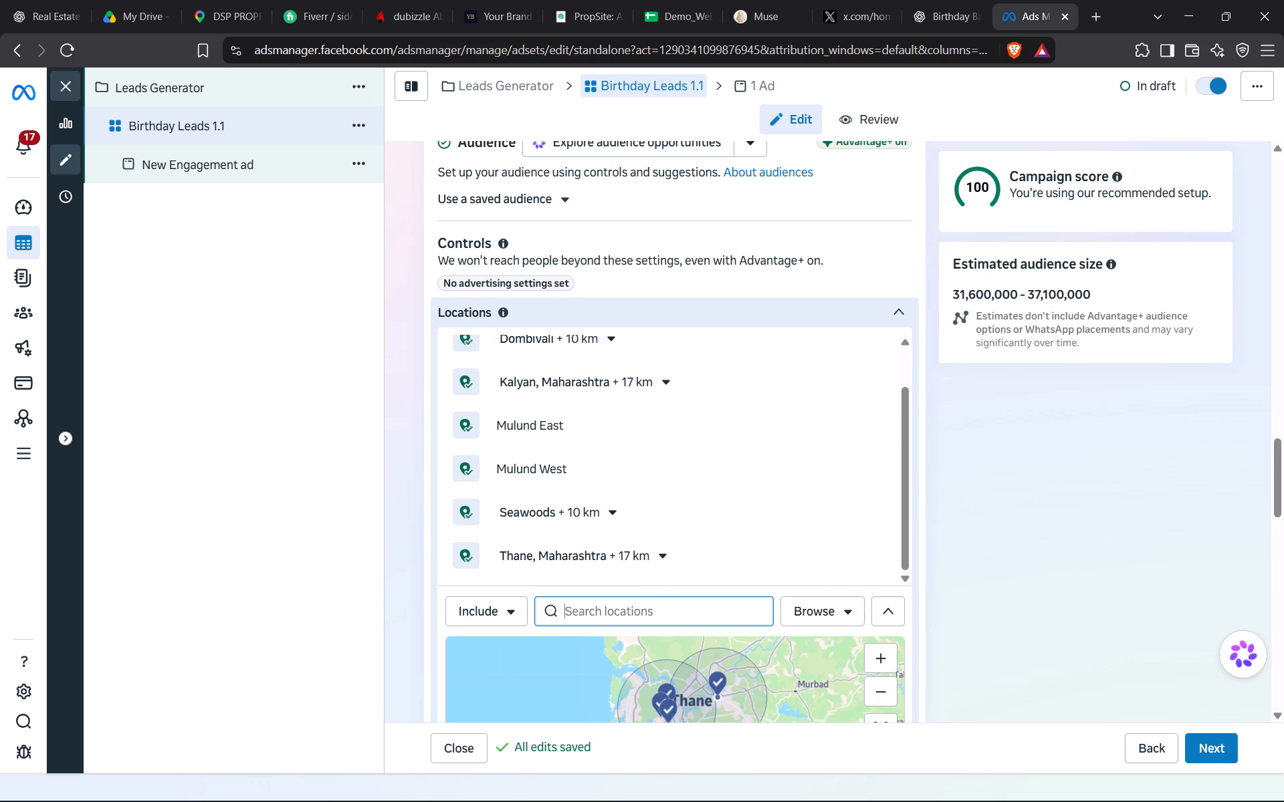
type("bhandup")
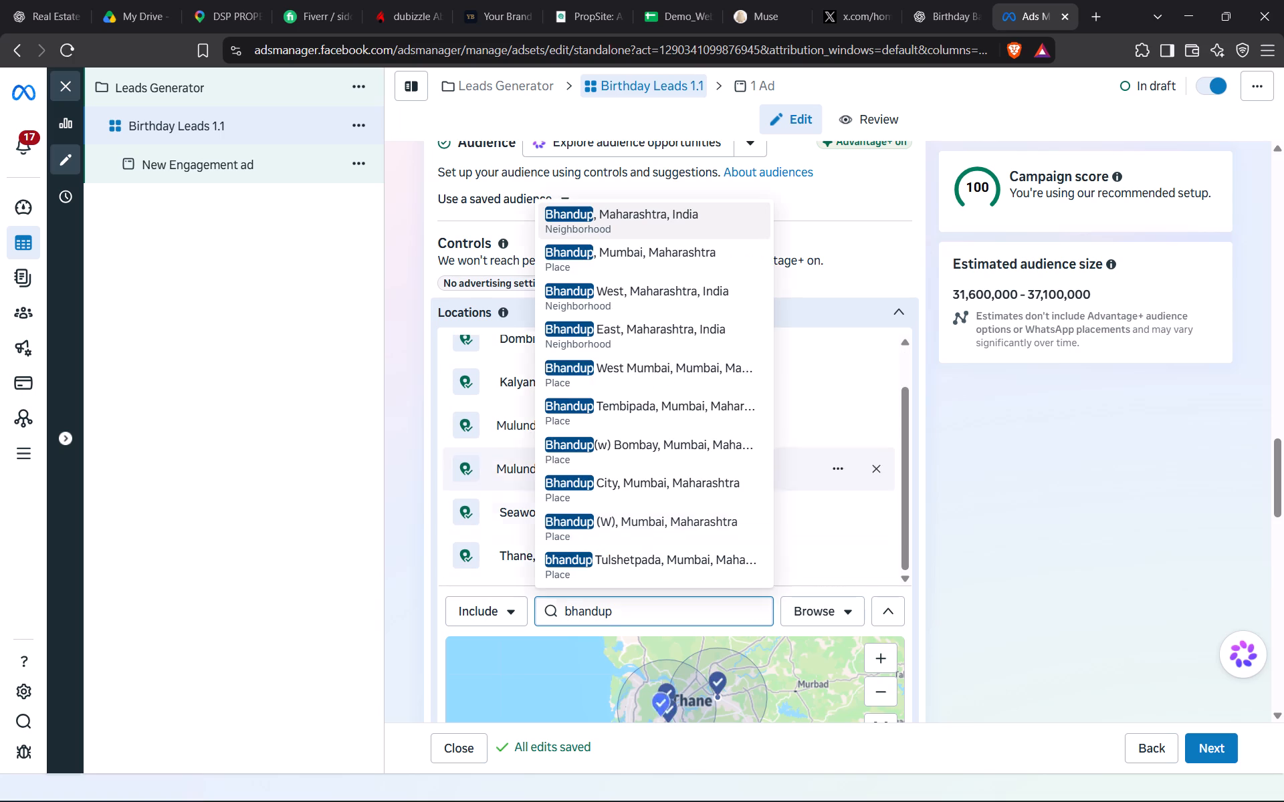
left_click(667, 214)
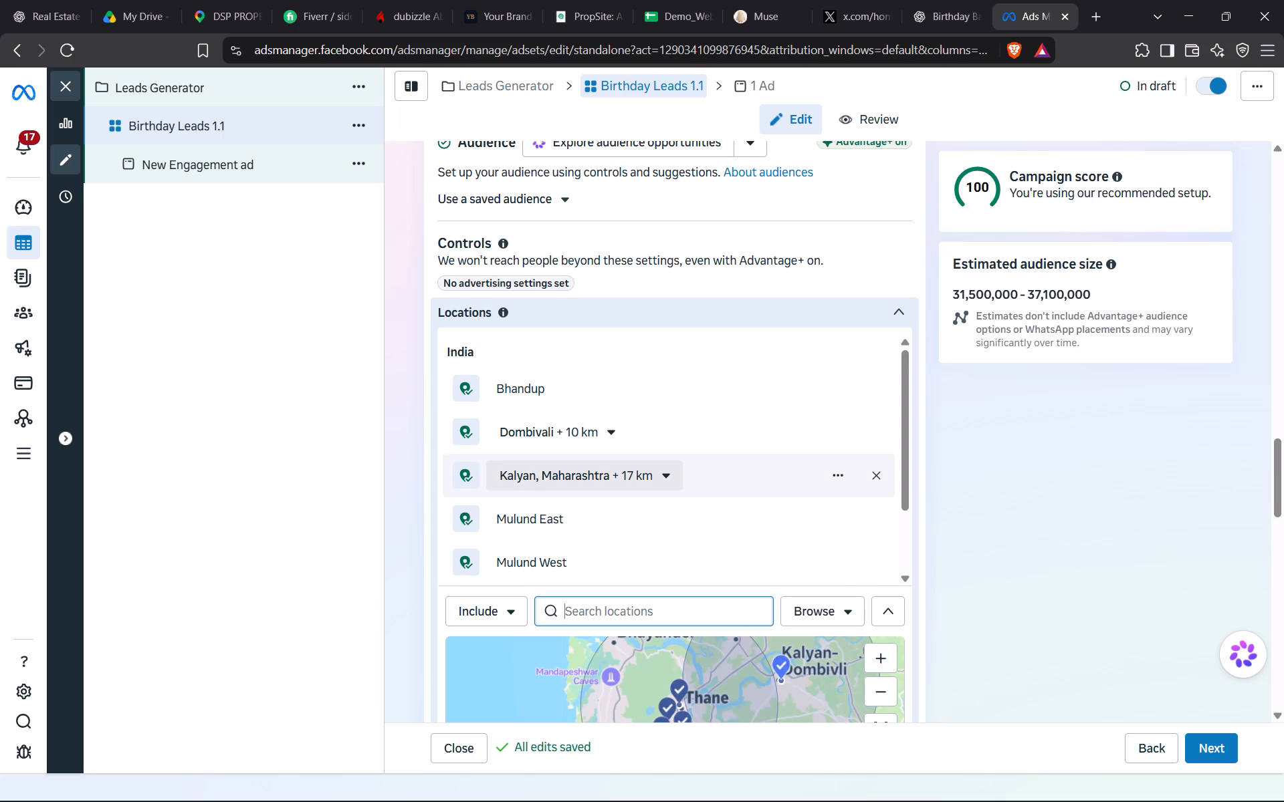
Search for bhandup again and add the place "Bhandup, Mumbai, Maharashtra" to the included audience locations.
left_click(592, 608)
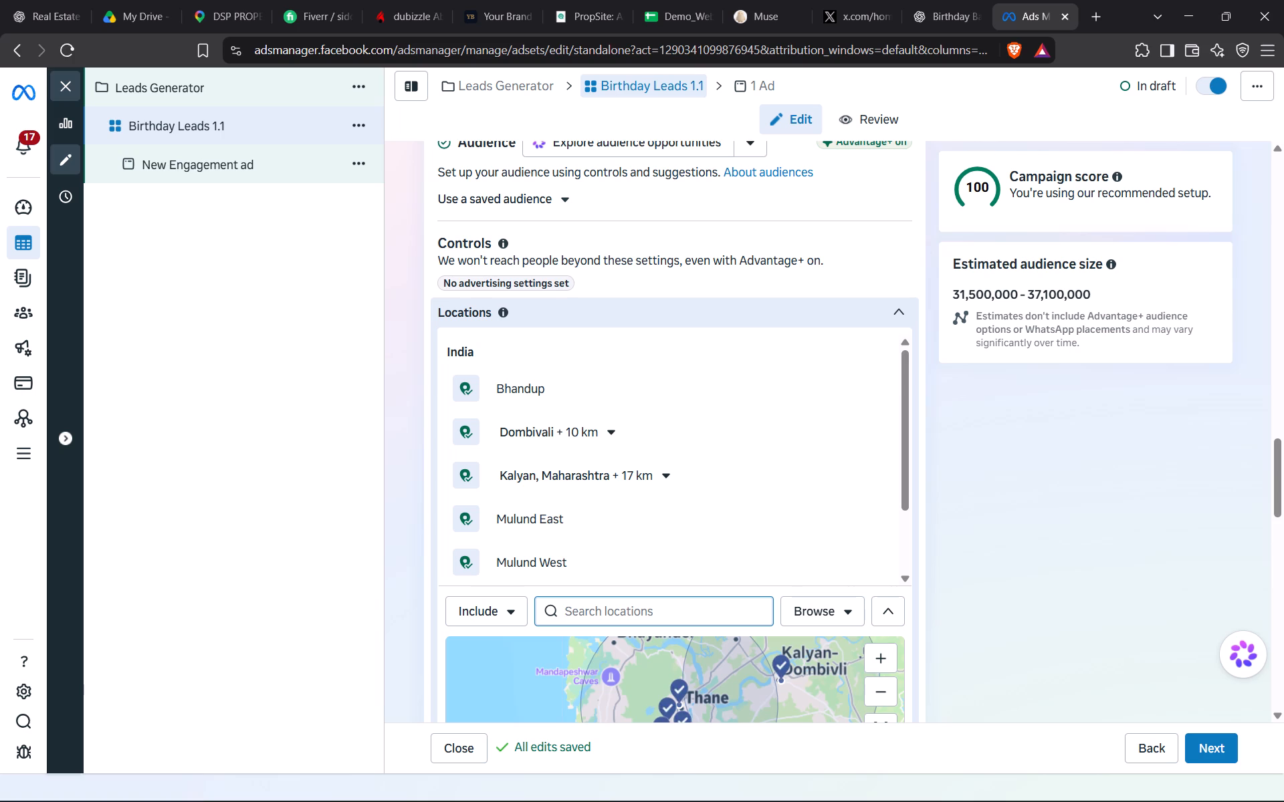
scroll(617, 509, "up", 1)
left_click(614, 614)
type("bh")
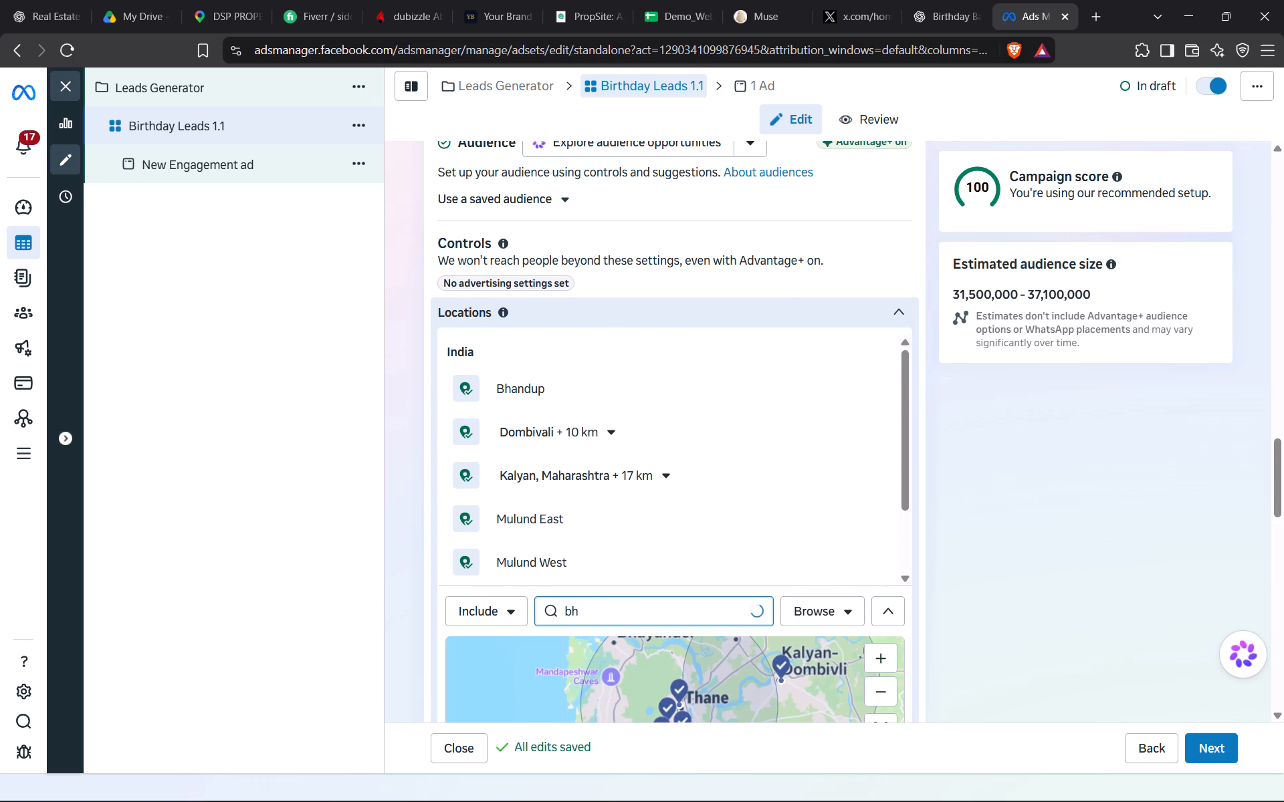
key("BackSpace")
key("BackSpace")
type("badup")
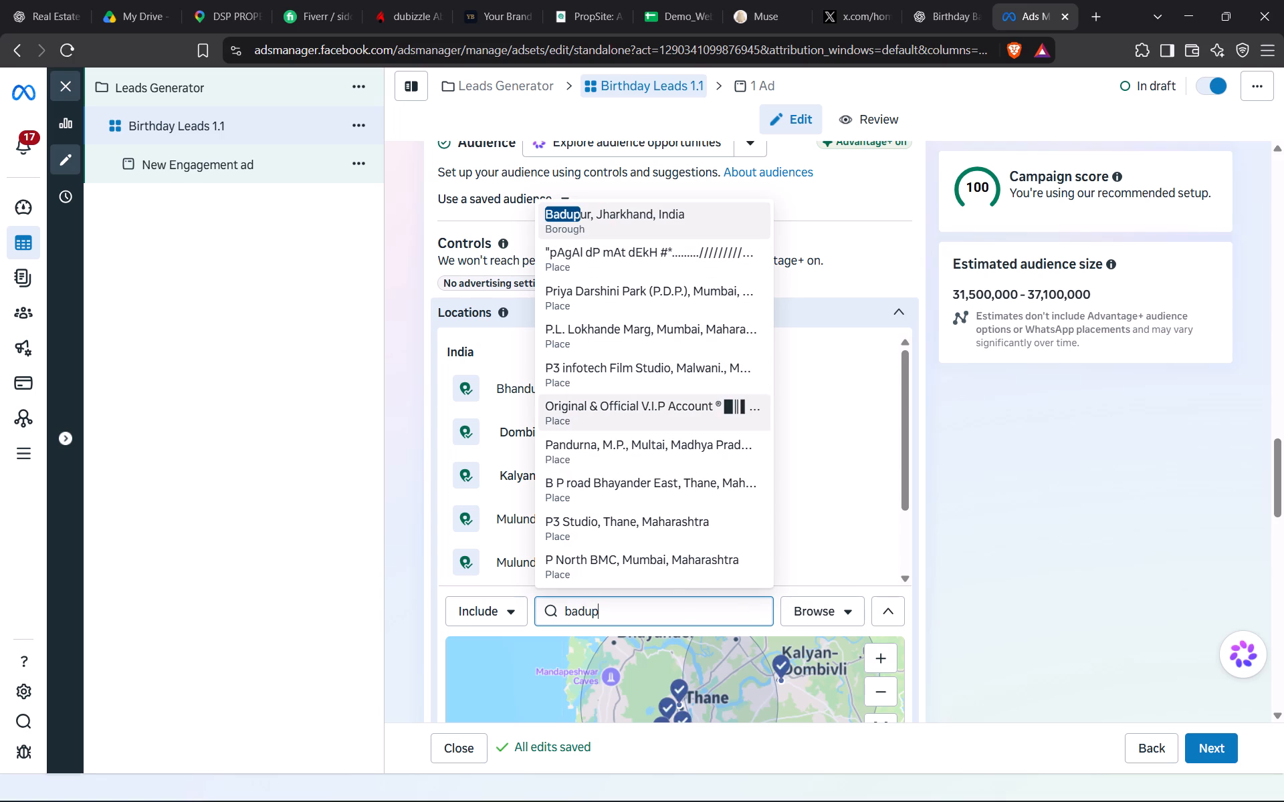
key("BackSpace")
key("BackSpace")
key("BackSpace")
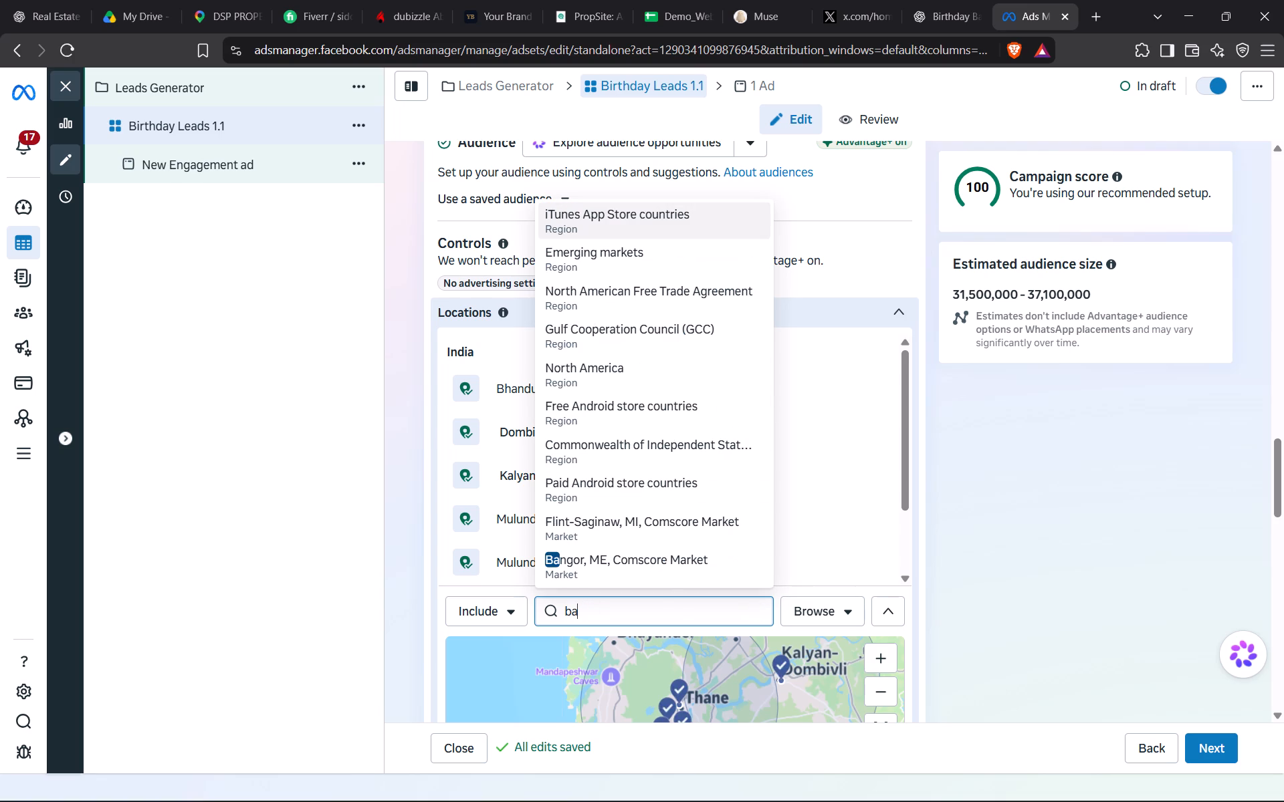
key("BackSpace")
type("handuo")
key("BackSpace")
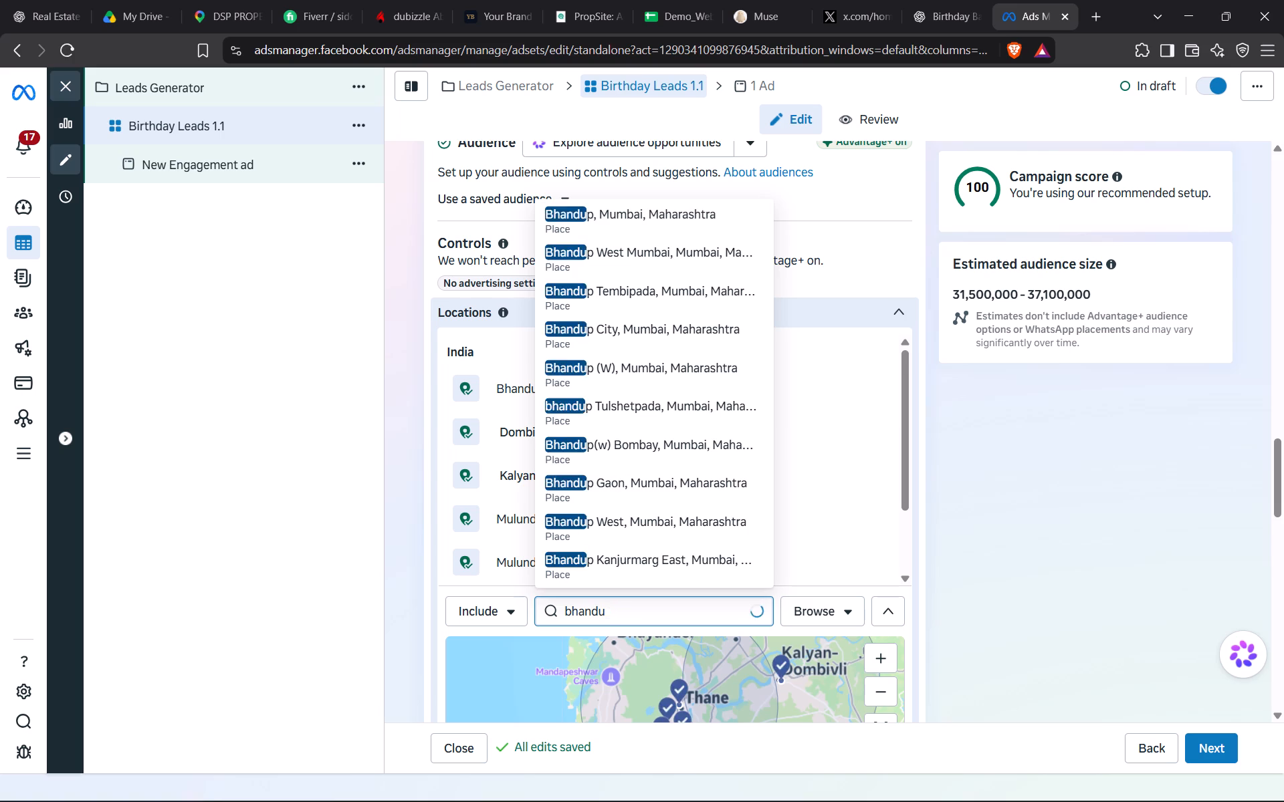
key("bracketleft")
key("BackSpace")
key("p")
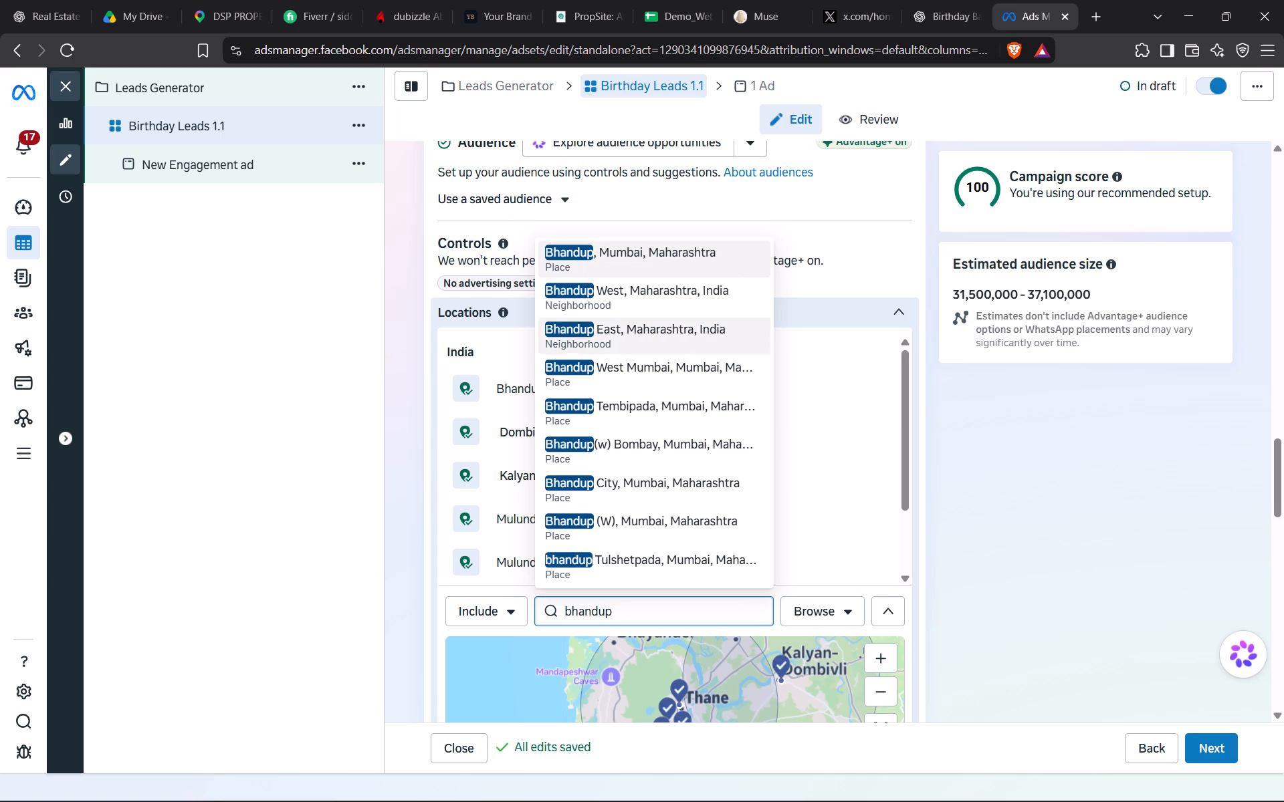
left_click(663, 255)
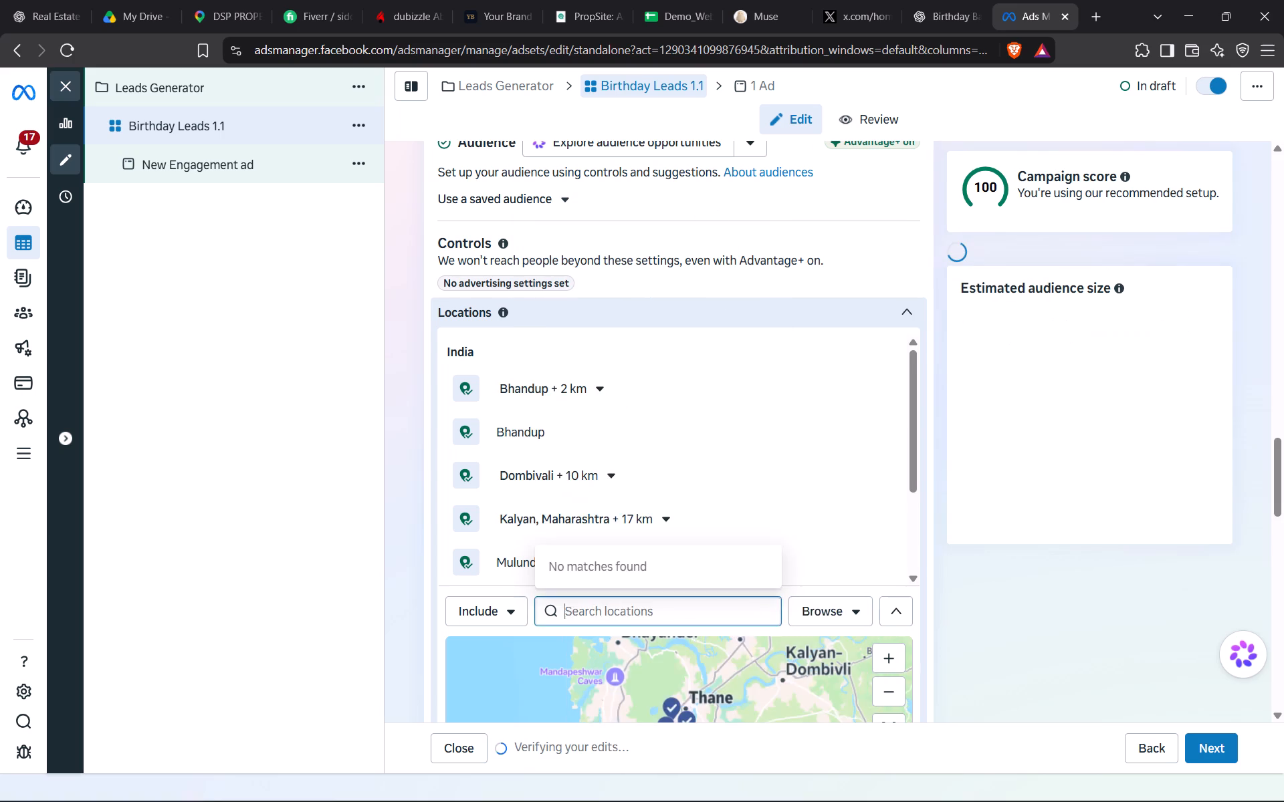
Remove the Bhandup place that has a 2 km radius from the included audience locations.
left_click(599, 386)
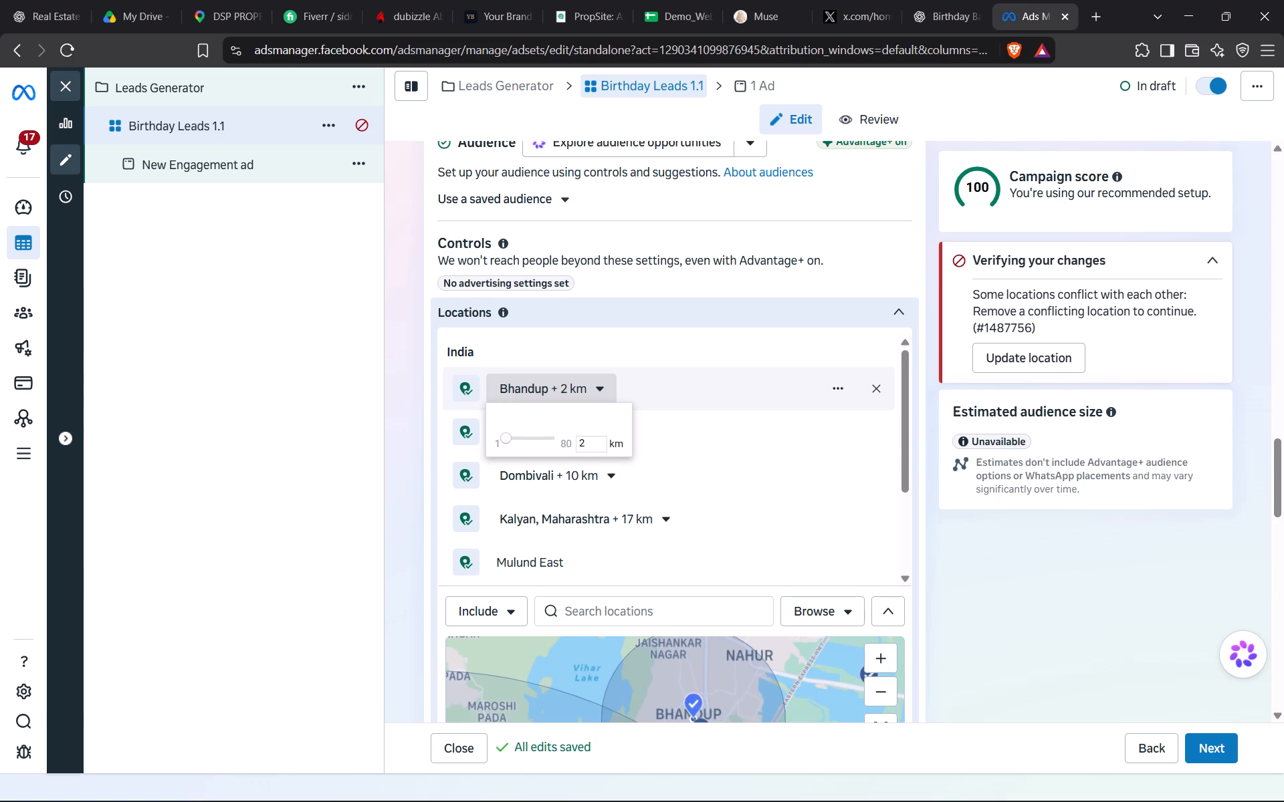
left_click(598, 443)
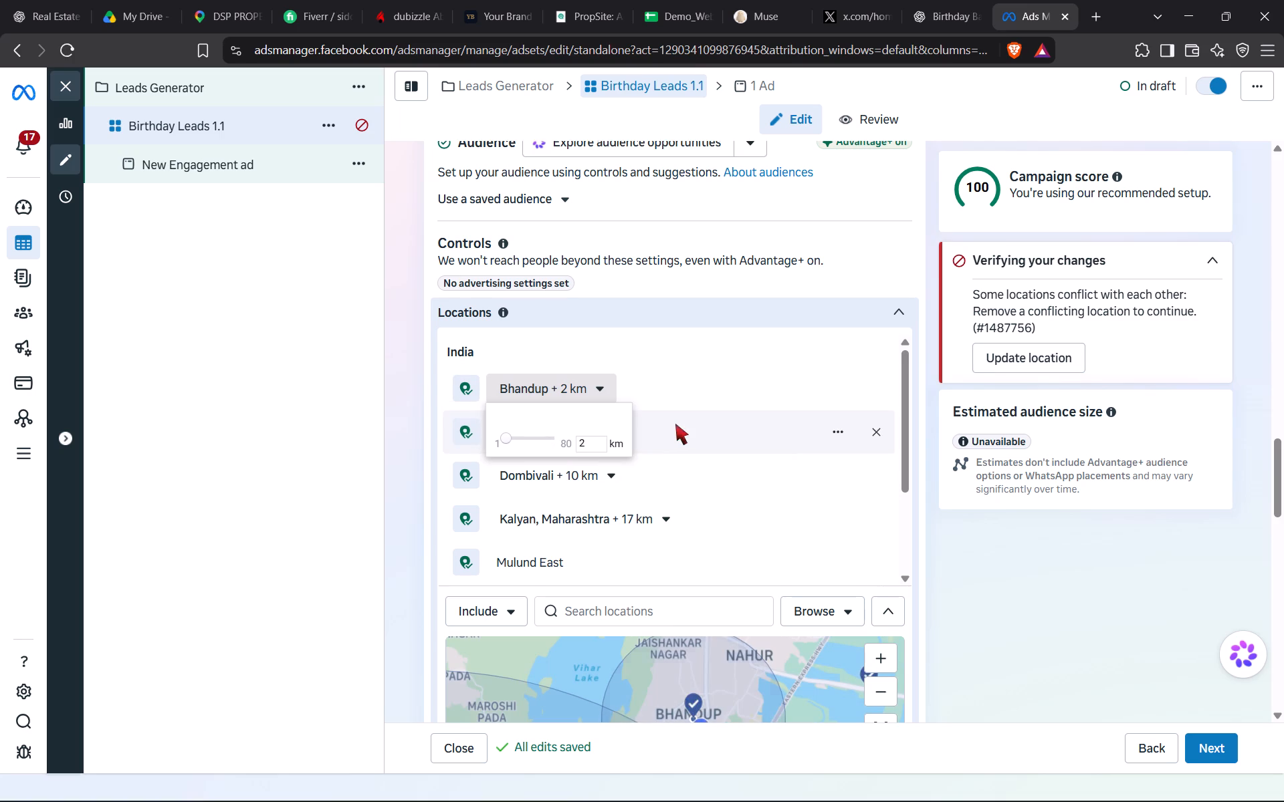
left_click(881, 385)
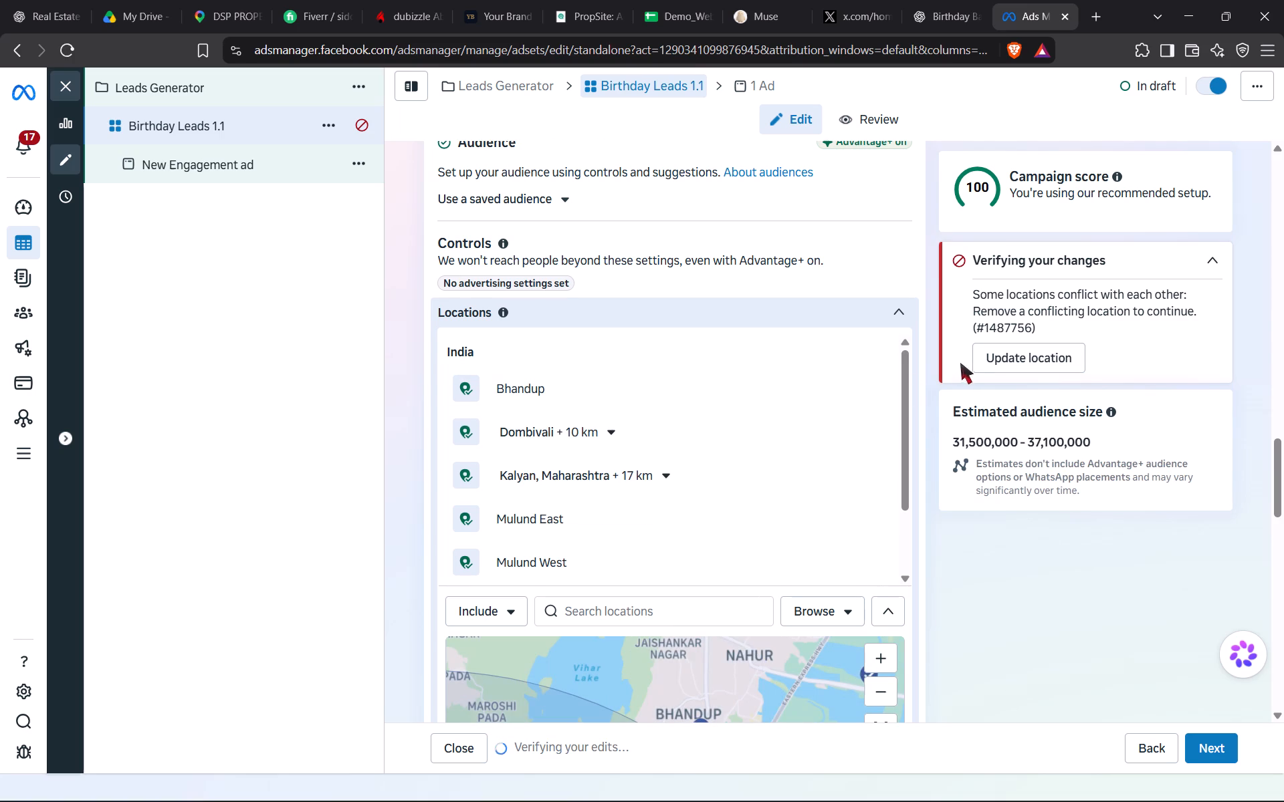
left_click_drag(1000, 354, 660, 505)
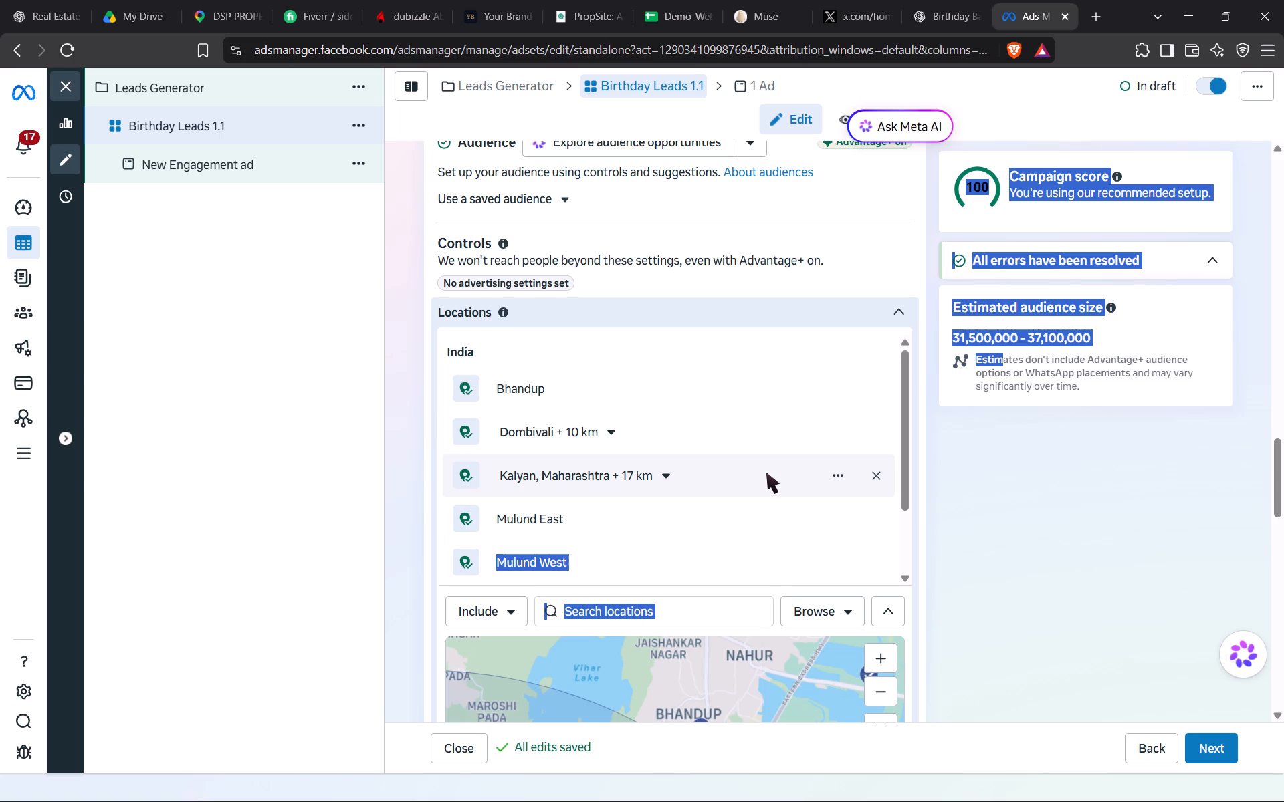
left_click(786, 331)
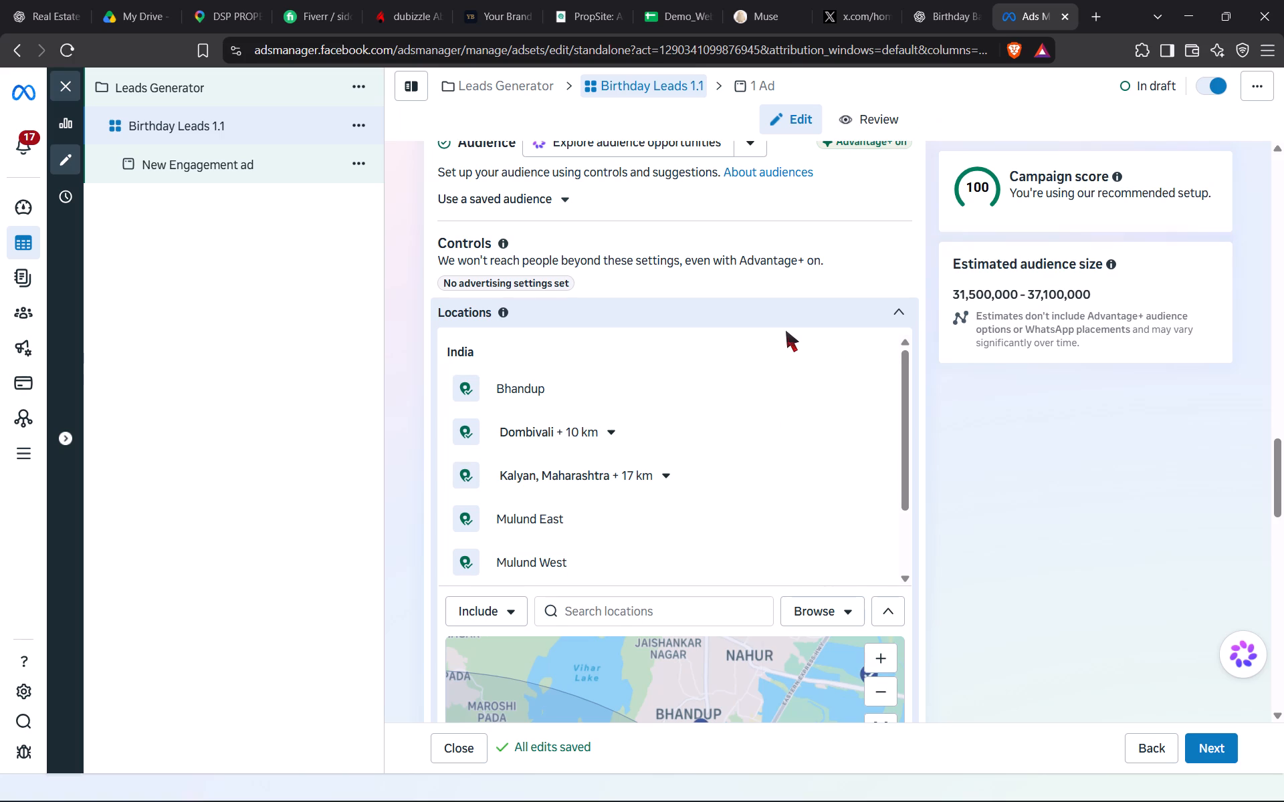
Search for dadar and add the neighborhood "Dadar East, Maharashtra, India" to the included audience locations.
left_click(621, 610)
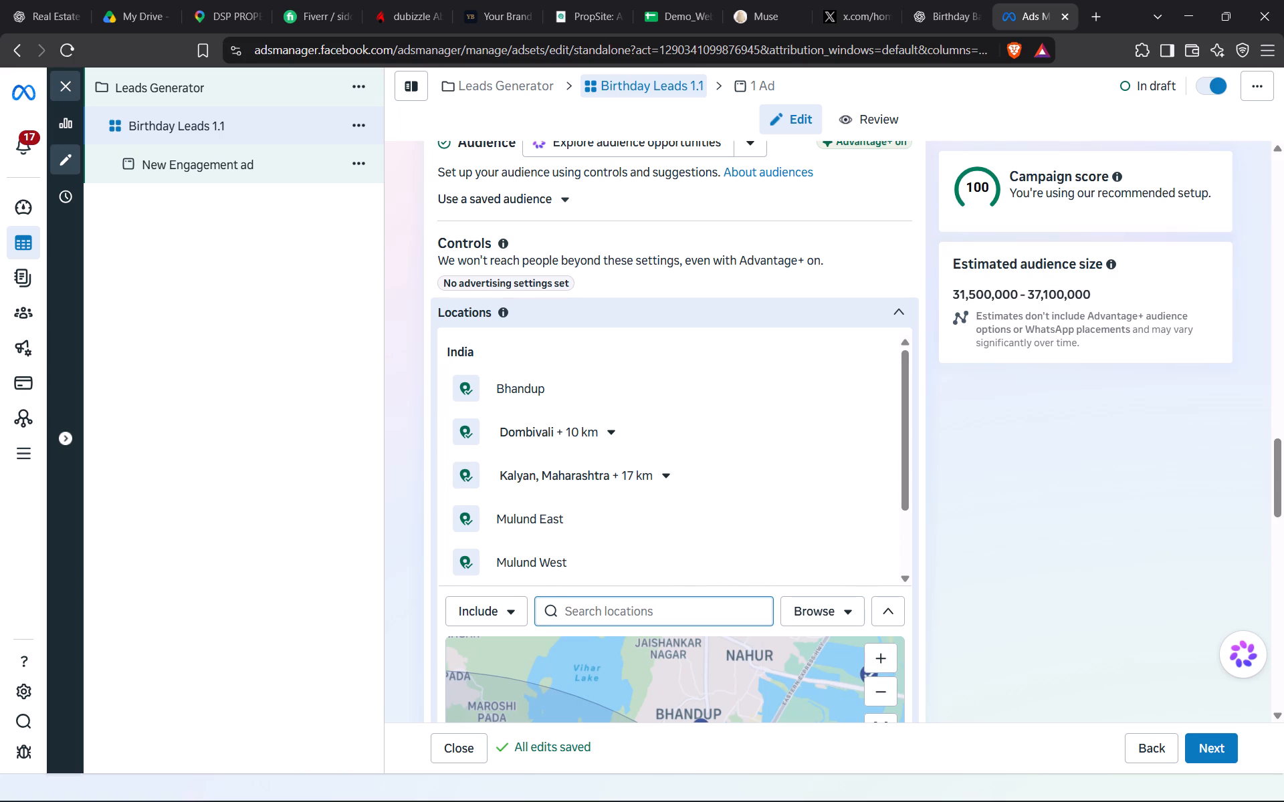
type("dadar")
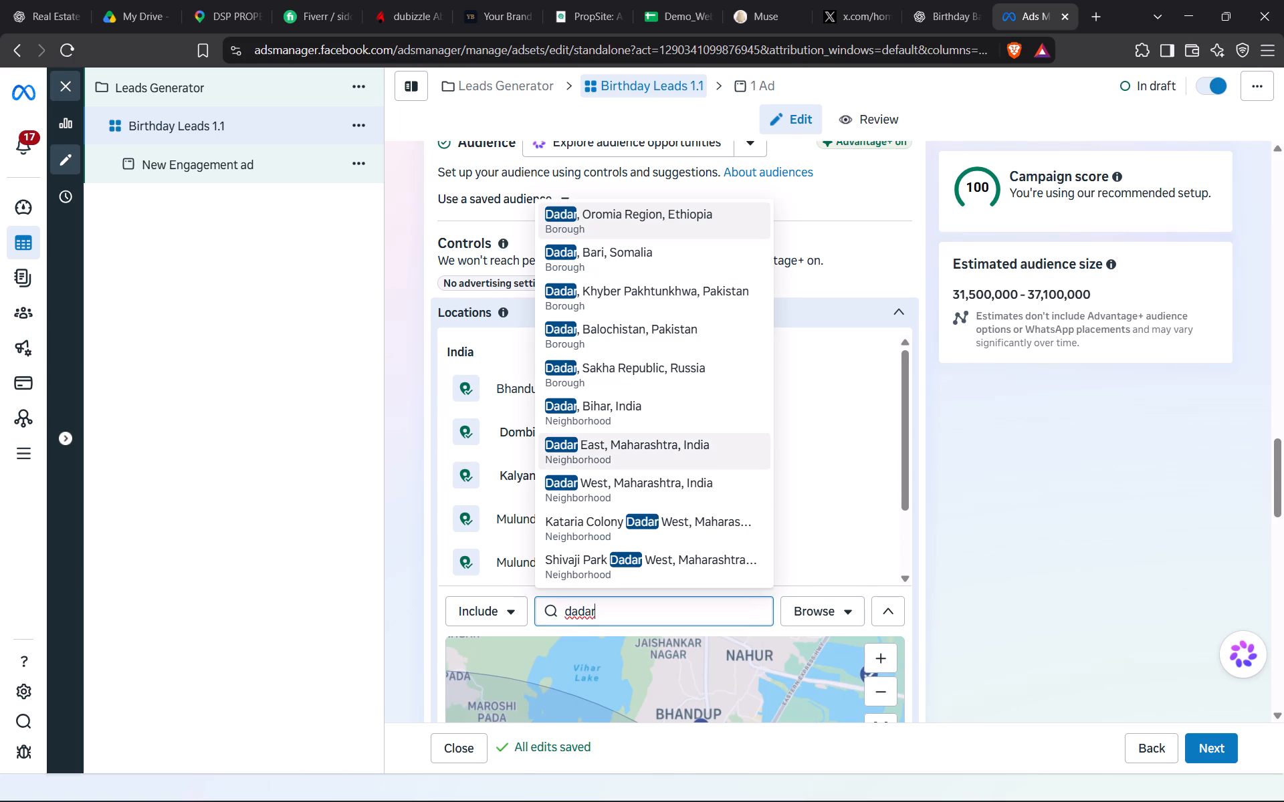
left_click(640, 454)
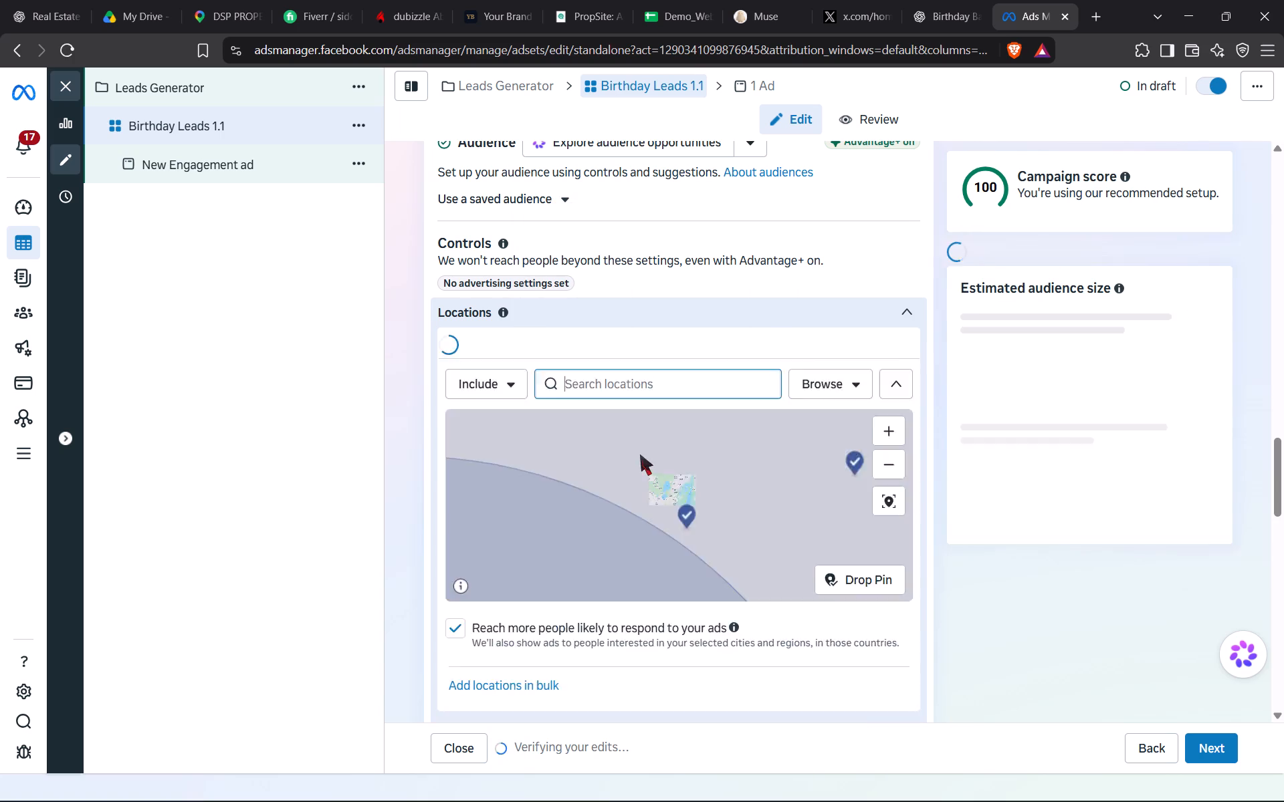
Search for dadar and add the neighborhood "Dadar West, Maharashtra, India" to the included audience locations.
type("dadar")
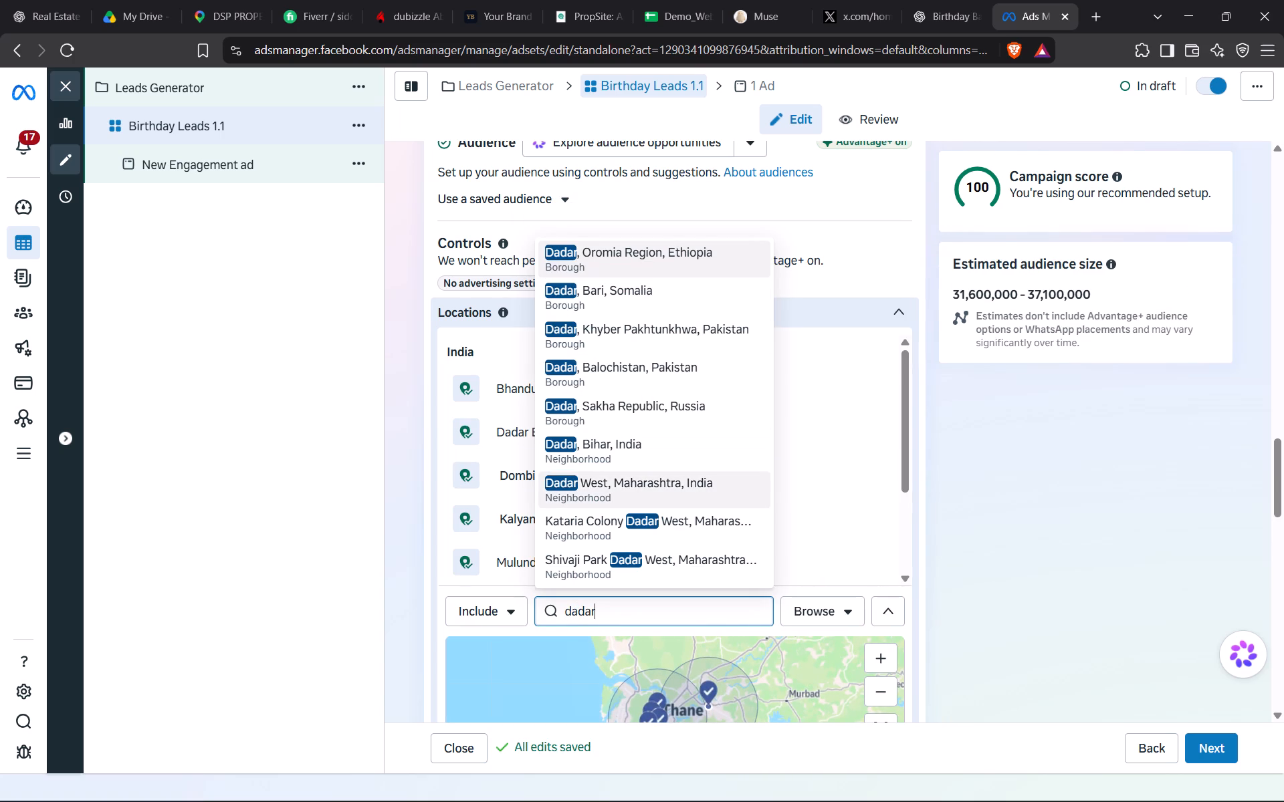
left_click(632, 497)
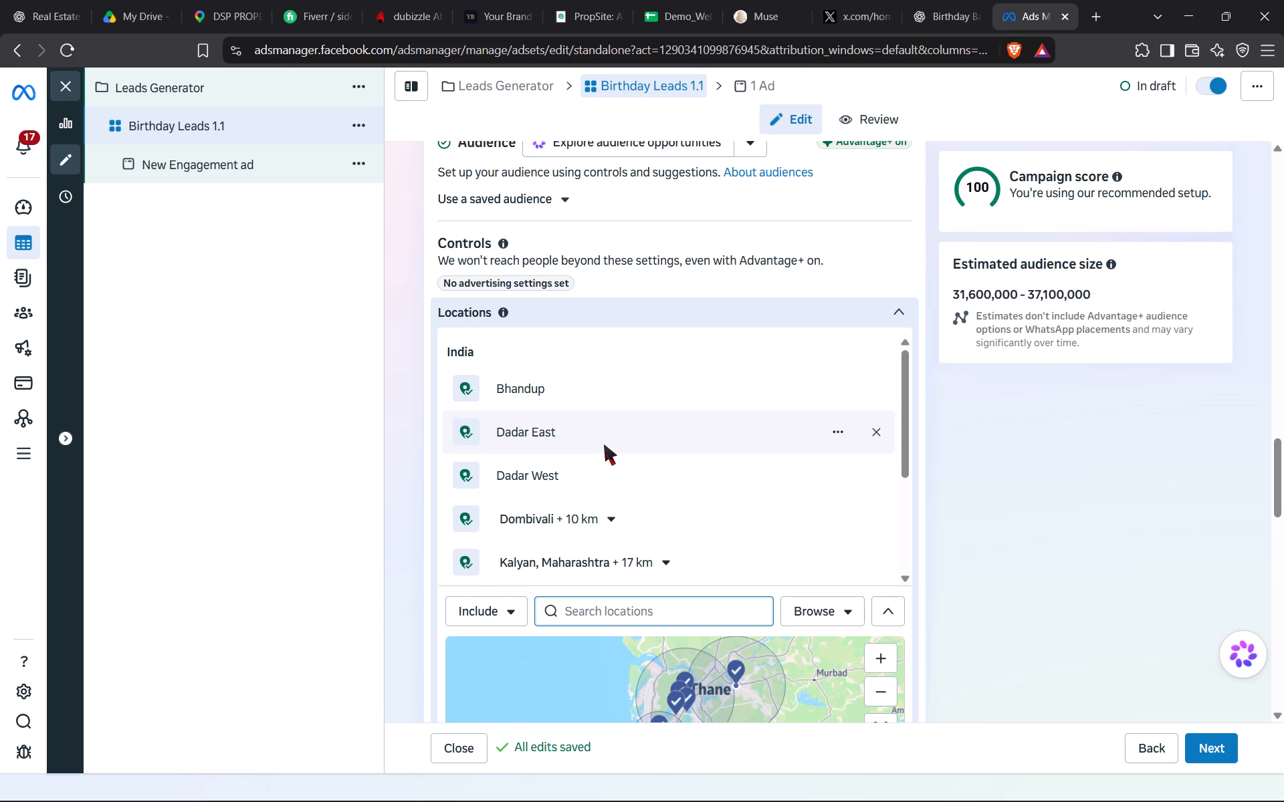
Review the list of included audience locations for the ad set to check which areas are covered.
scroll(604, 444, "down", 5)
scroll(604, 444, "up", 8)
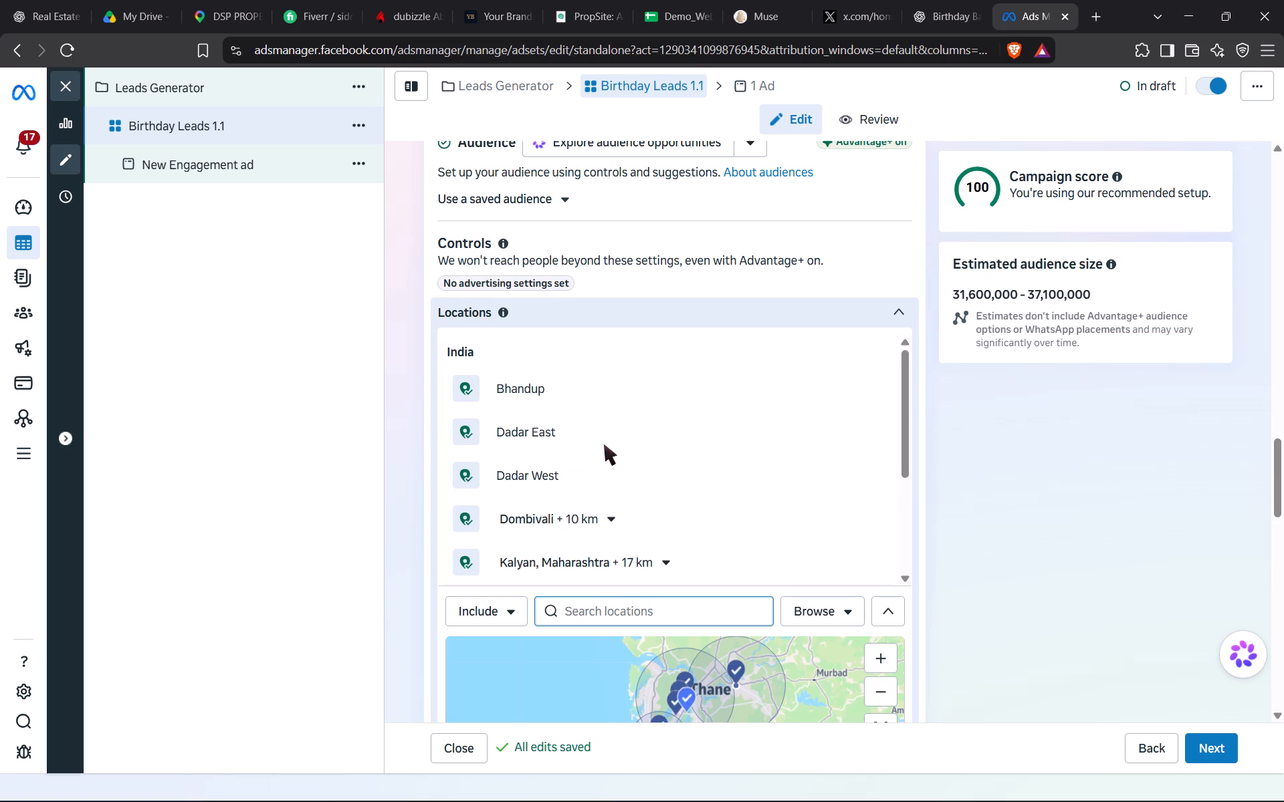
scroll(604, 444, "down", 5)
scroll(604, 444, "up", 4)
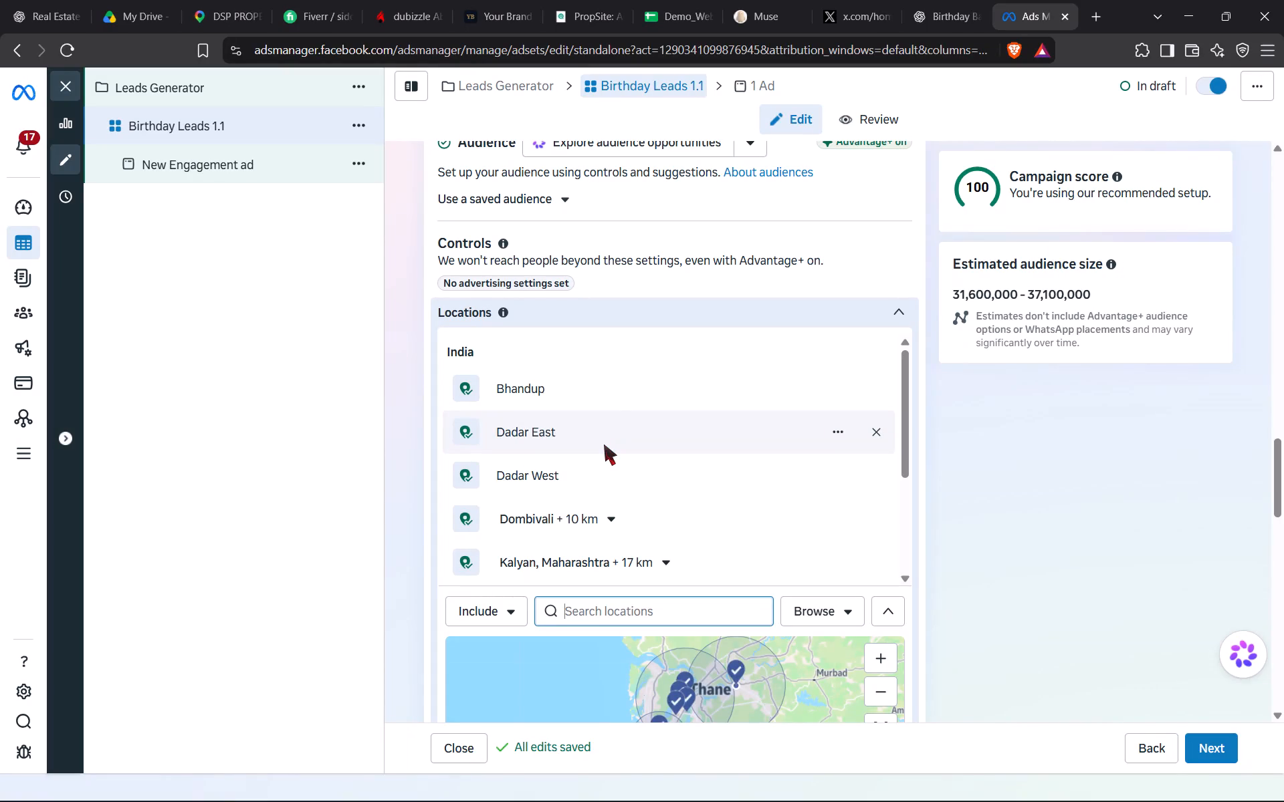
scroll(623, 426, "up", 3)
scroll(663, 424, "down", 2)
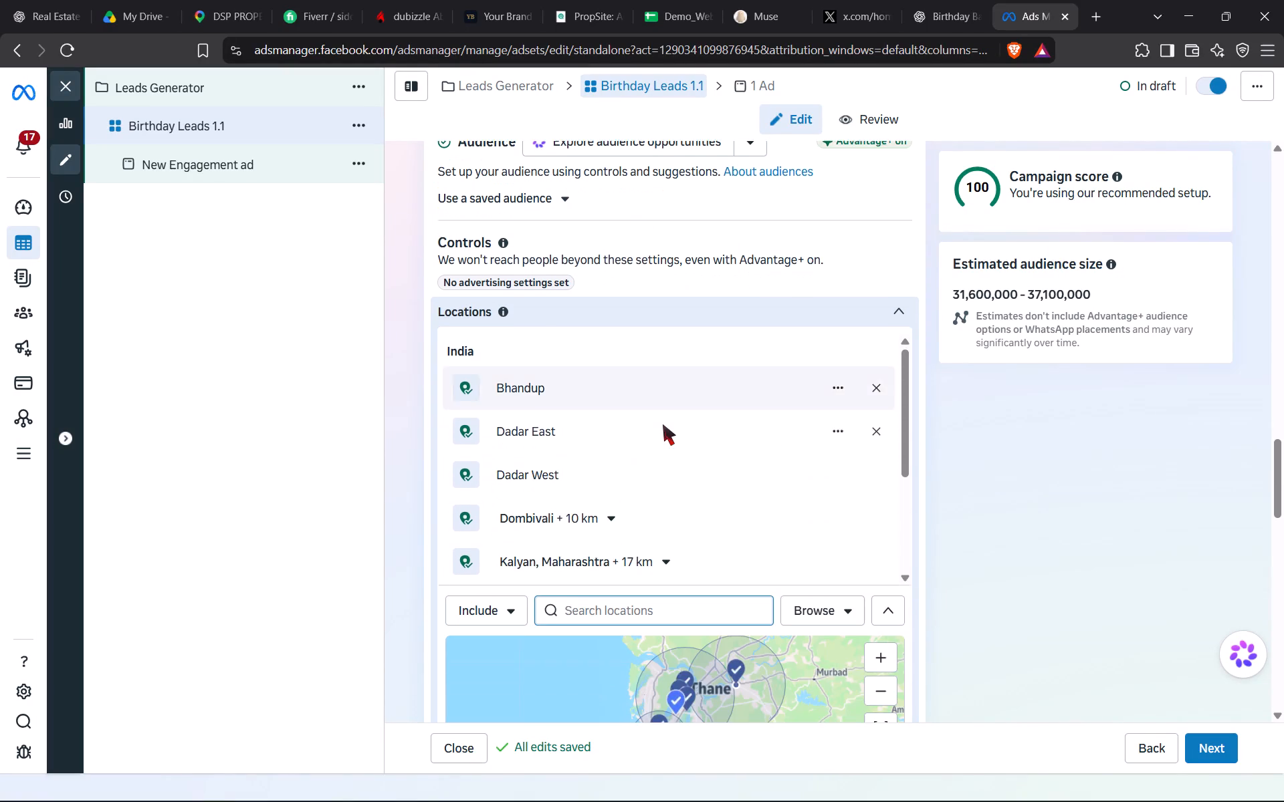
scroll(663, 424, "down", 4)
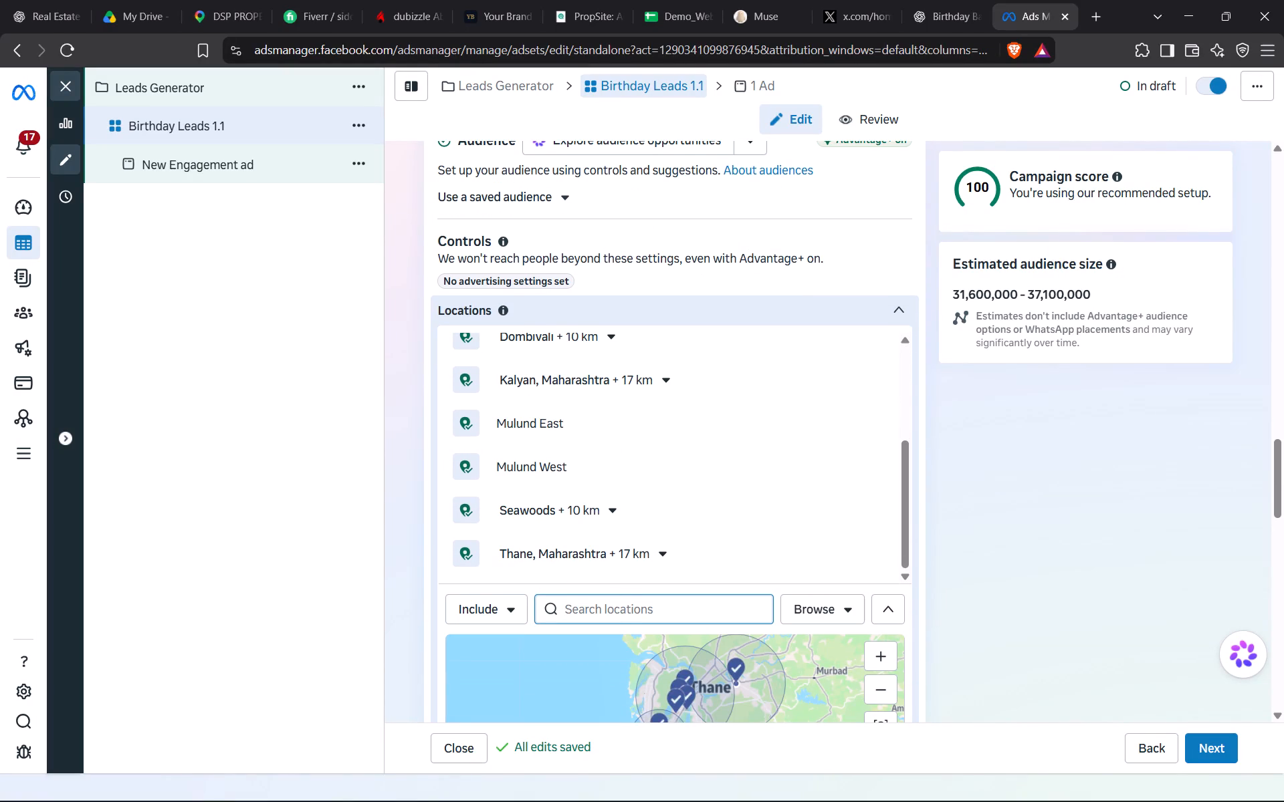
Begin another location search for the ad set's included audience locations.
left_click(610, 610)
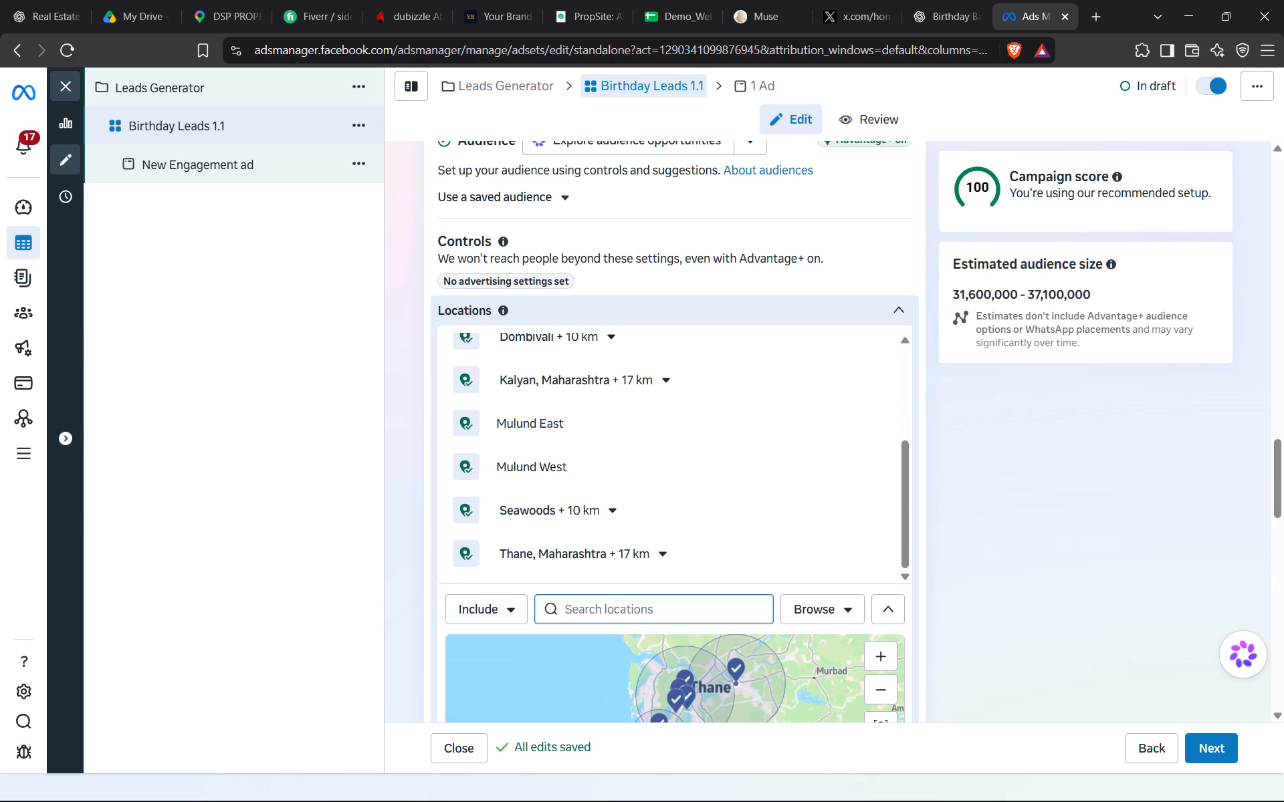
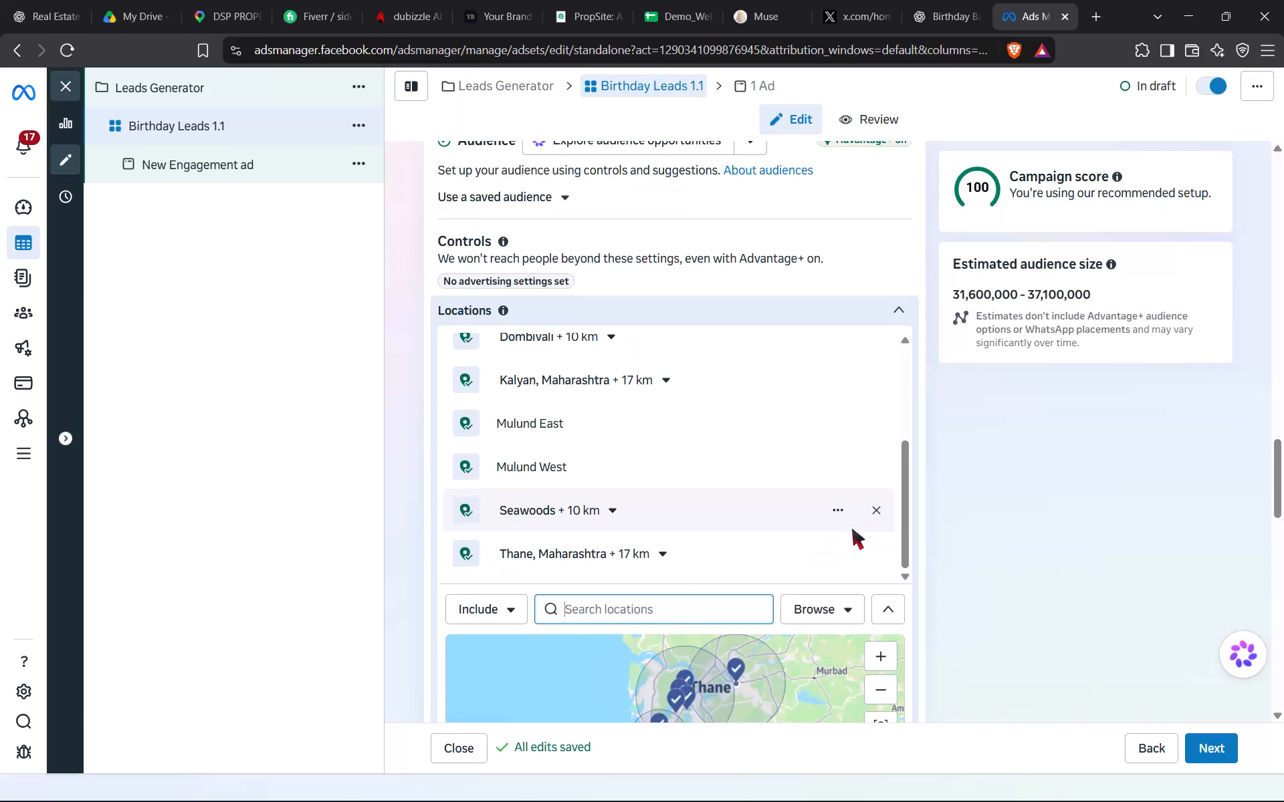
Search for andheri and add the neighborhood "Andheri East, Maharashtra, India" to the included audience locations.
scroll(663, 465, "down", 3)
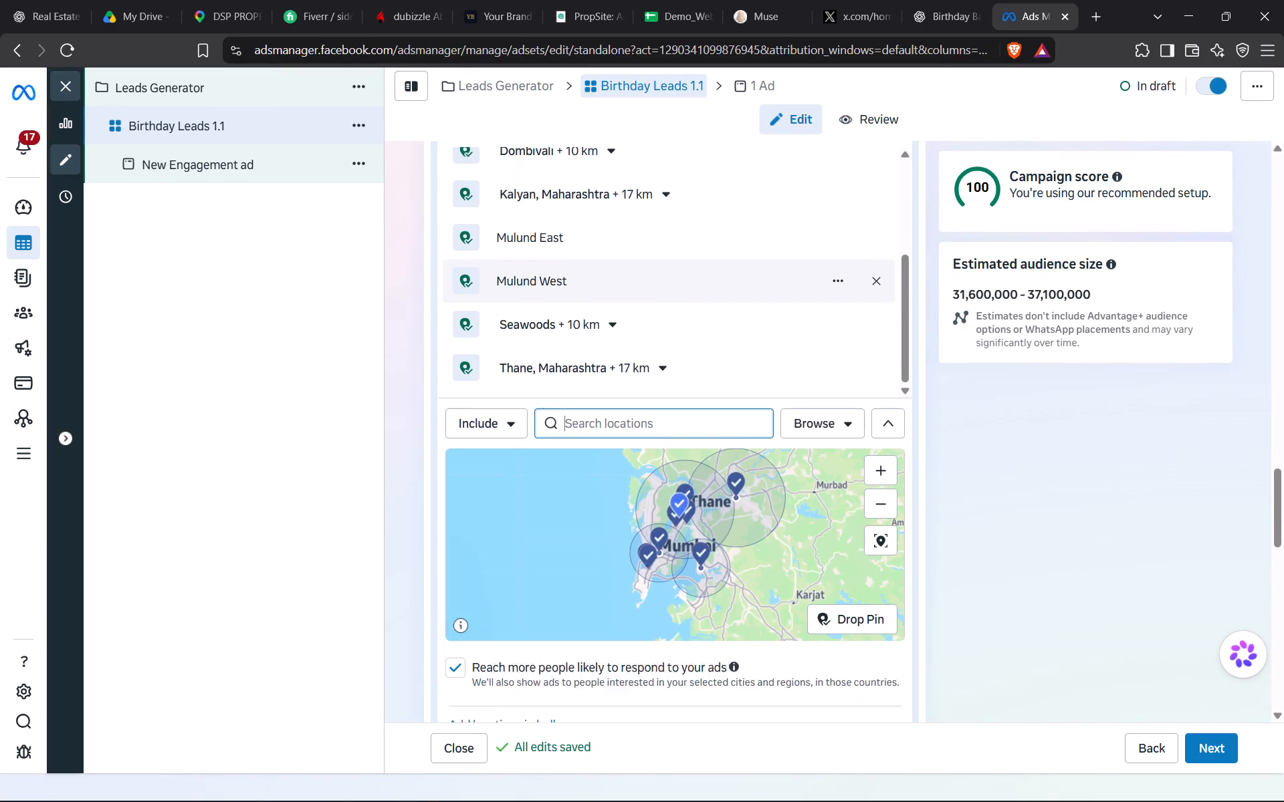
left_click(631, 381)
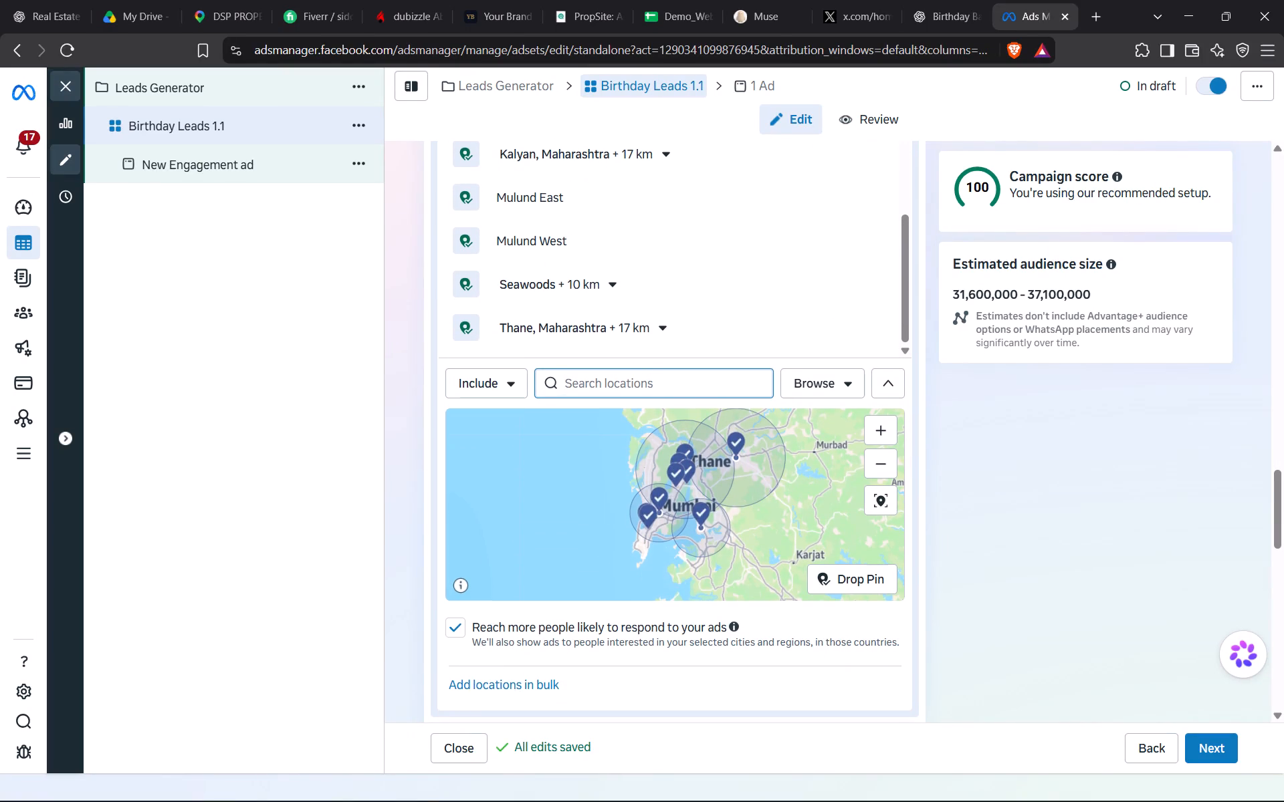
type("andher")
key("i")
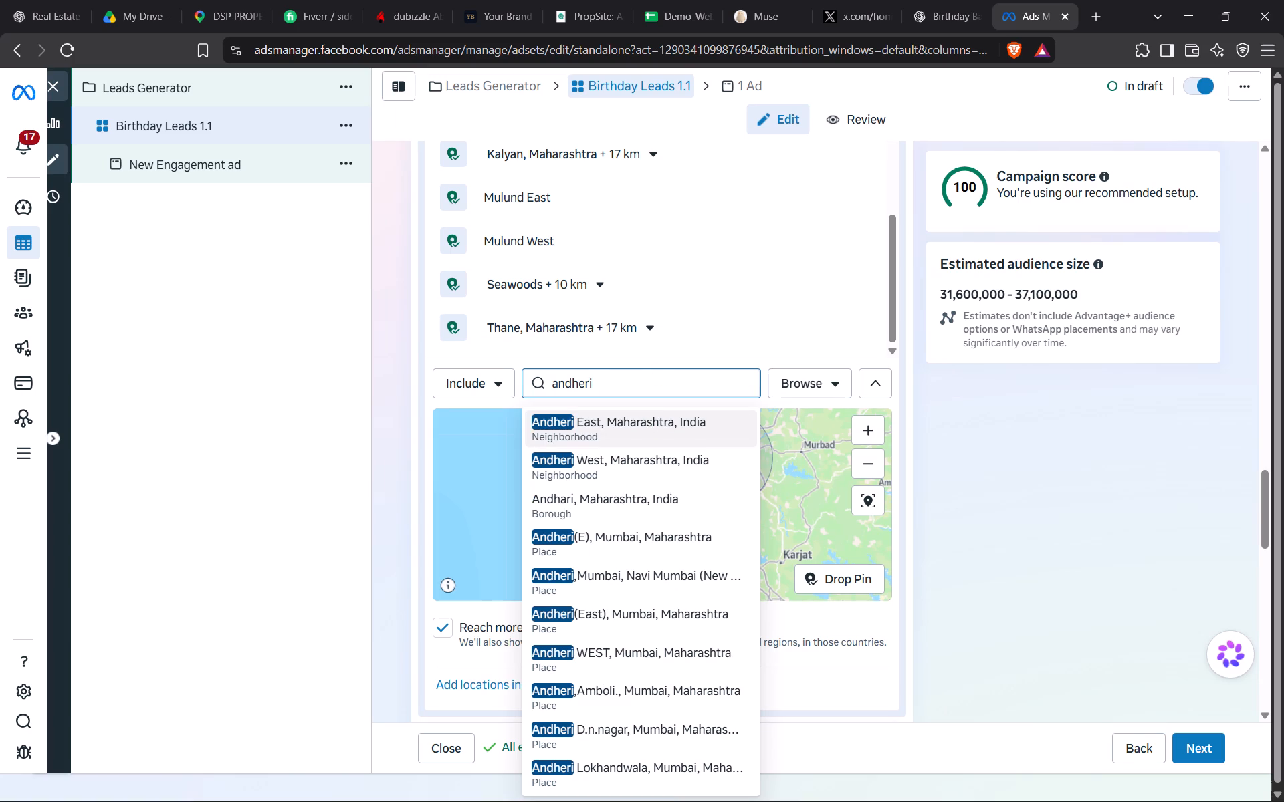
left_click(627, 430)
Search for anderi and add the place "Anderi(West), Mumbai, Maharashtra" to the included audience locations.
key("a")
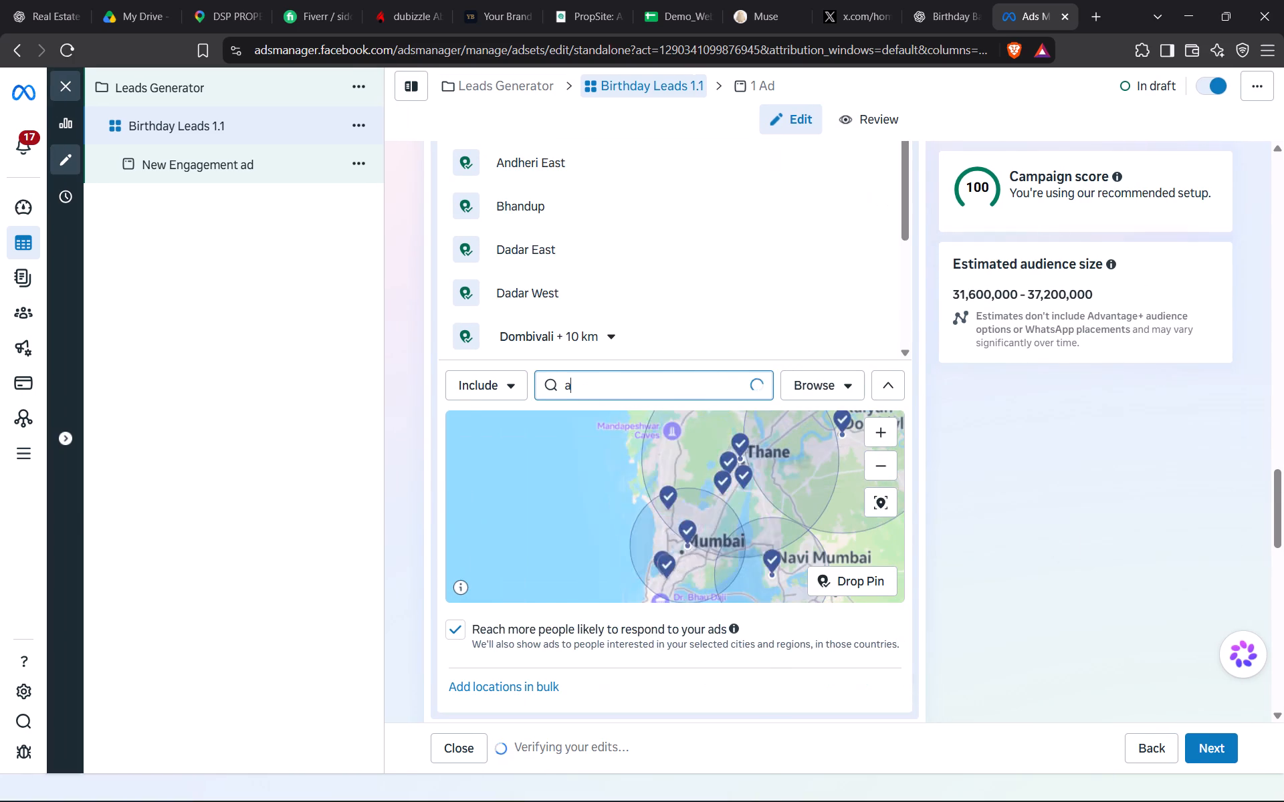
type("nderi")
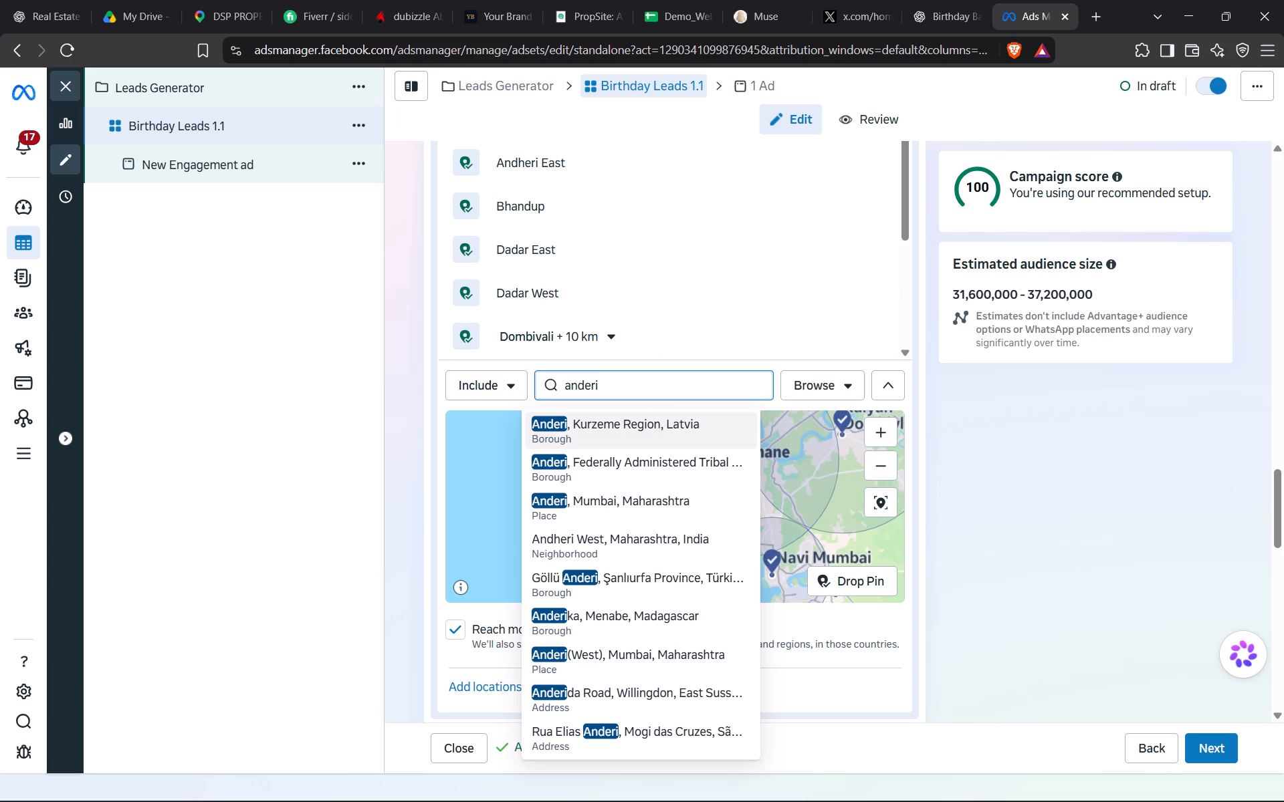
left_click(663, 663)
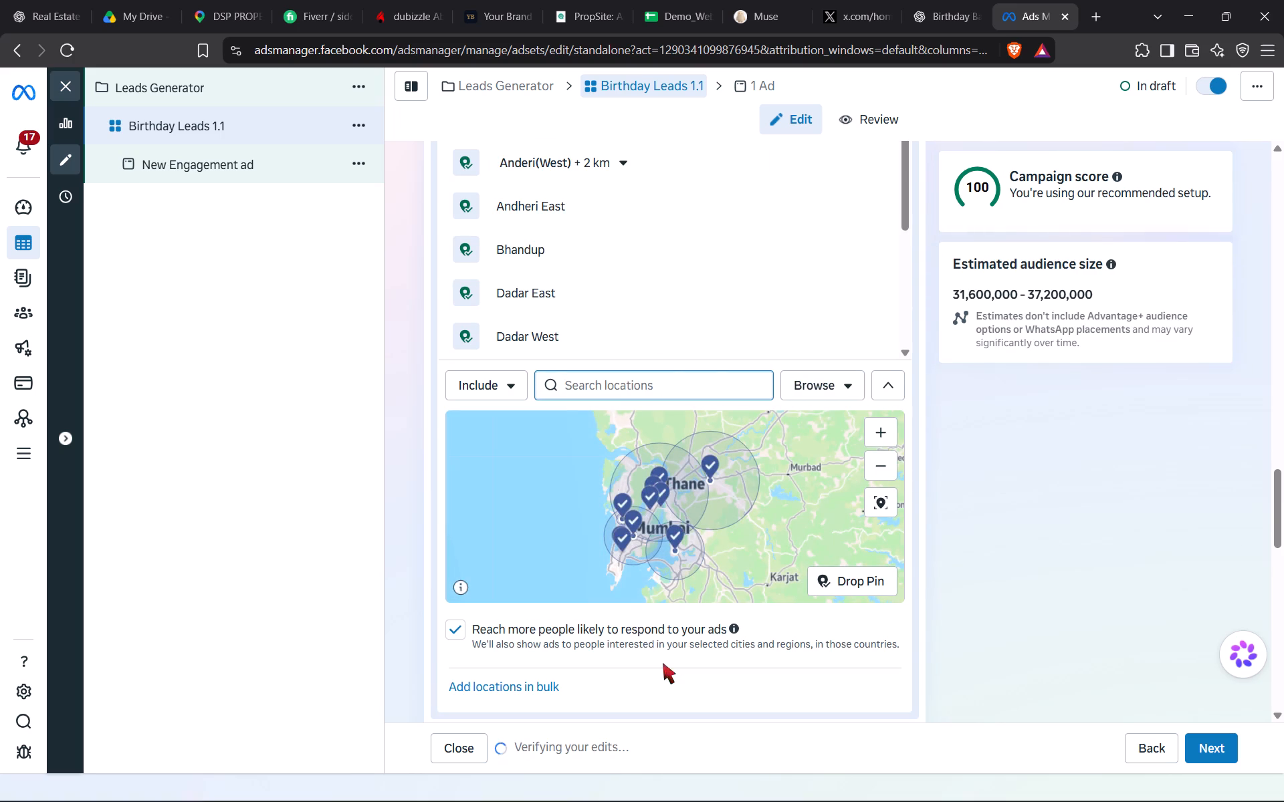
Search for chhatrapati and add the place "Chhatrapati Shivaji Terminus railway station" to the included audience locations.
left_click(623, 384)
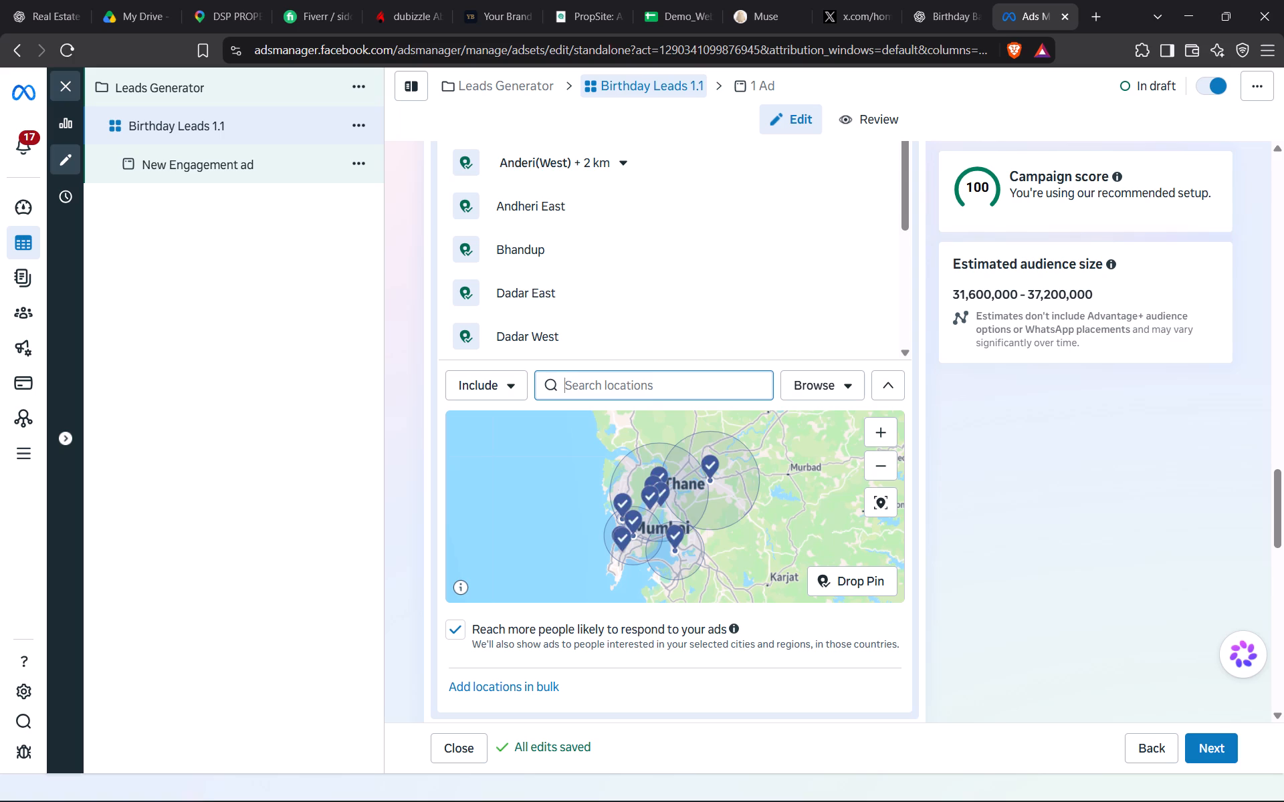
type("chhatr")
key("a")
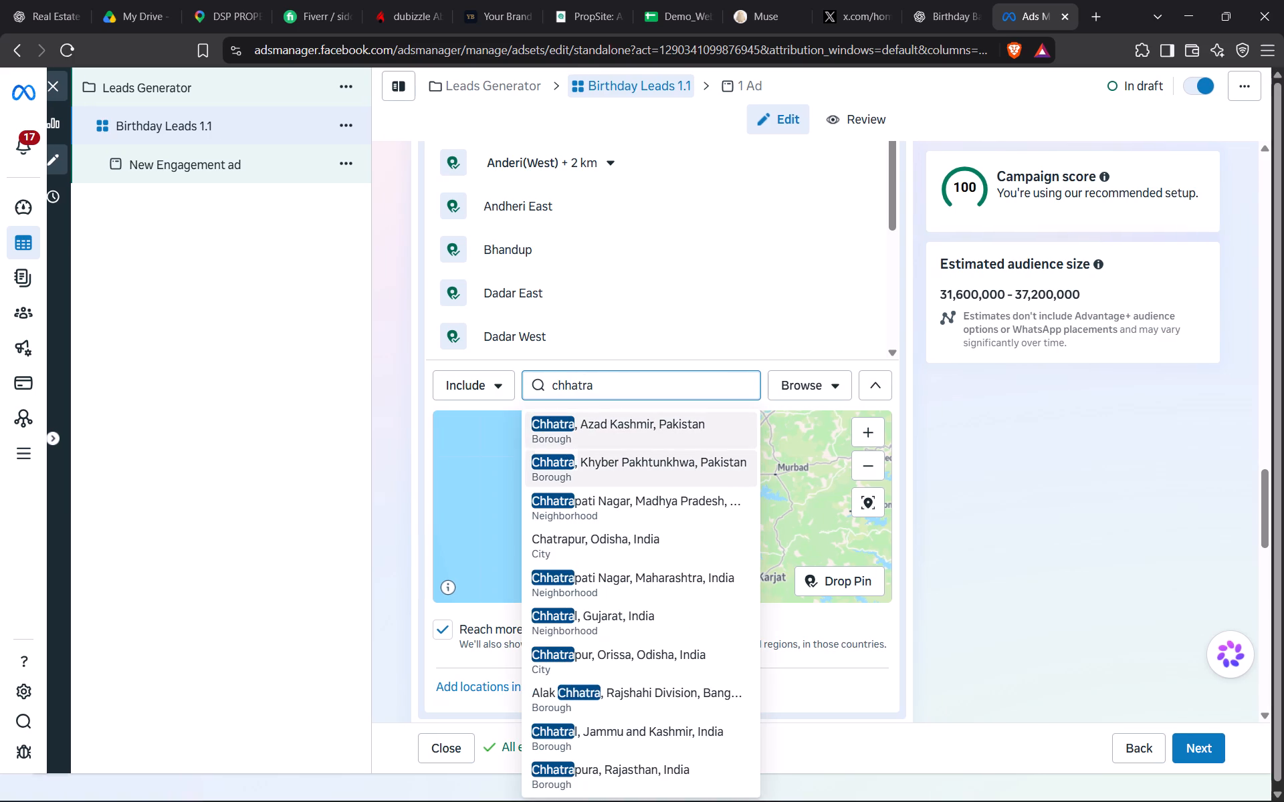
scroll(667, 593, "down", 1)
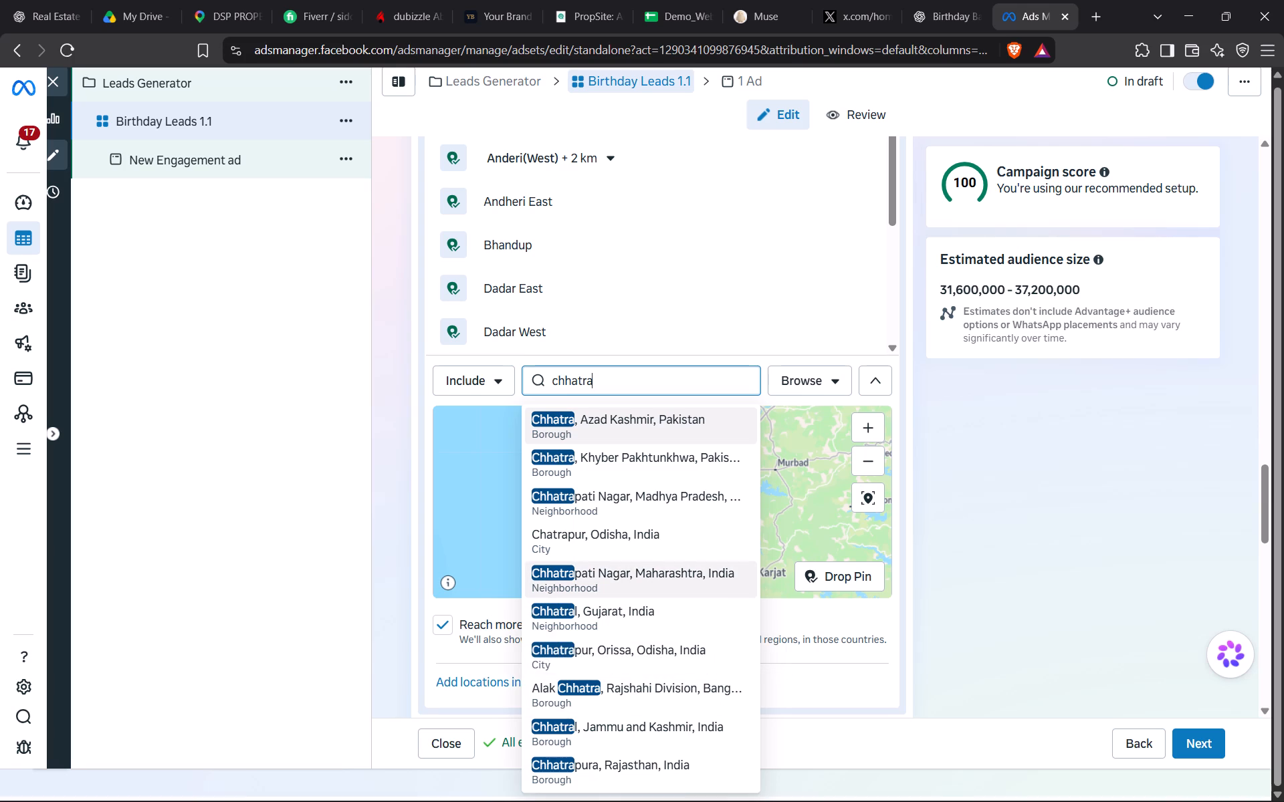
type("pati")
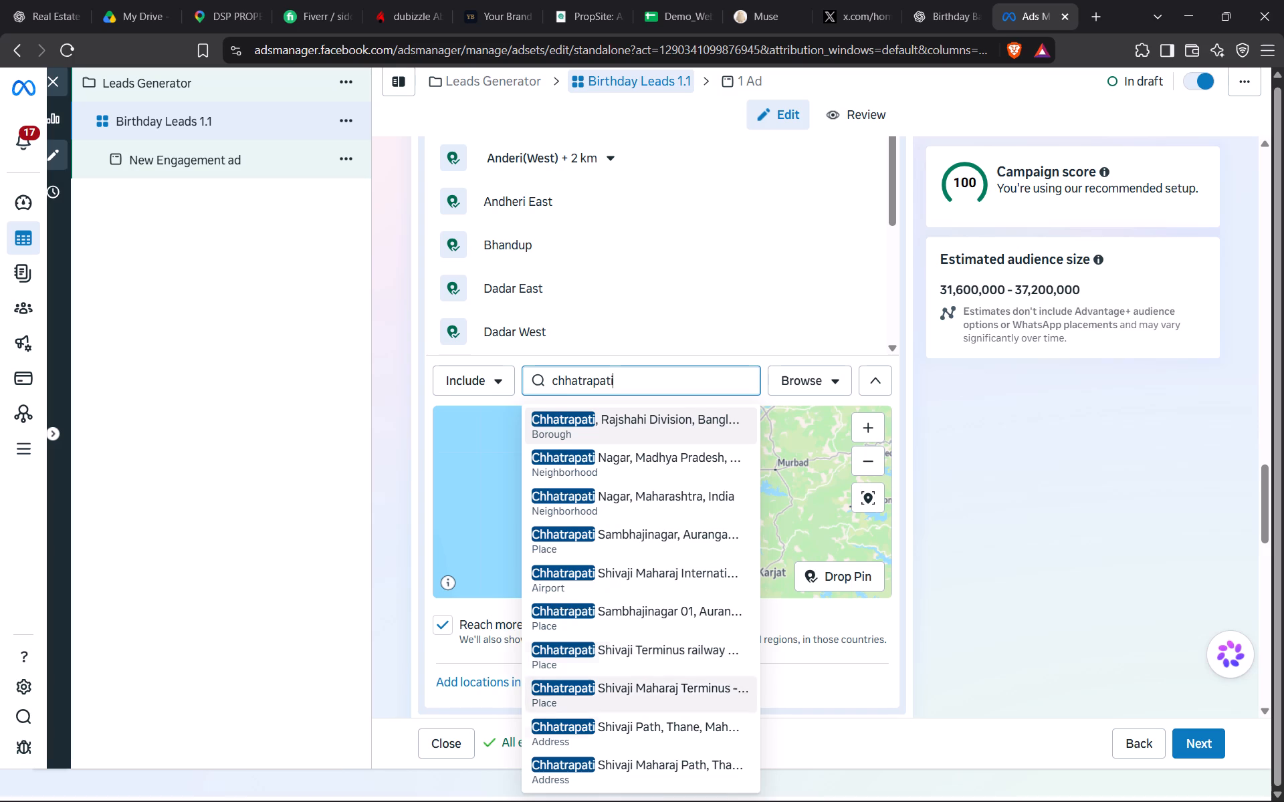
left_click(648, 660)
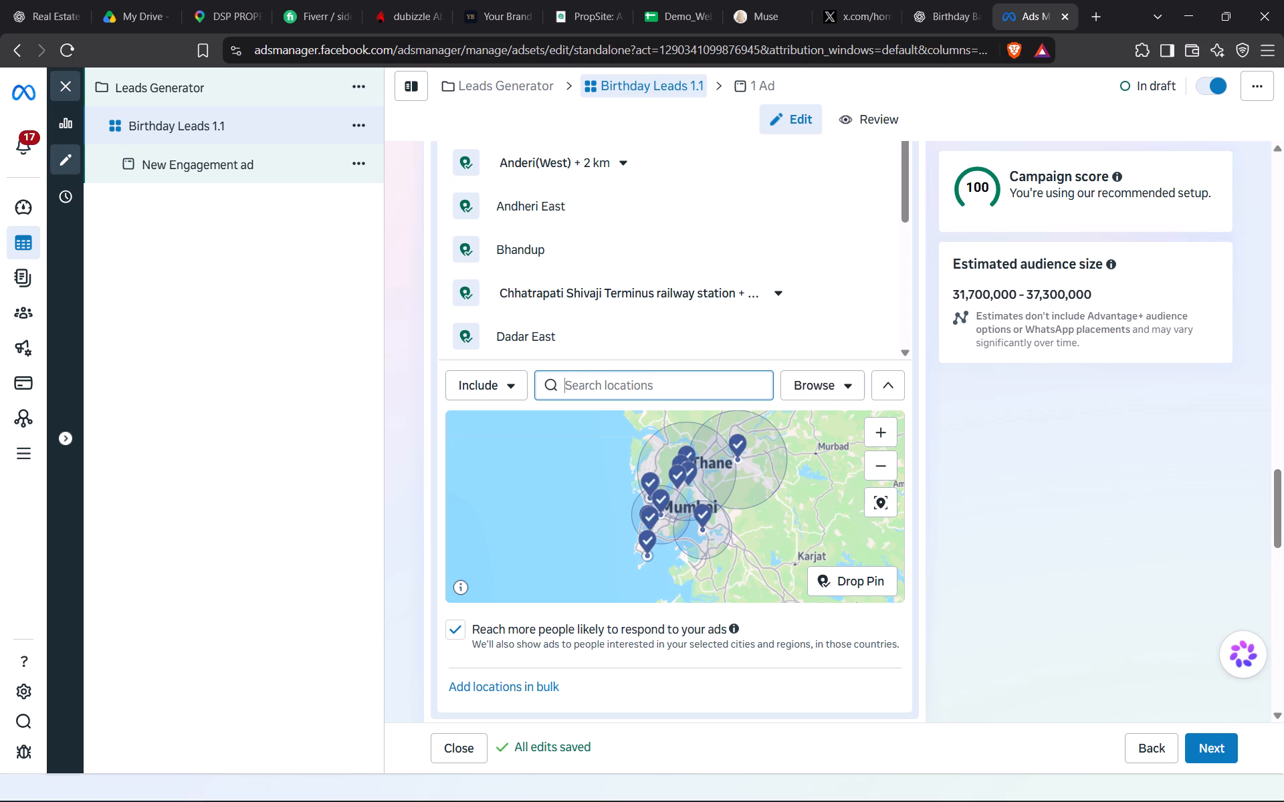
Set the targeting radius around Chhatrapati Shivaji Terminus railway station to 10 km.
left_click(778, 299)
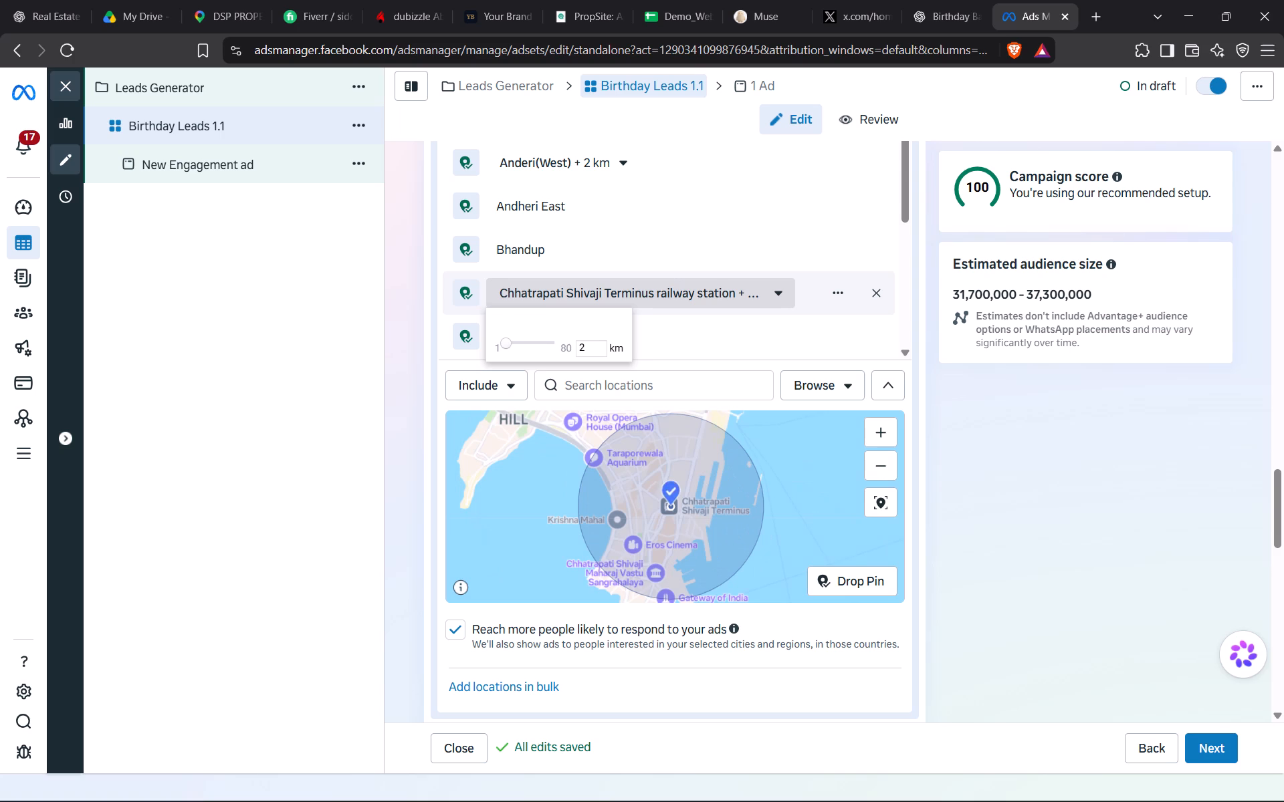
left_click(595, 346)
key("BackSpace")
key("BackSpace")
type("10")
key("Return")
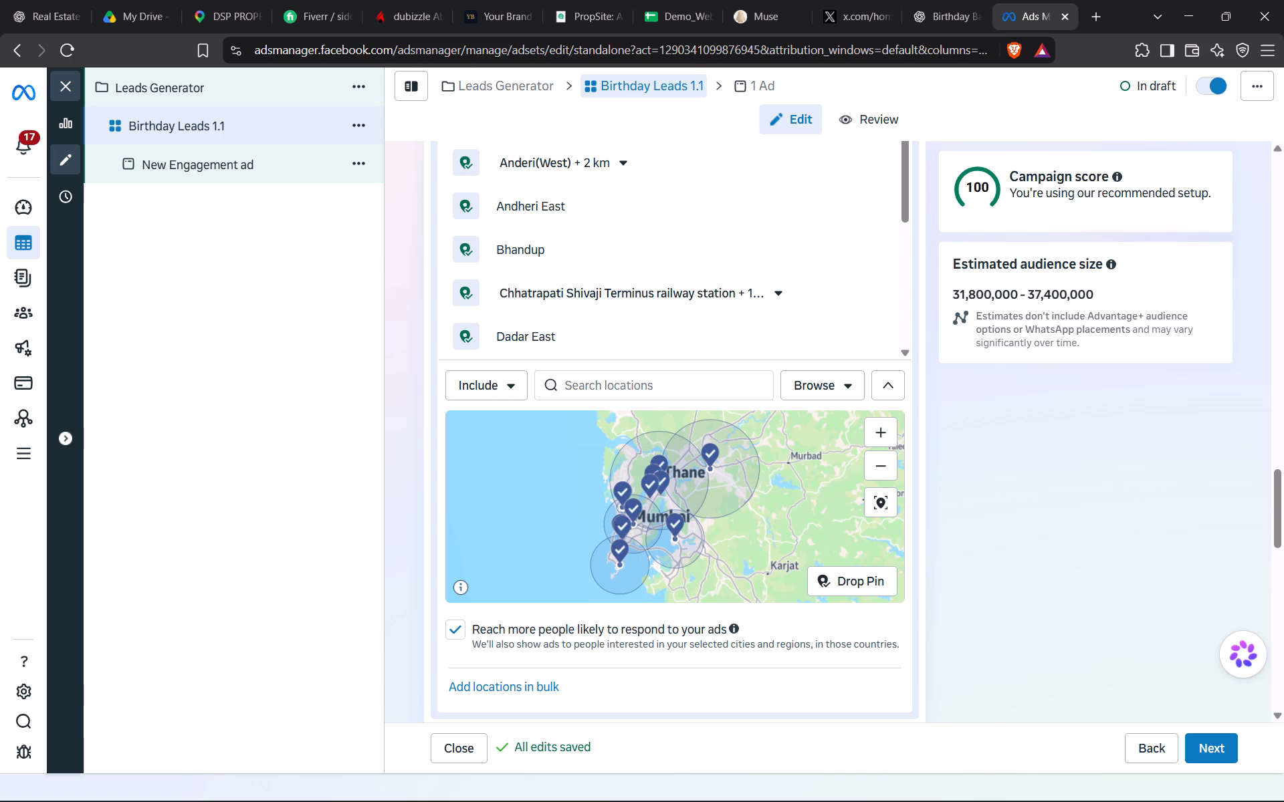
Set the targeting radius around the Anderi(West) location to 10 km.
scroll(633, 287, "up", 1)
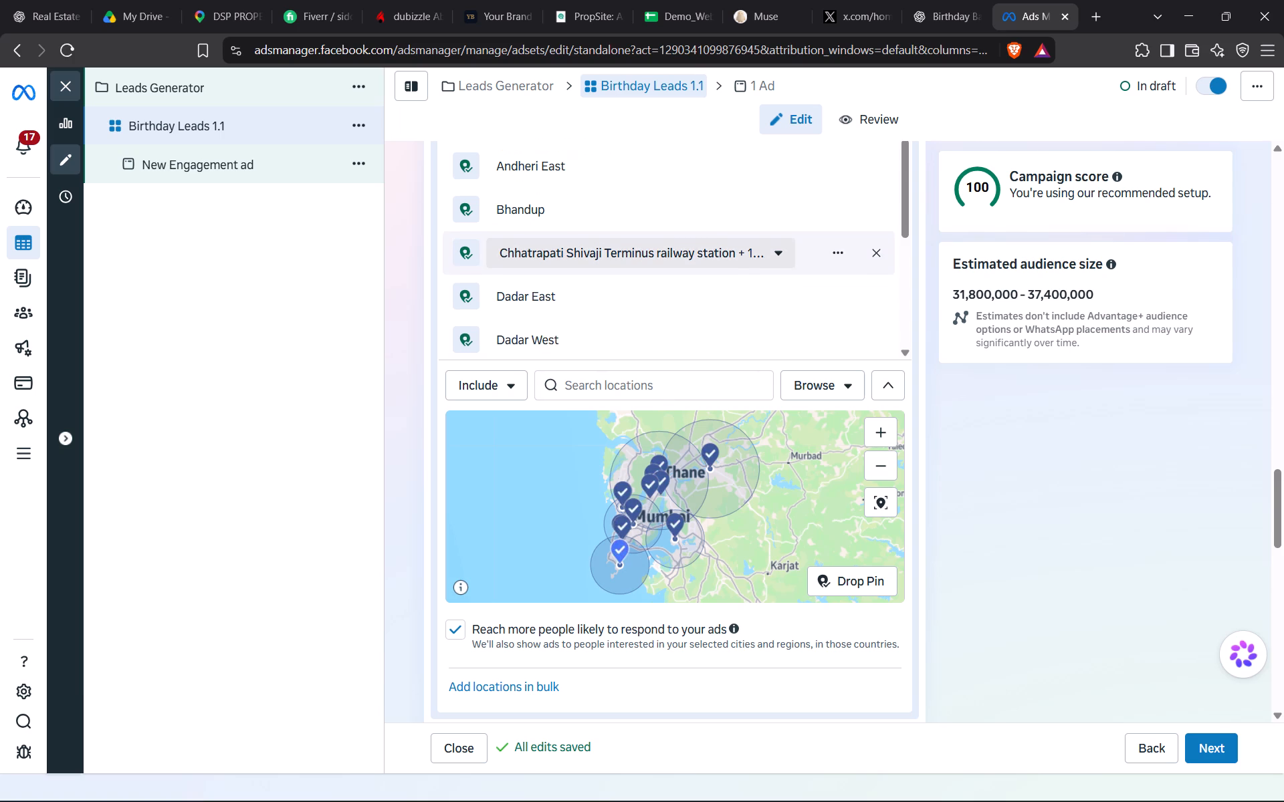
scroll(633, 287, "up", 2)
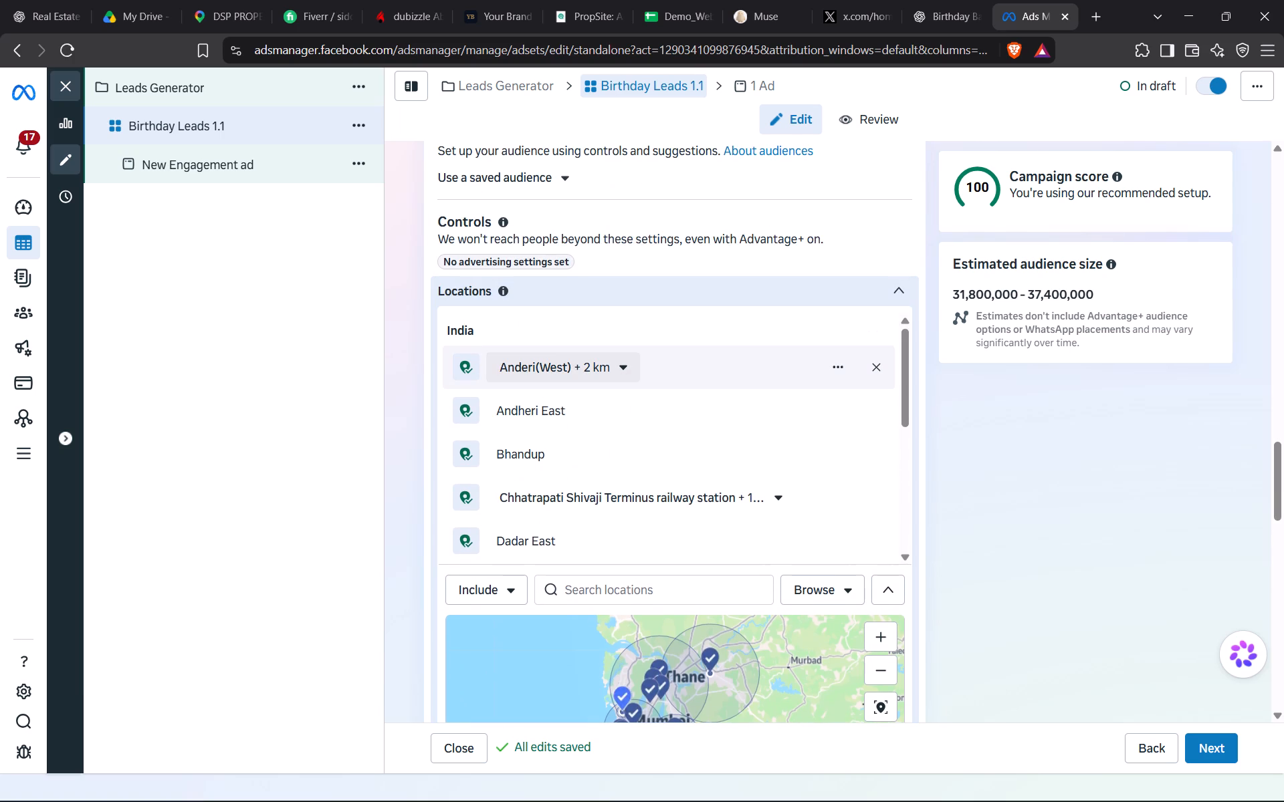
left_click(625, 368)
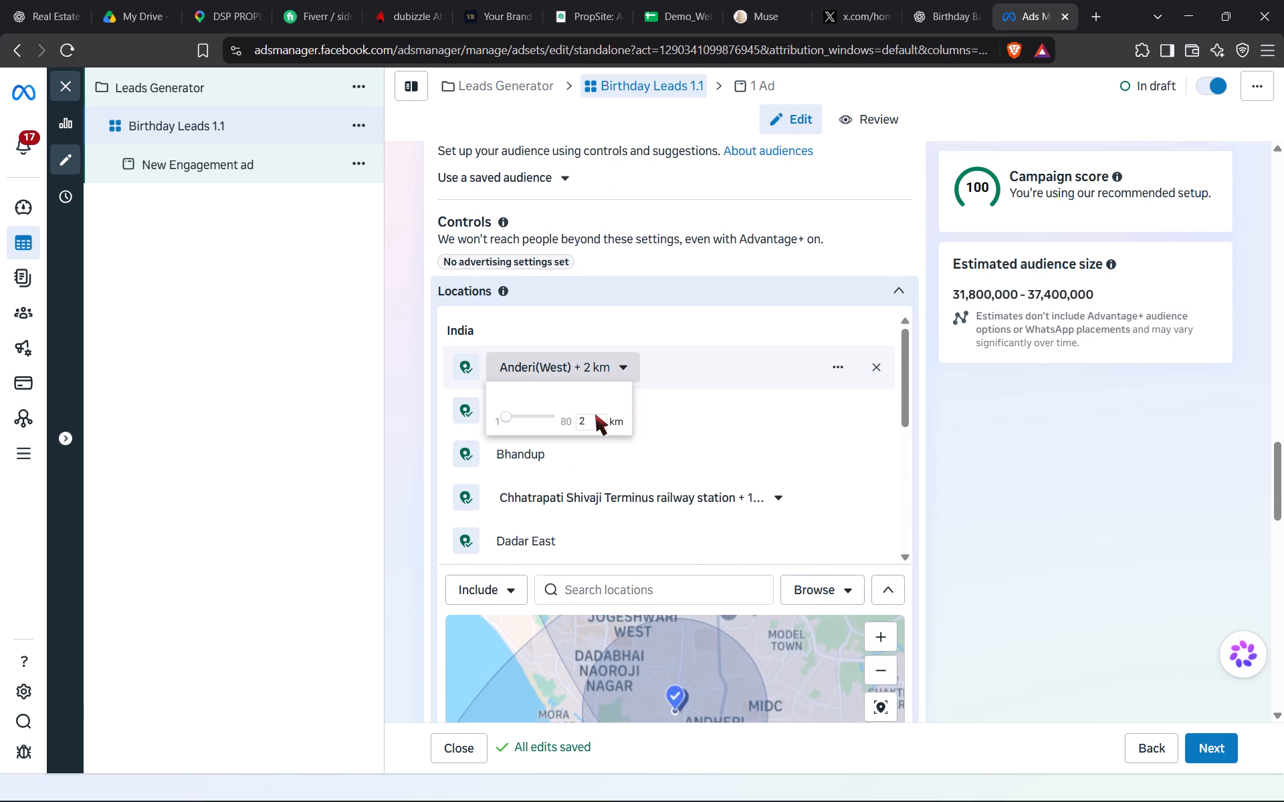
left_click_drag(595, 414, 593, 422)
left_click(593, 422)
key("BackSpace")
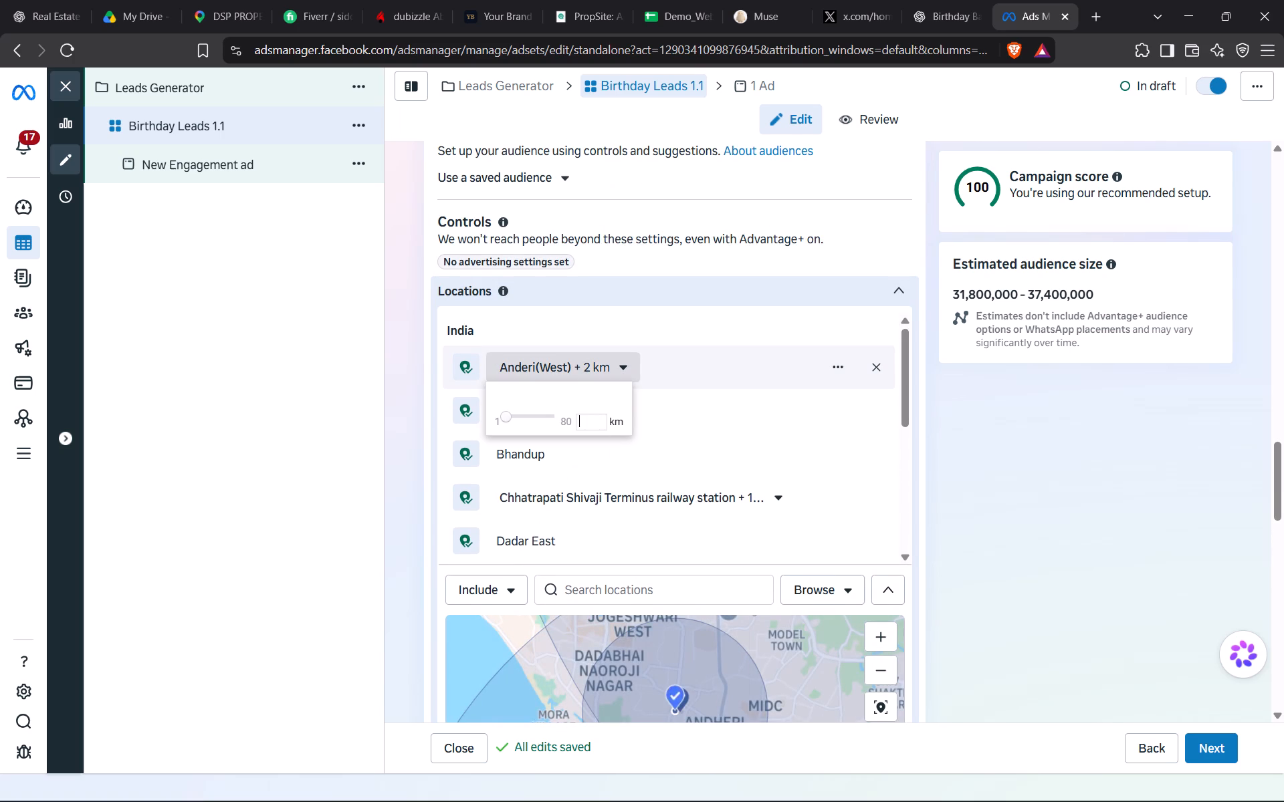
type("10")
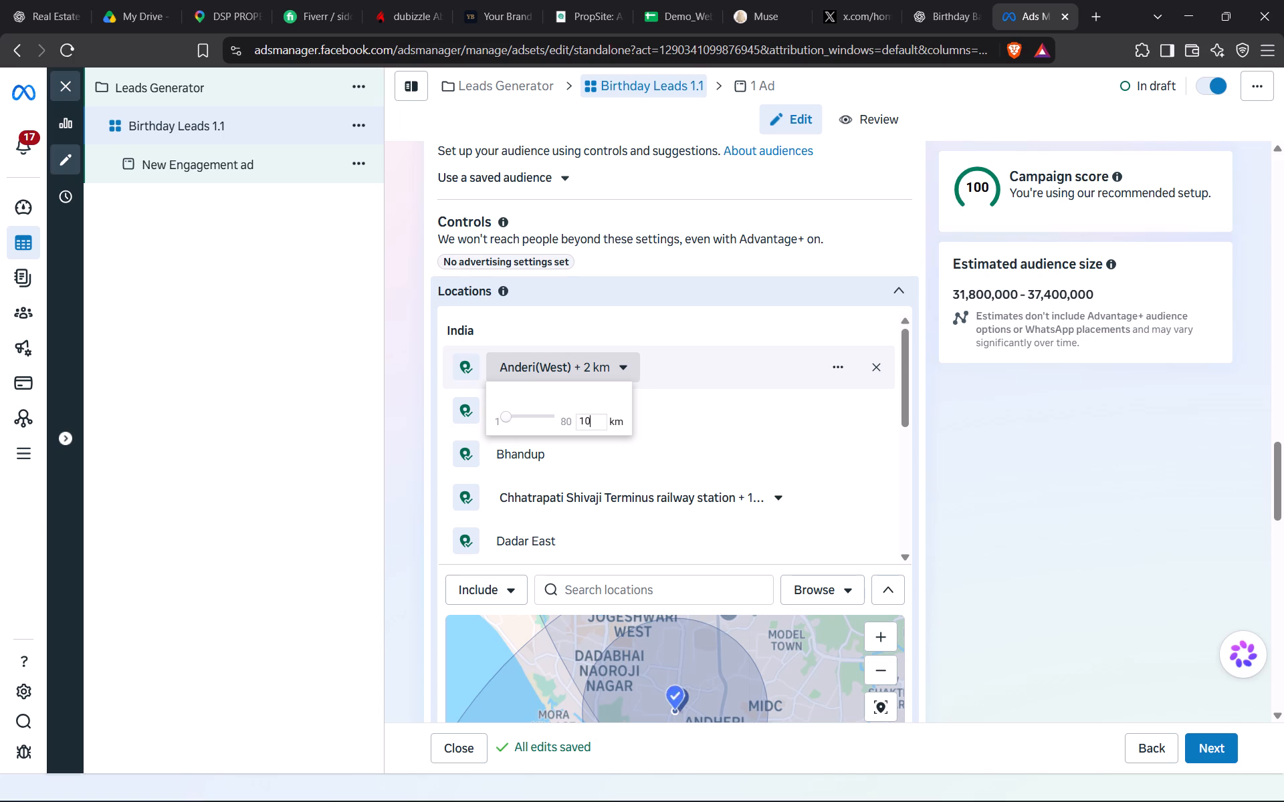
key("Return")
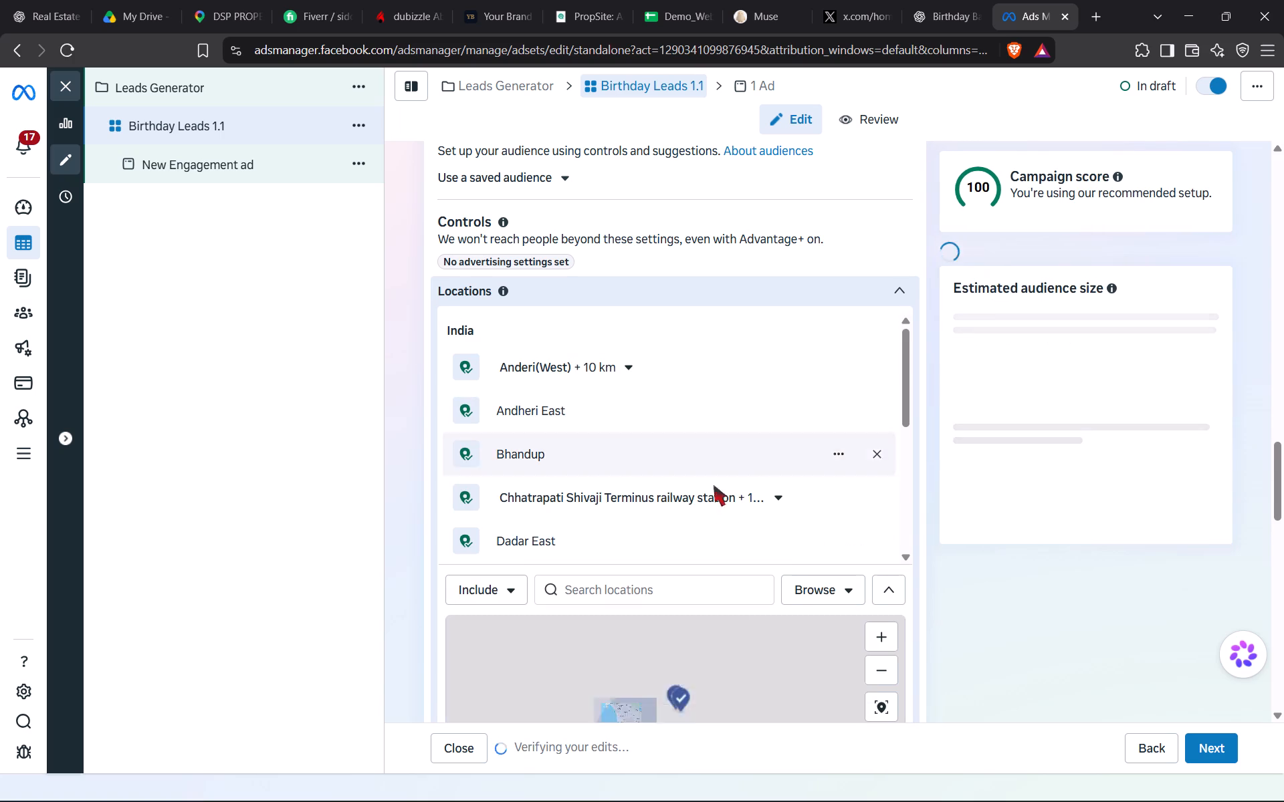
Search for churchgate and add the neighborhood "Church Gate, Maharashtra, India" to the included audience locations.
scroll(716, 487, "down", 1)
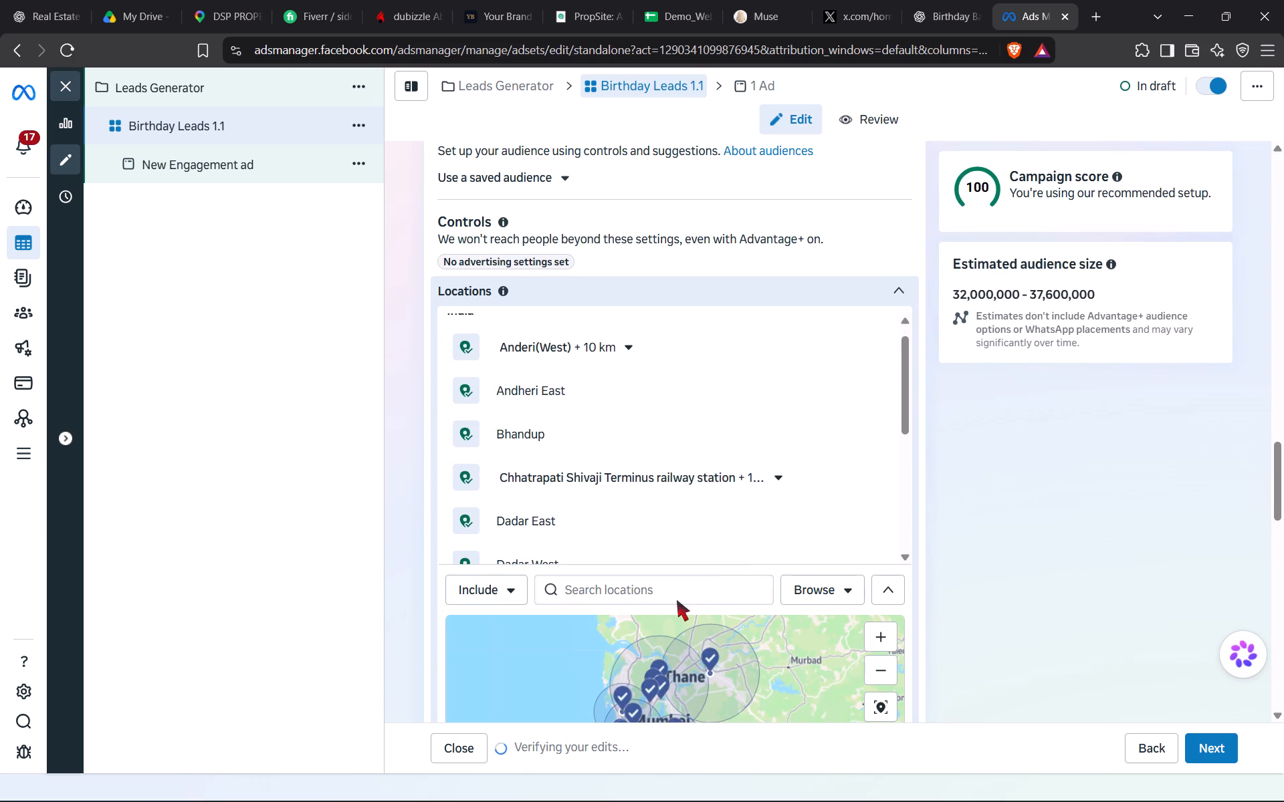
scroll(677, 600, "down", 1)
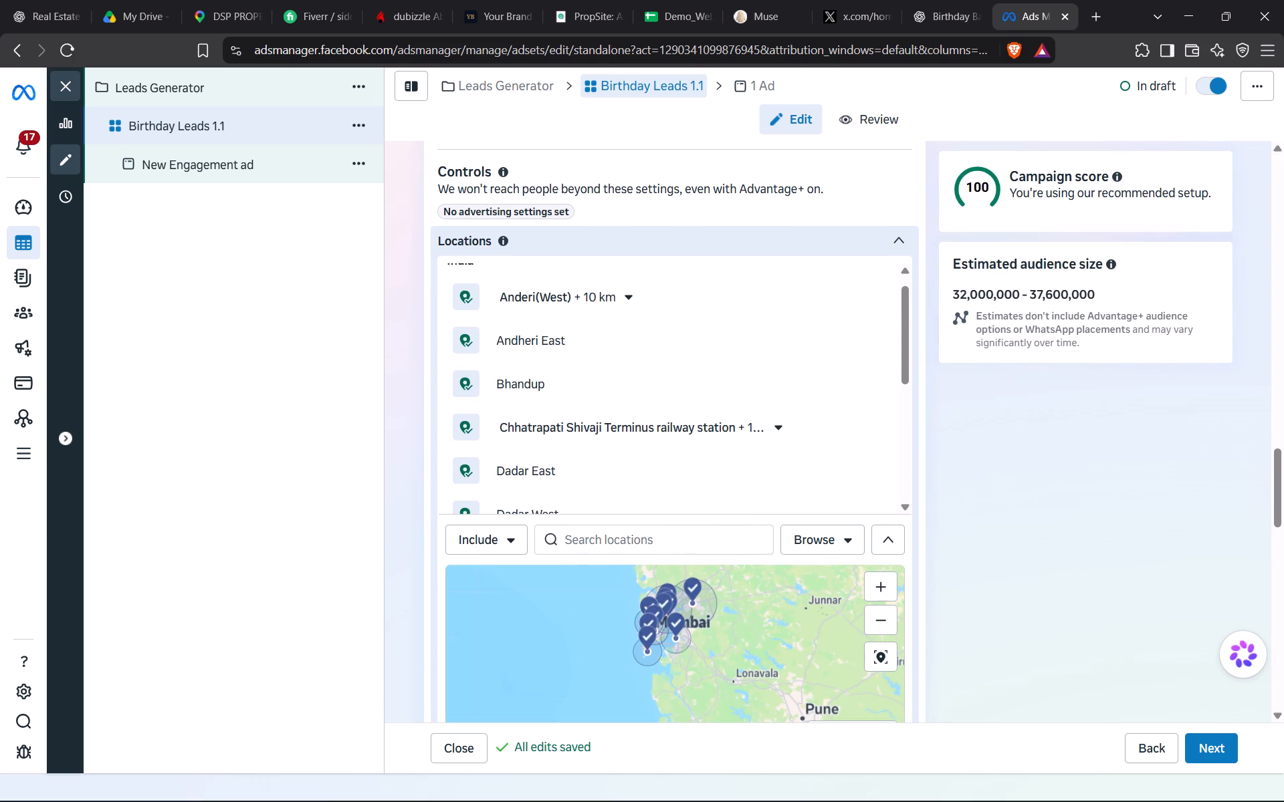
scroll(969, 442, "down", 1)
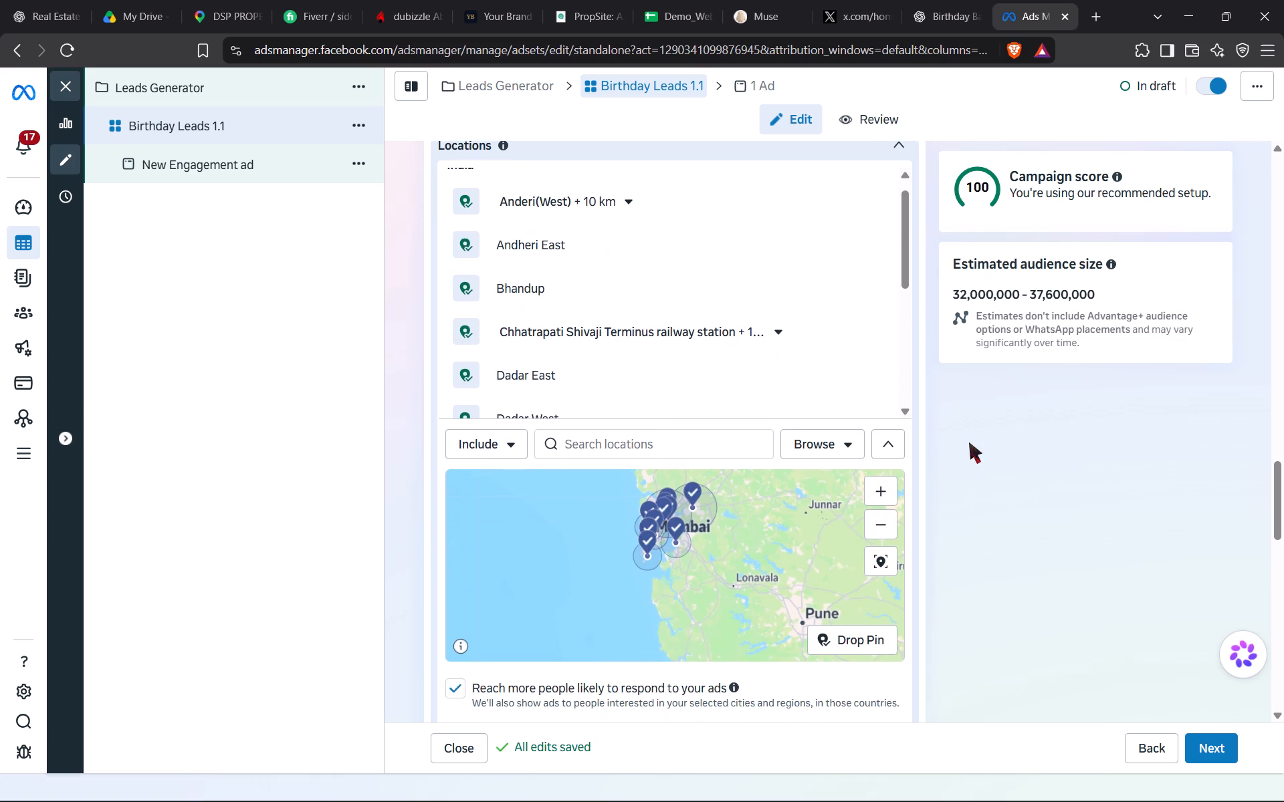
scroll(969, 442, "down", 2)
scroll(795, 497, "up", 4)
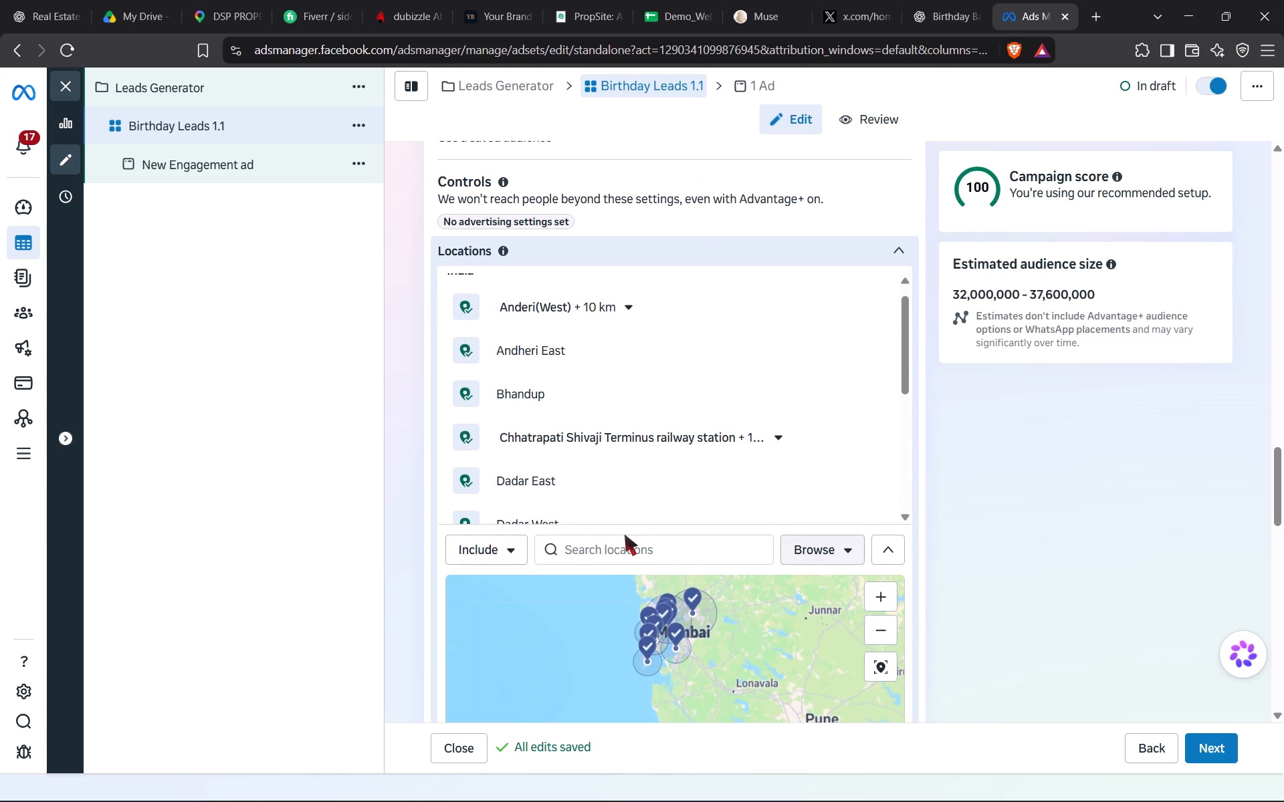
scroll(643, 472, "down", 4)
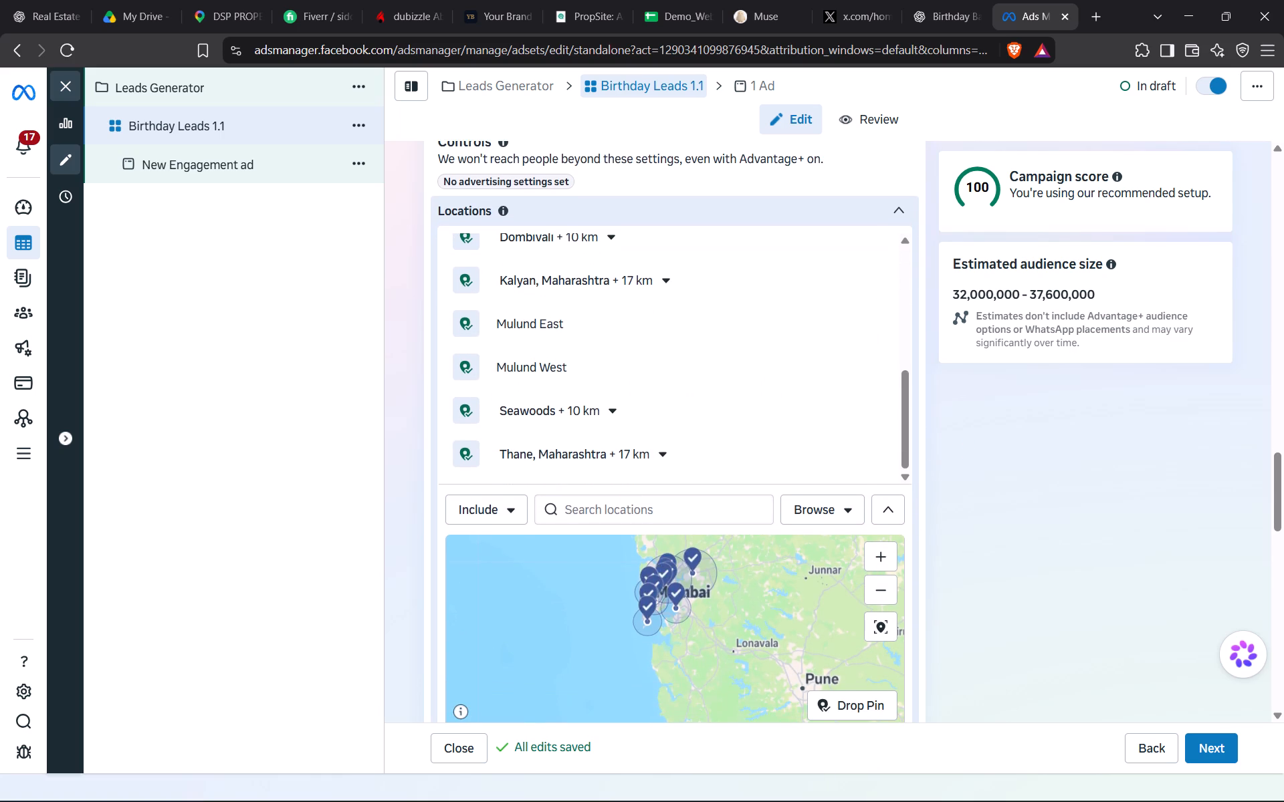
left_click(613, 511)
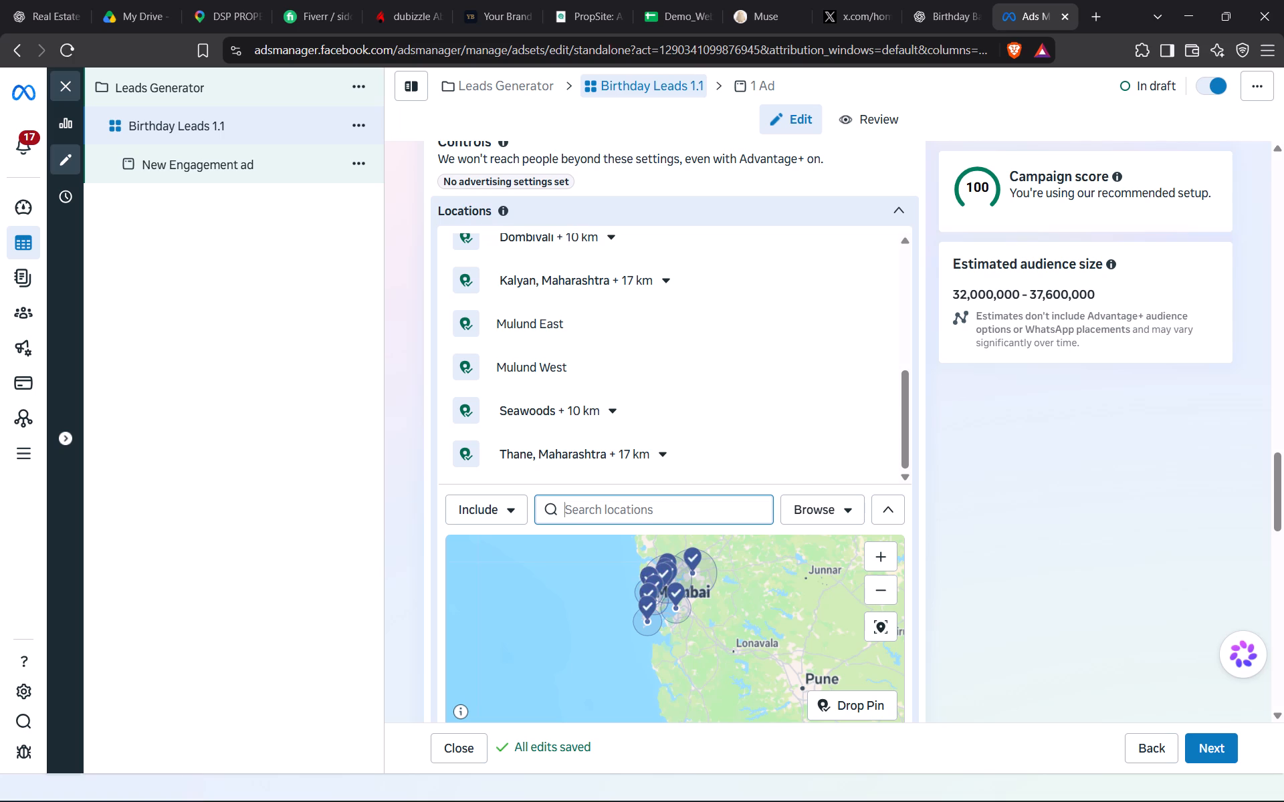
left_click(613, 511)
left_click(646, 520)
key("c")
scroll(646, 520, "down", 1)
key("h")
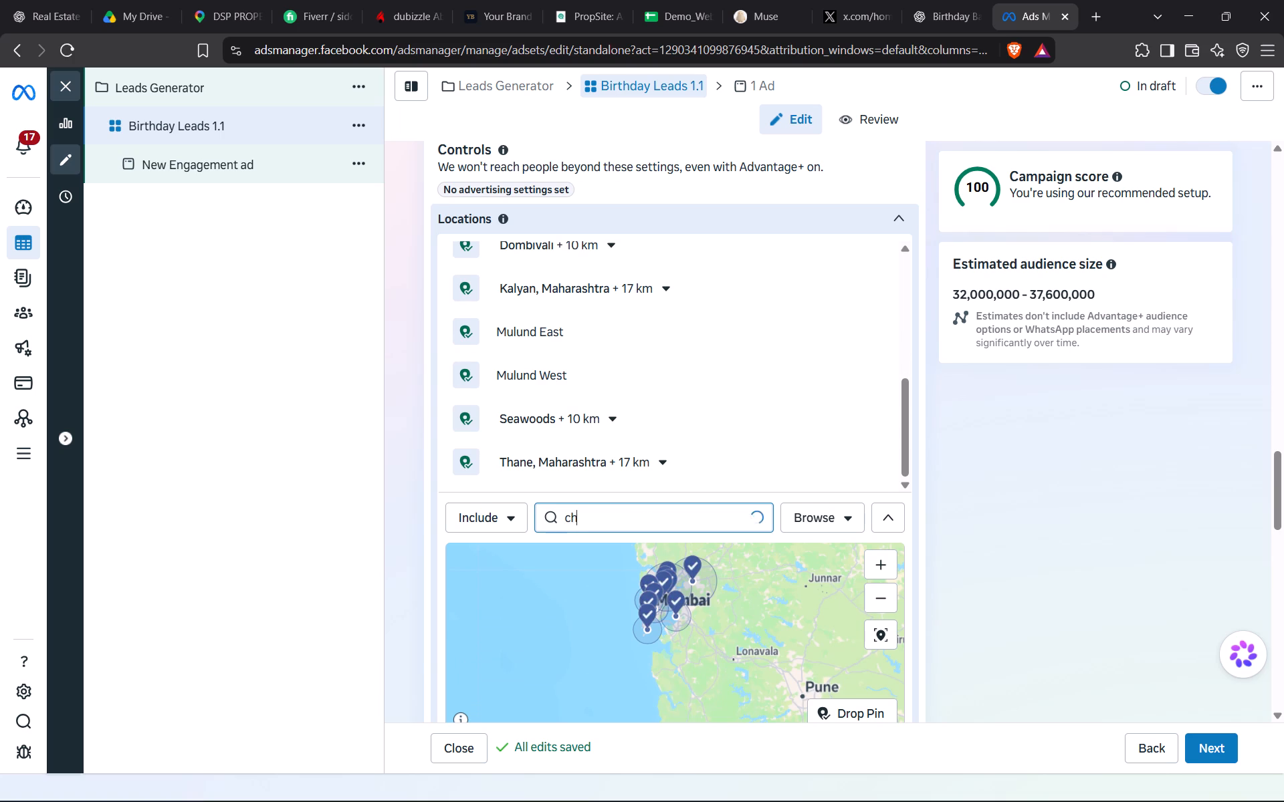
type("urch")
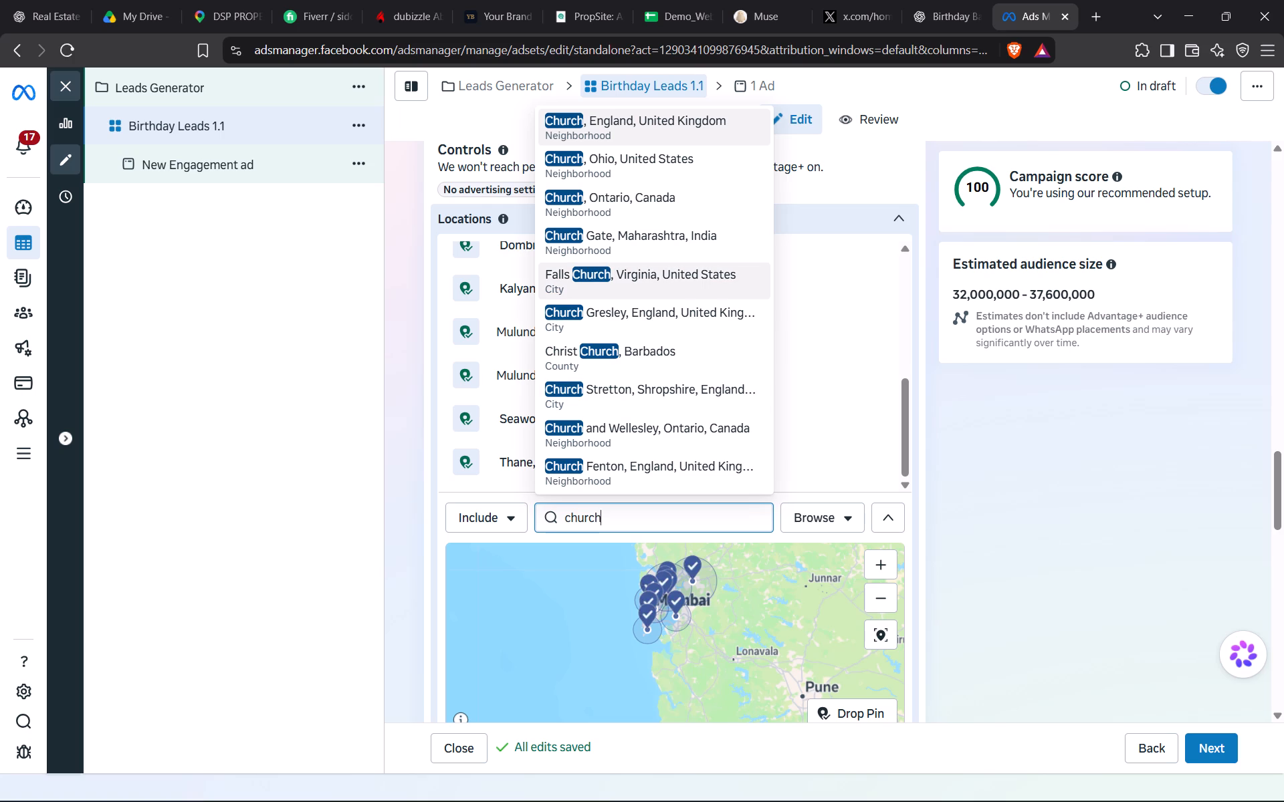
type("gate")
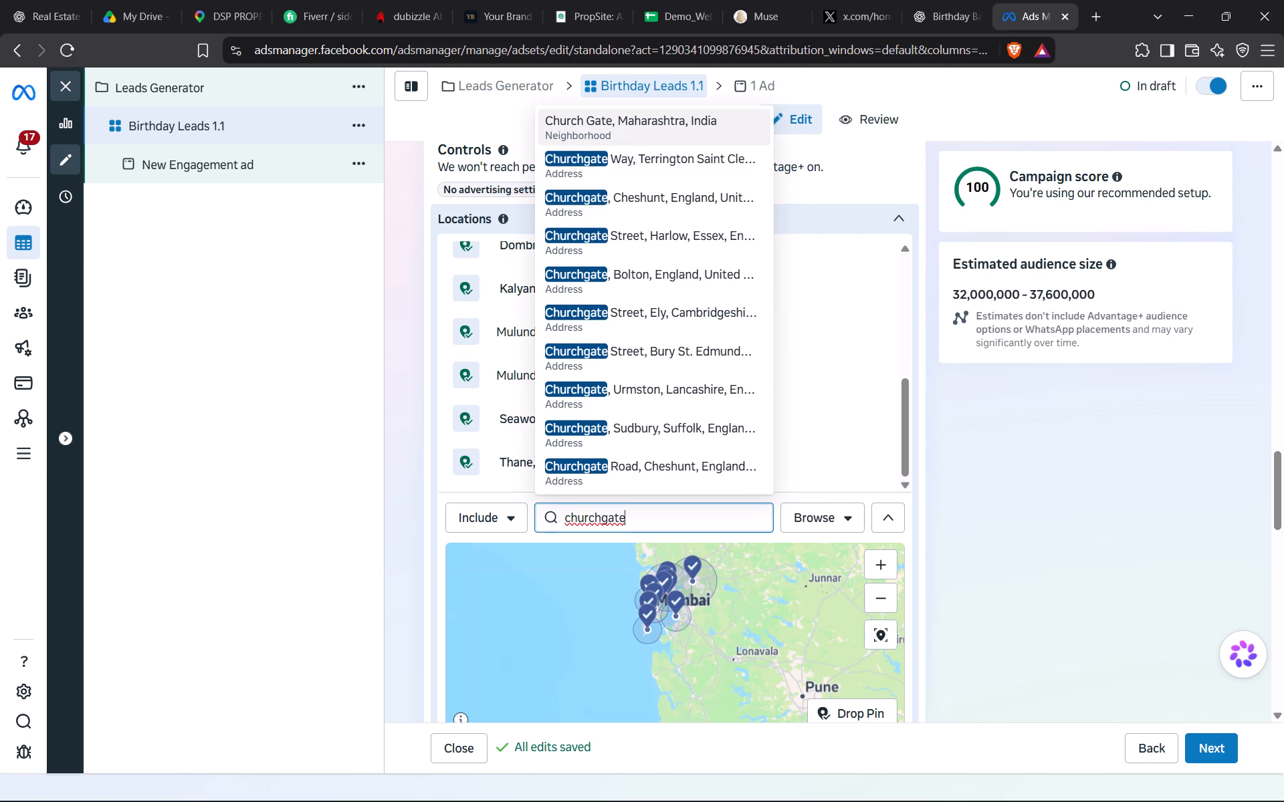
left_click(658, 122)
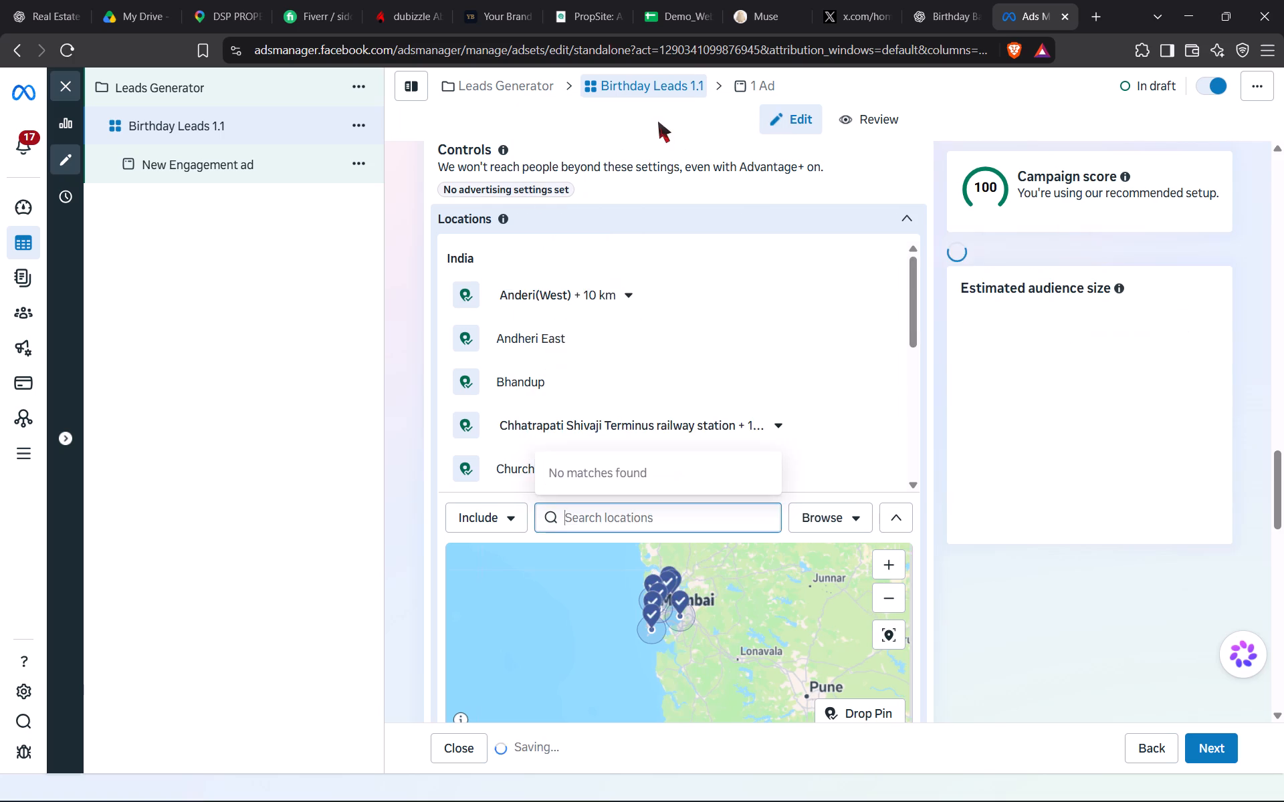
Begin another location search for the ad set's included audience locations.
scroll(678, 384, "down", 2)
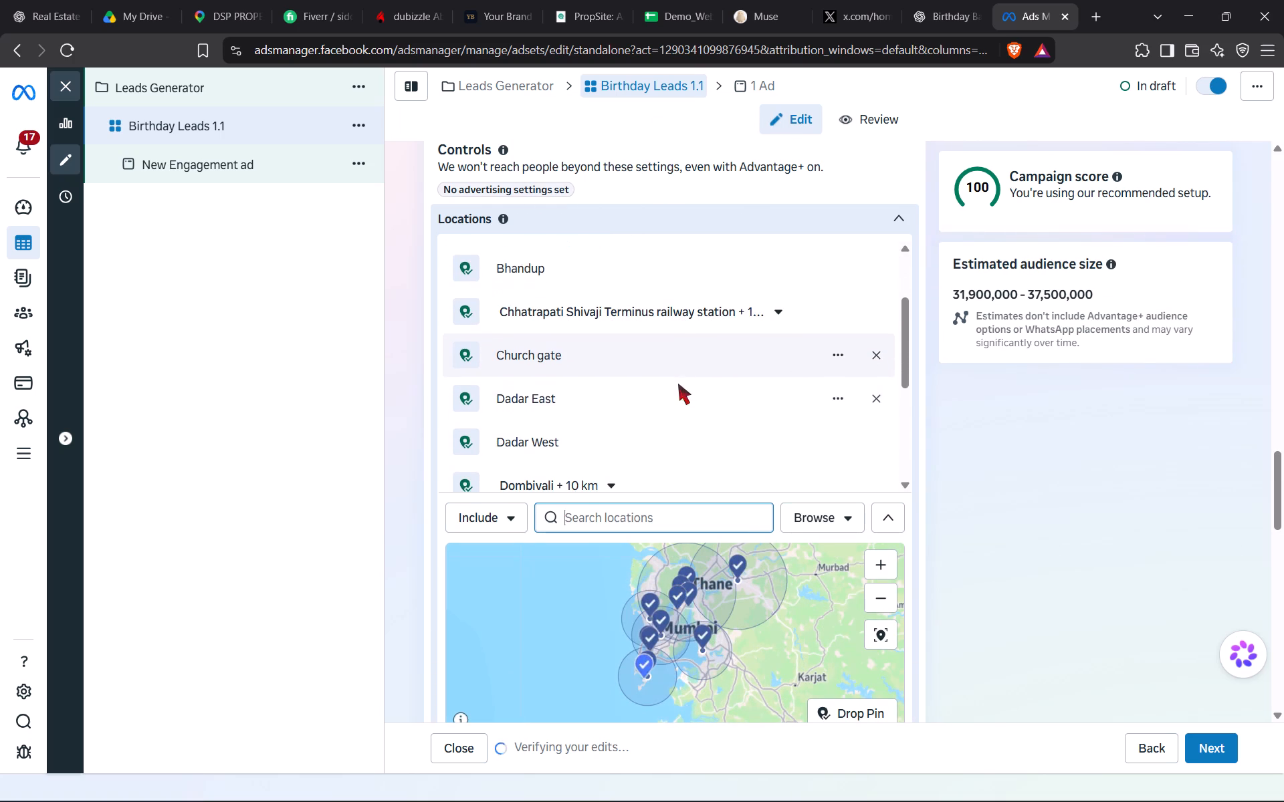
scroll(658, 426, "down", 3)
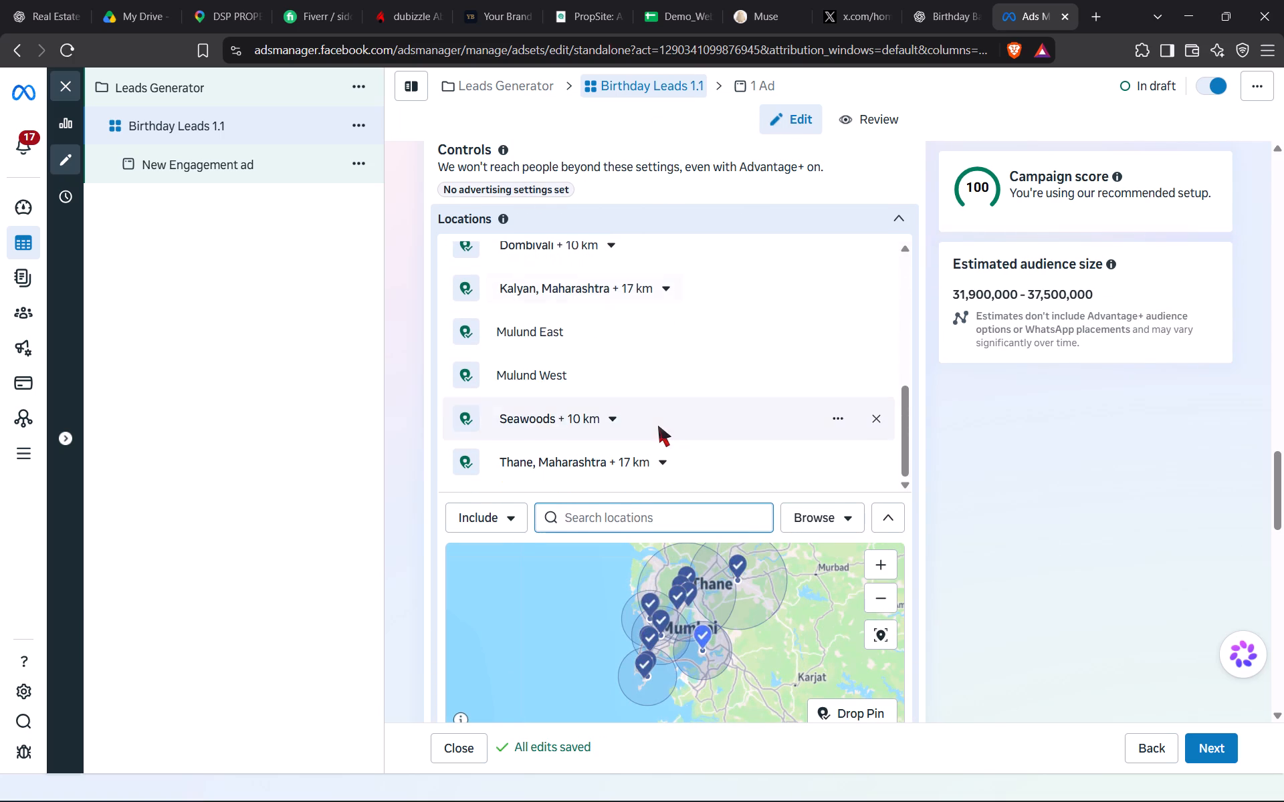
scroll(658, 426, "down", 1)
left_click(639, 455)
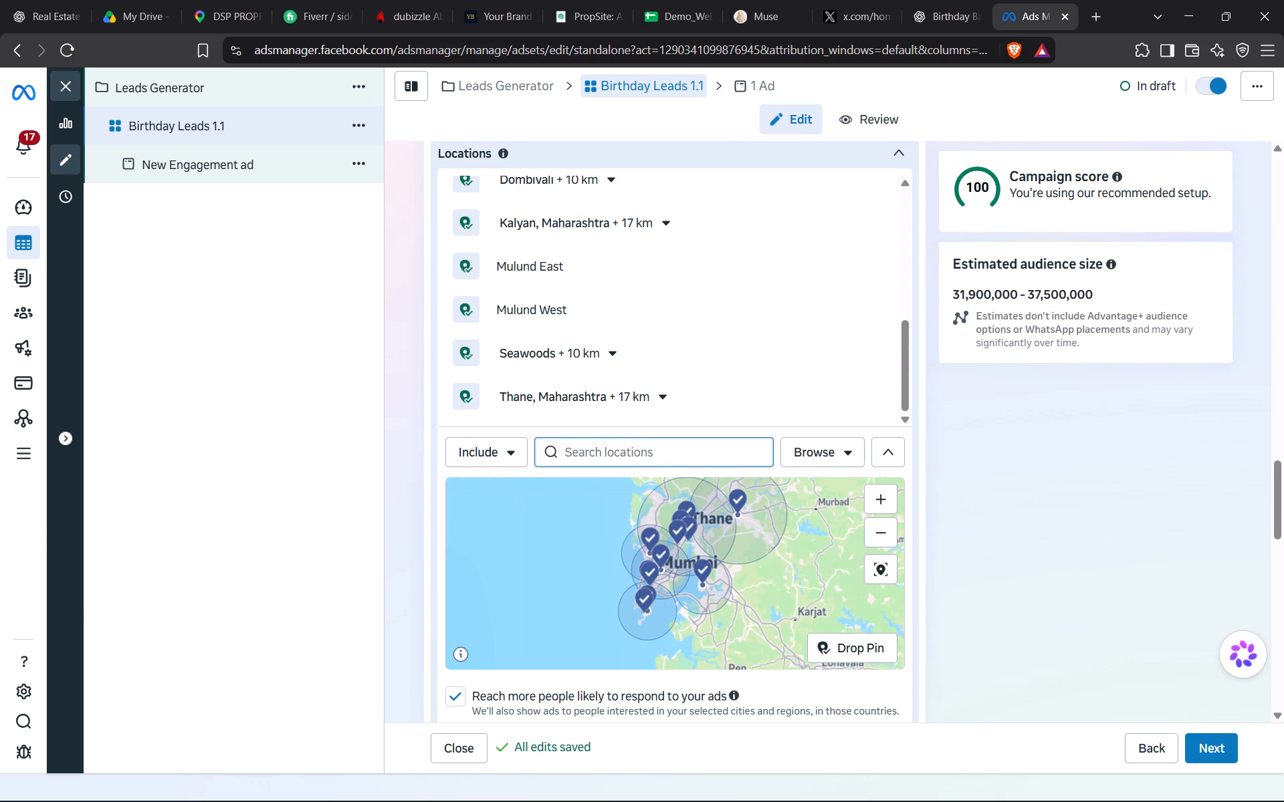
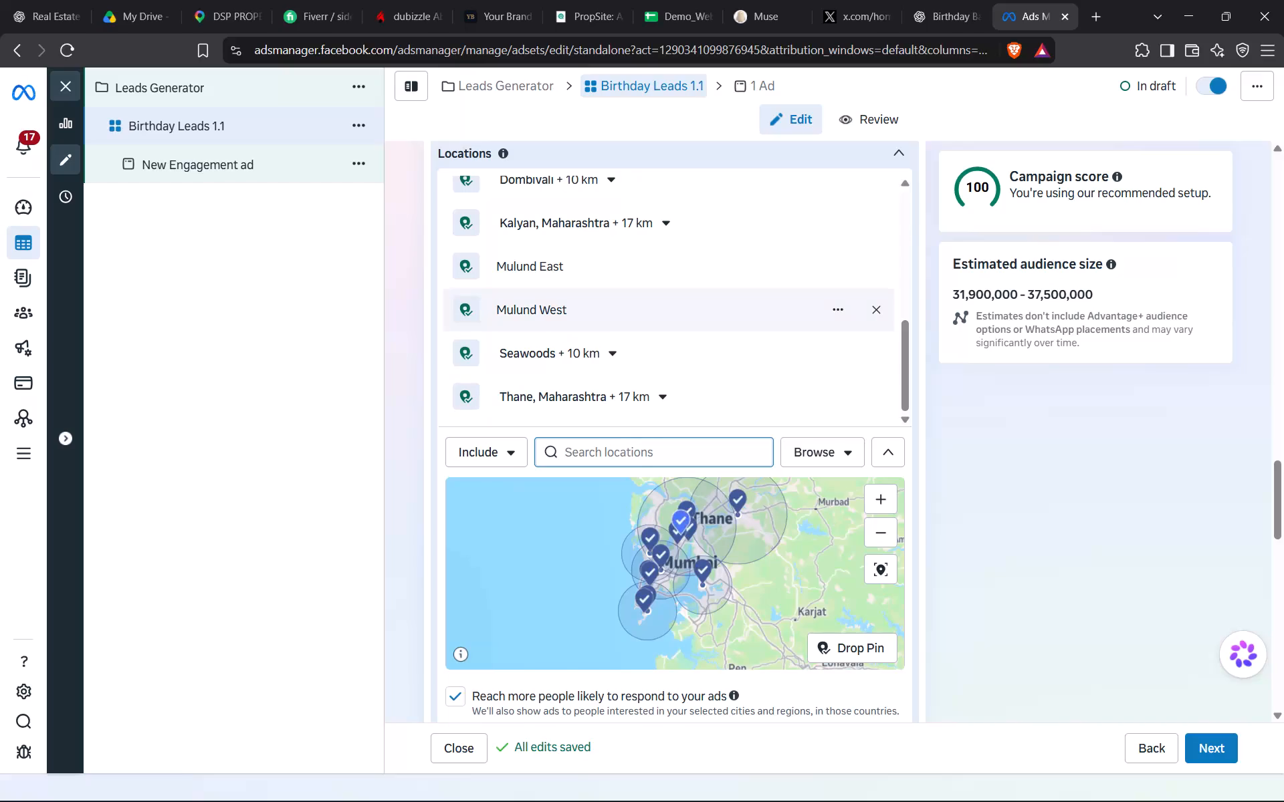
Search for ville and add the neighborhood "Ville Parle East, Maharashtra, India" to the included audience locations.
scroll(560, 314, "down", 1)
left_click(589, 345)
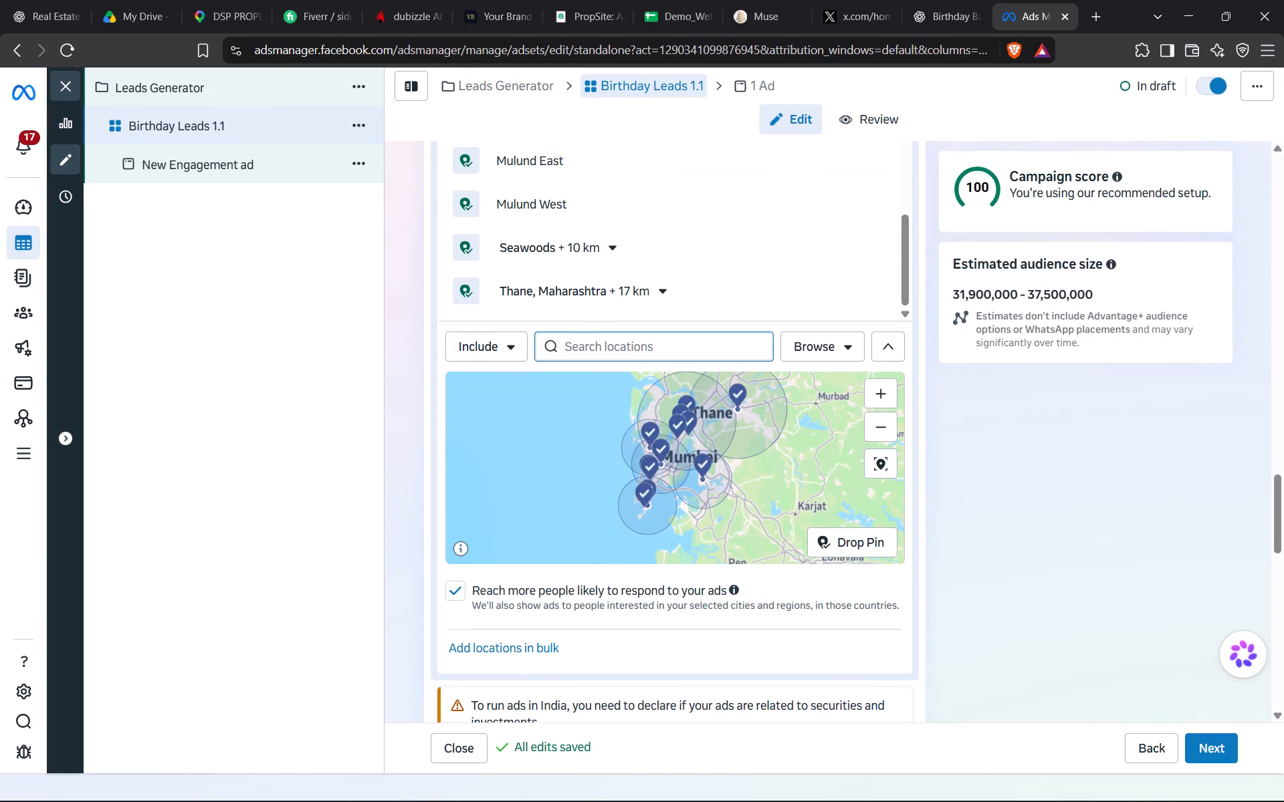
left_click(601, 340)
scroll(677, 194, "up", 4)
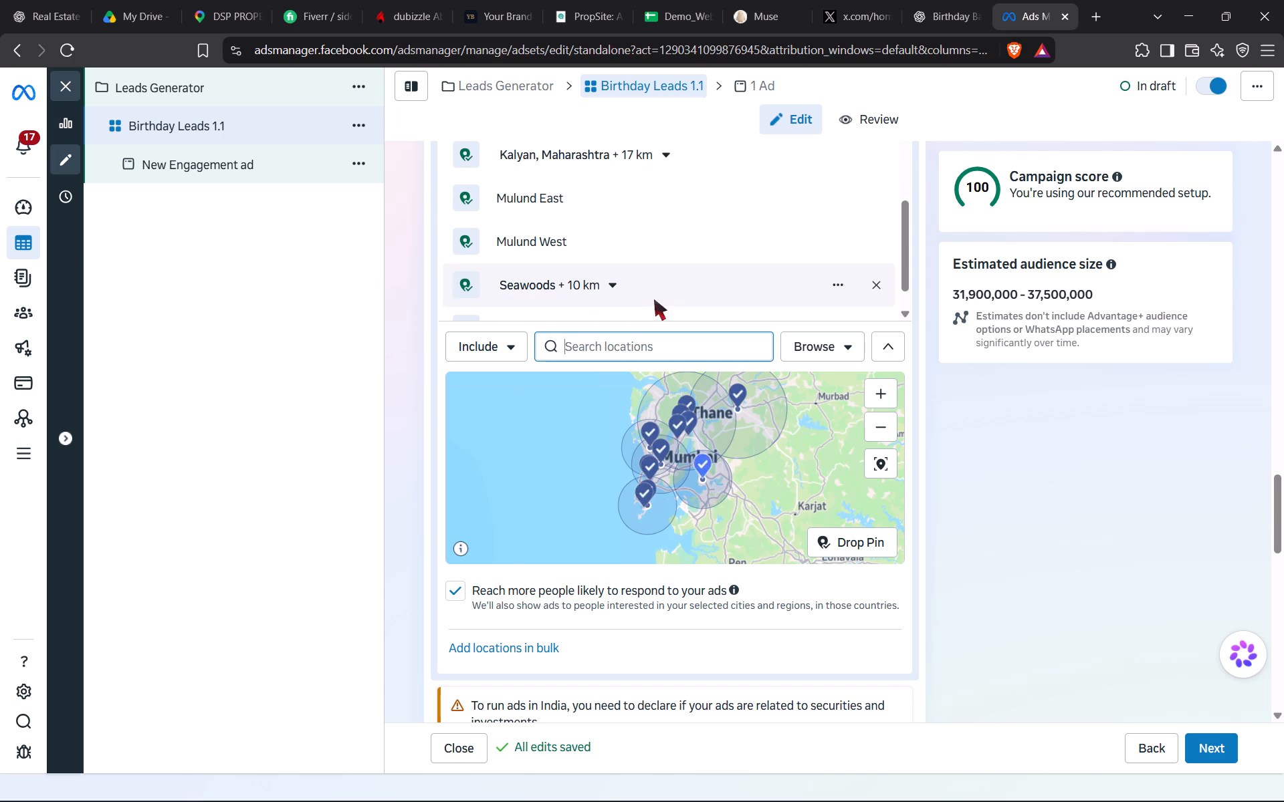
left_click(635, 348)
type("ville")
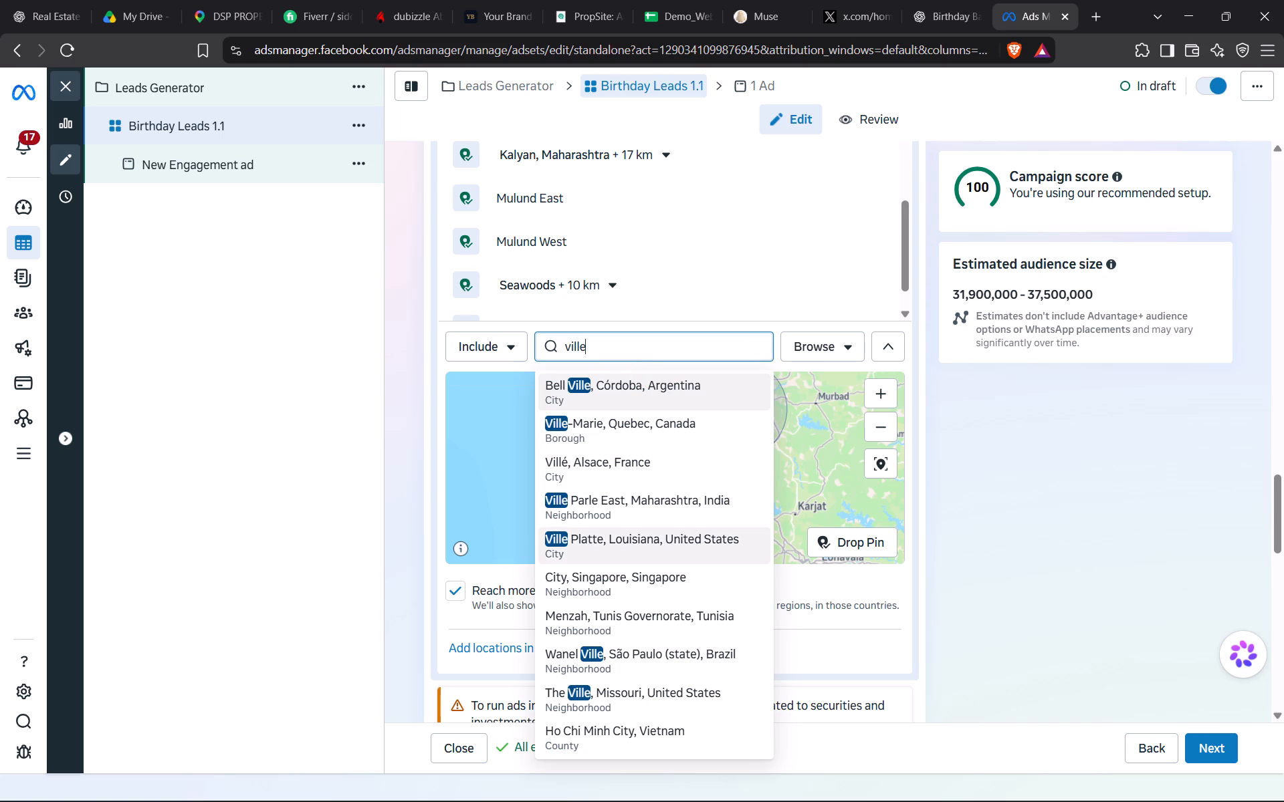
left_click(637, 513)
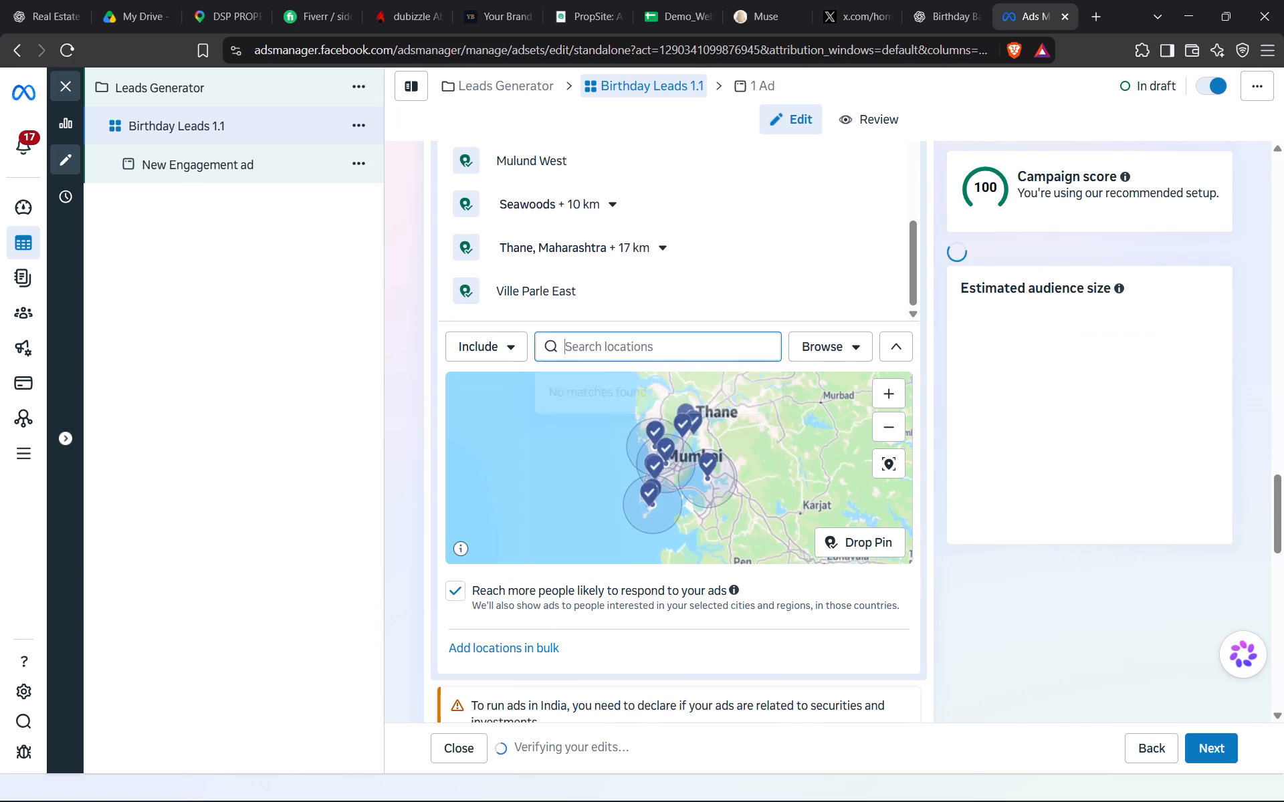
Switch the location search to Exclude, search for madhya, and add Madhya Pradesh as an excluded audience location.
left_click(503, 358)
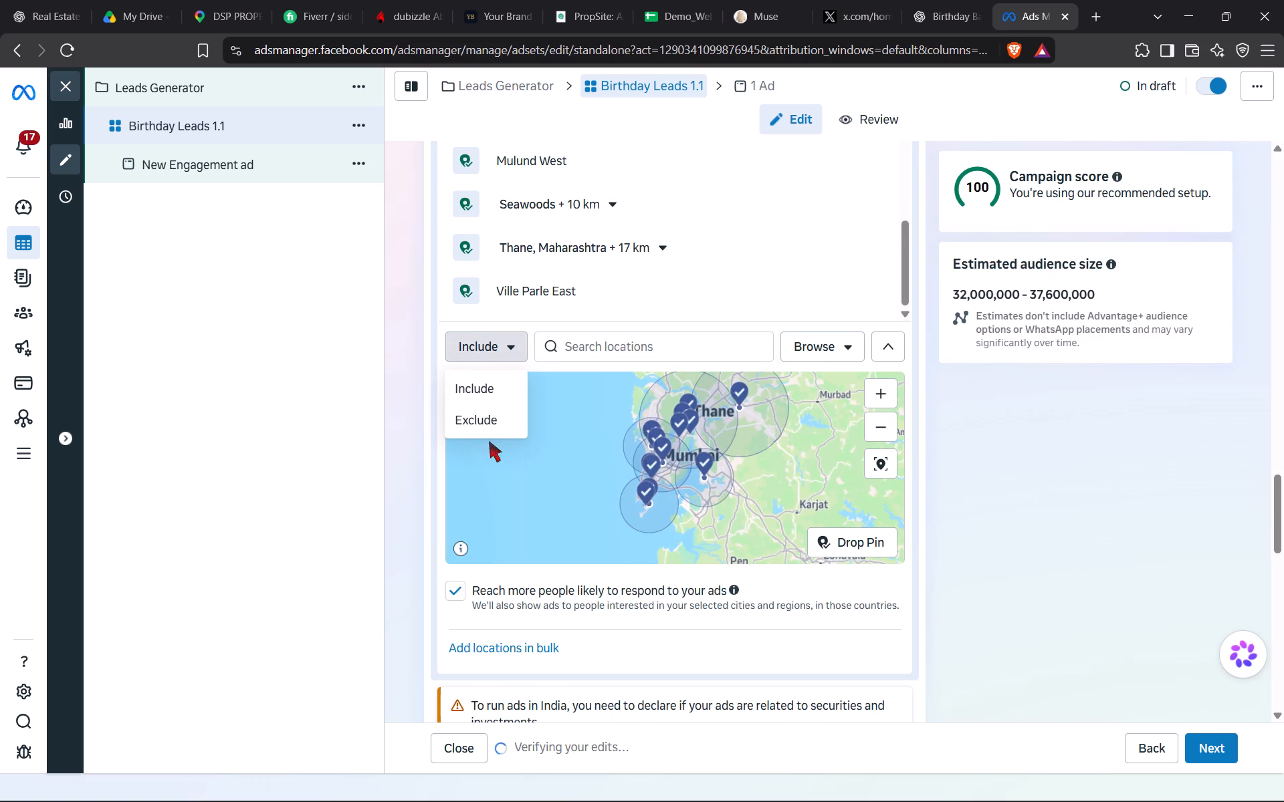
left_click(484, 429)
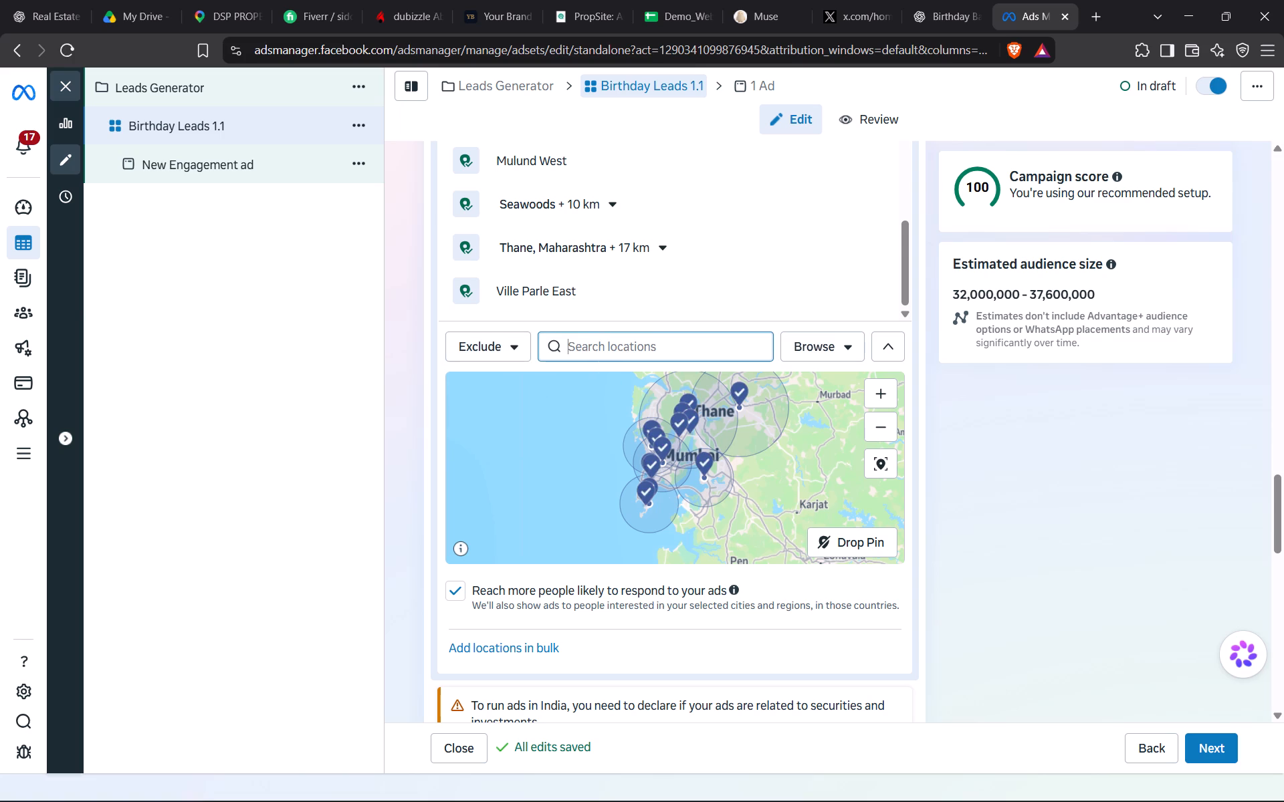
left_click(610, 348)
key("n")
key("BackSpace")
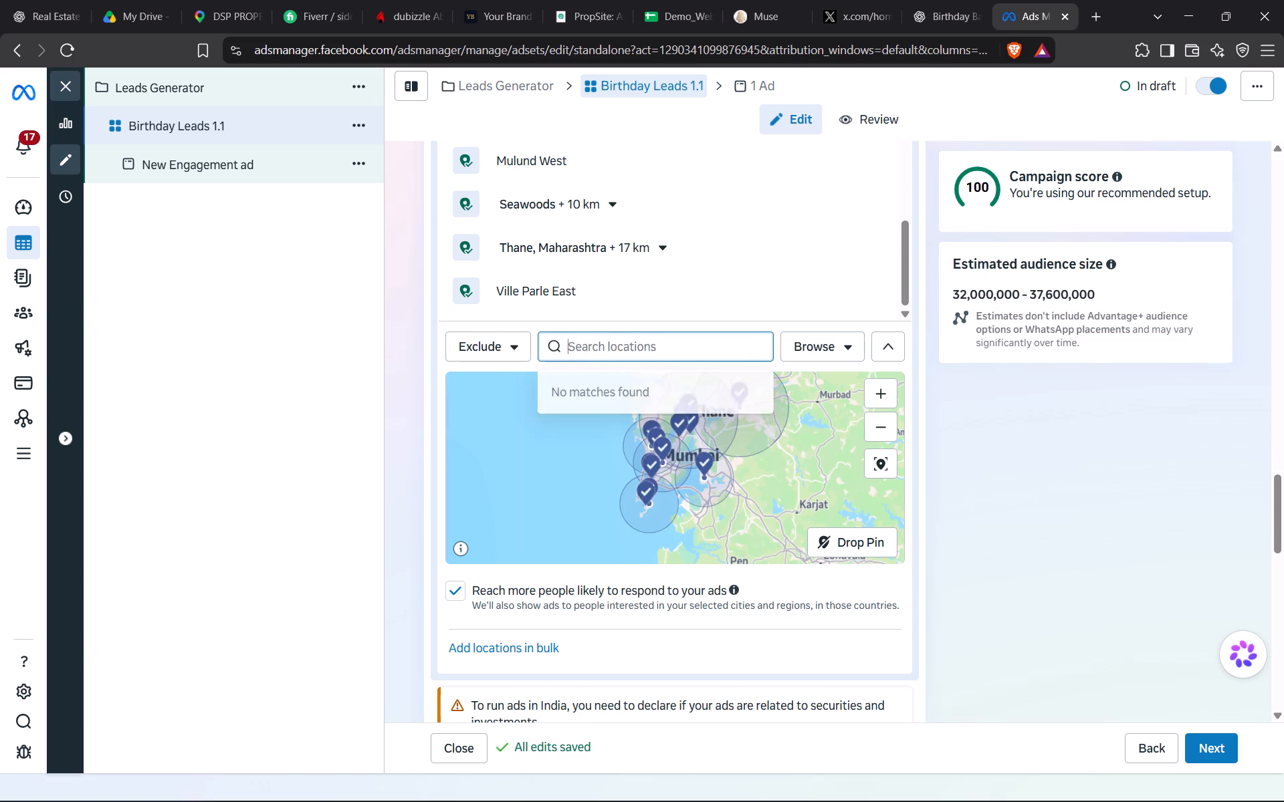
type("madhya")
left_click(624, 393)
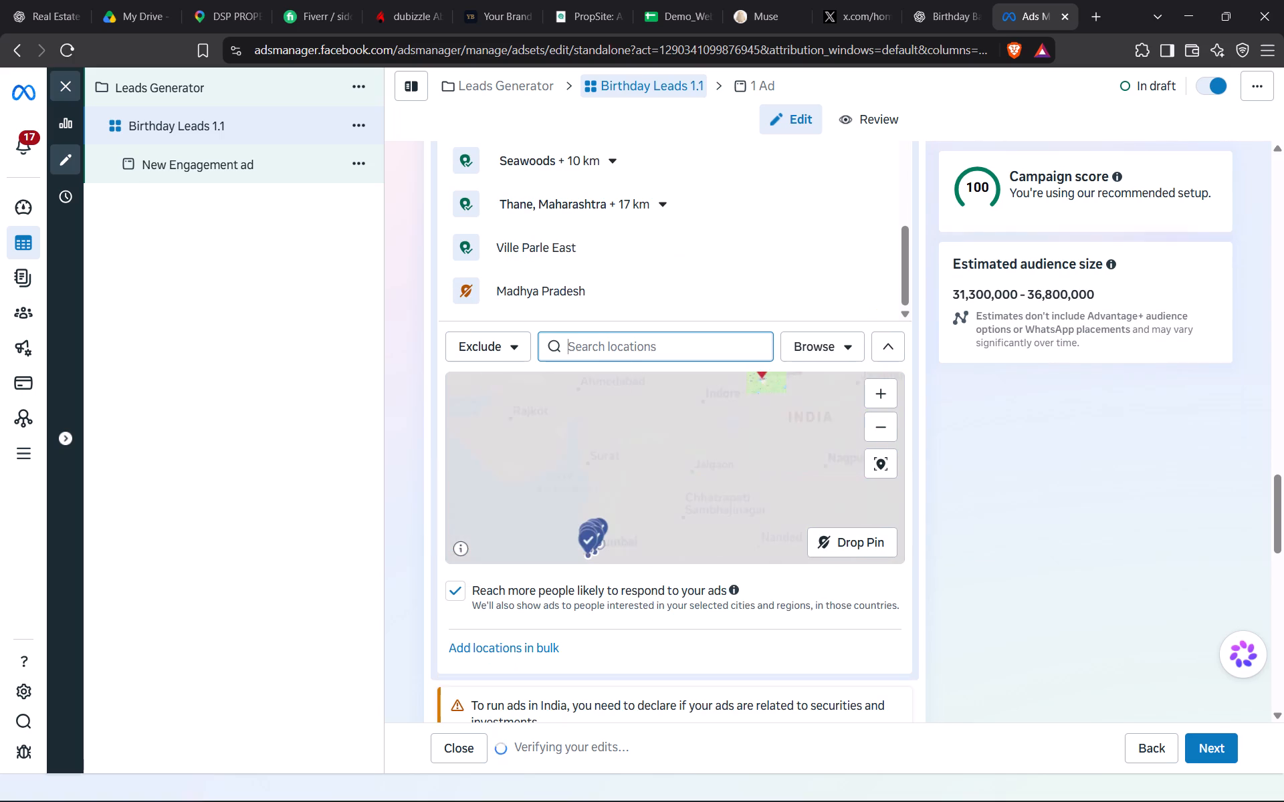
Search for uttar and add the region "Uttar Pradesh, India" to the excluded audience locations.
left_click(636, 344)
type("uttar")
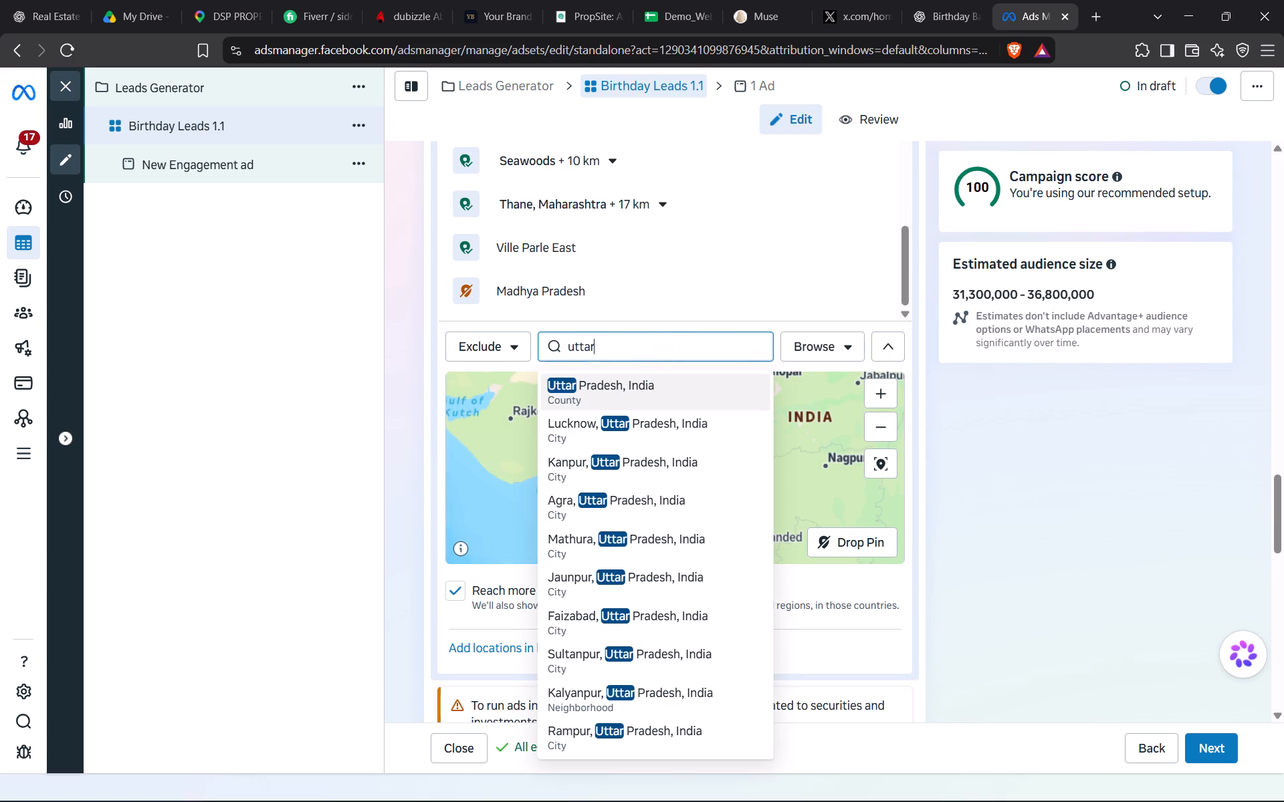
left_click(641, 392)
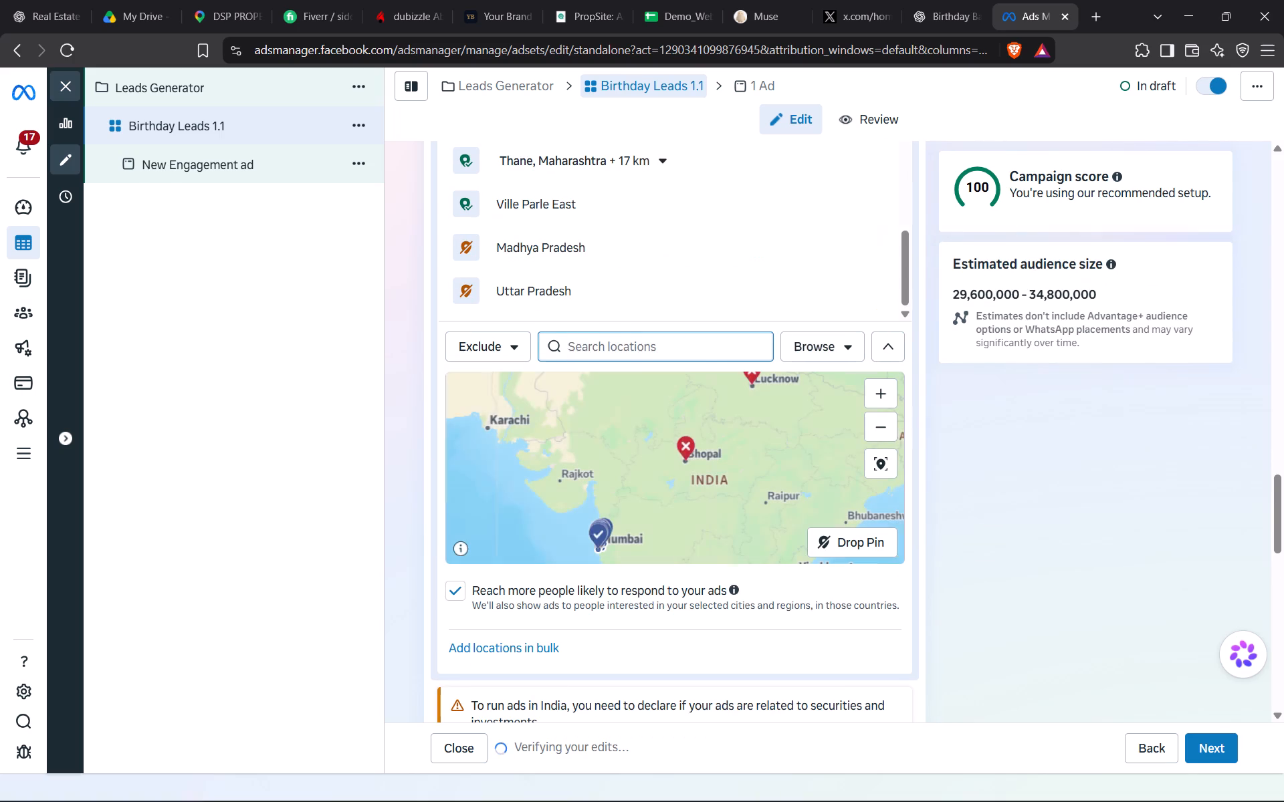
Search for delhi and add Delhi to the ad set's excluded audience locations.
type("delhi")
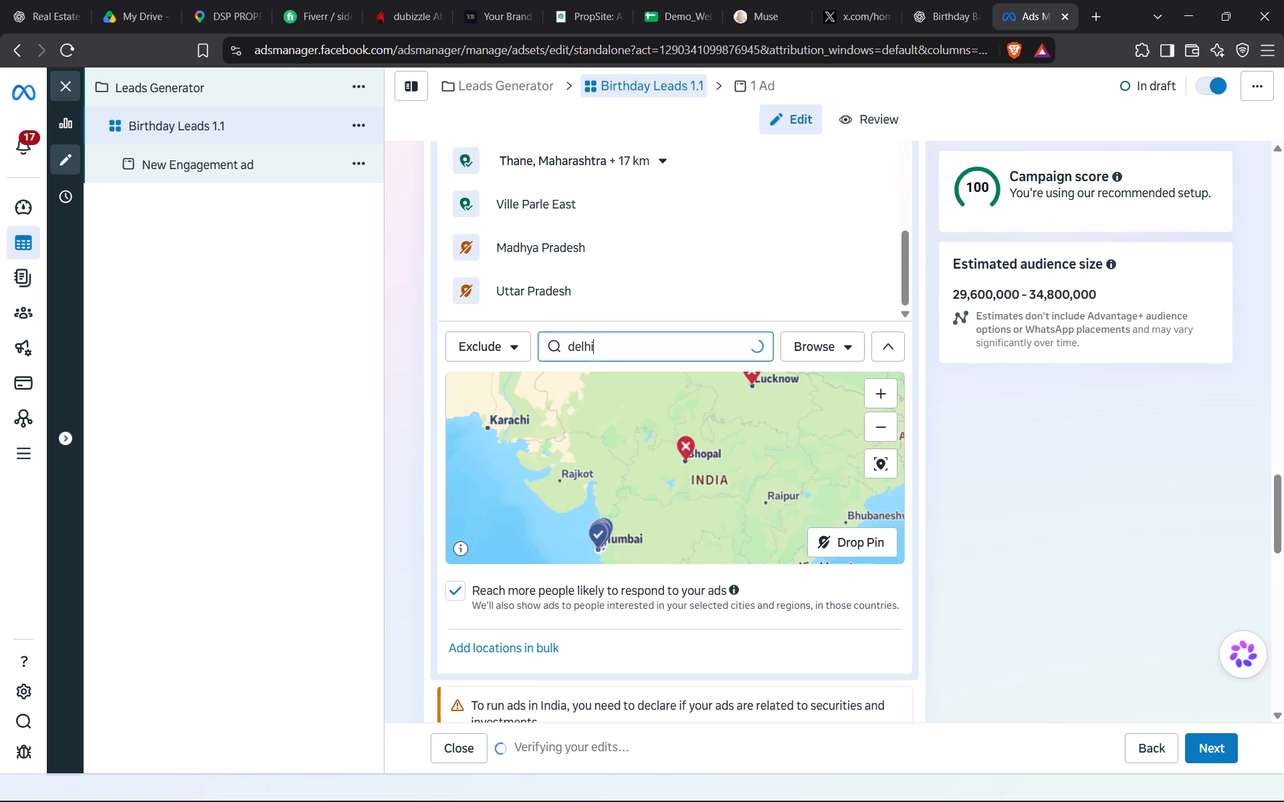
left_click(650, 404)
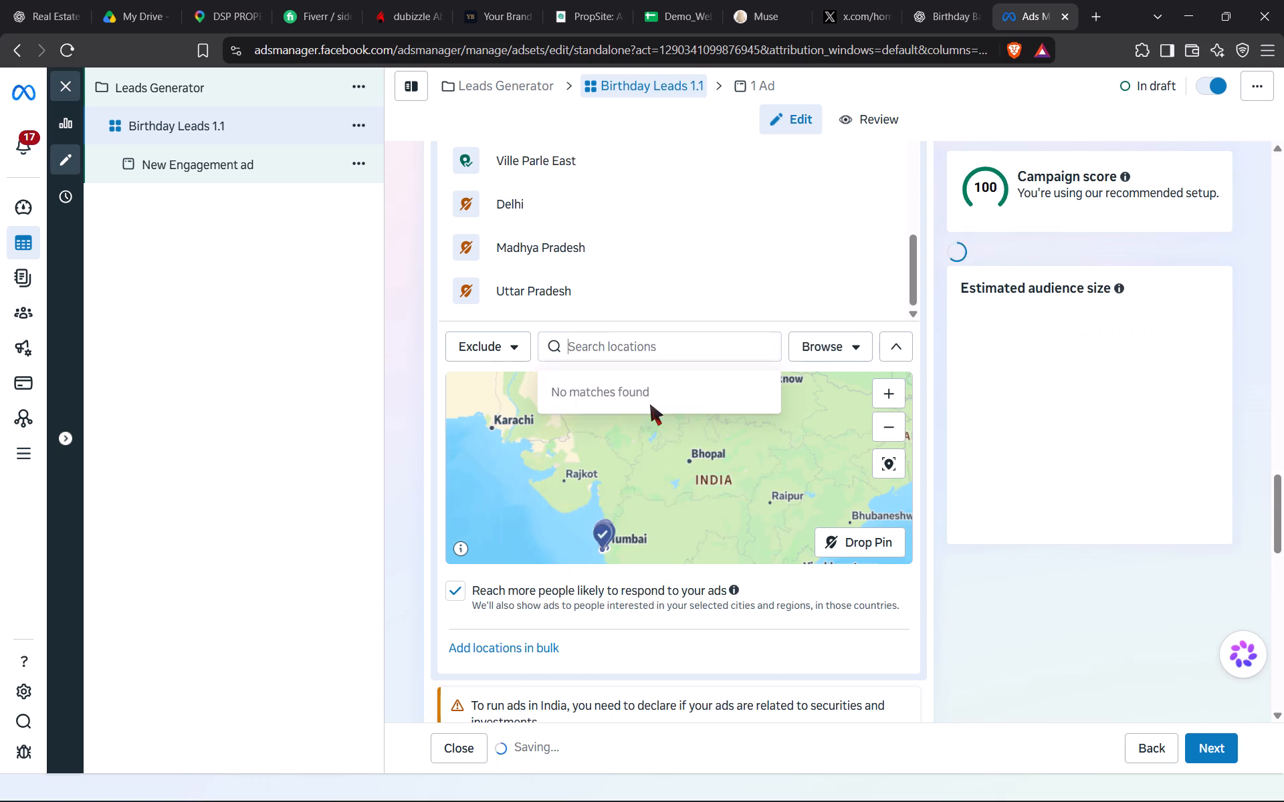
Search for bihar and add the region "Bihar, India" to the excluded audience locations.
key("b")
type("ihar")
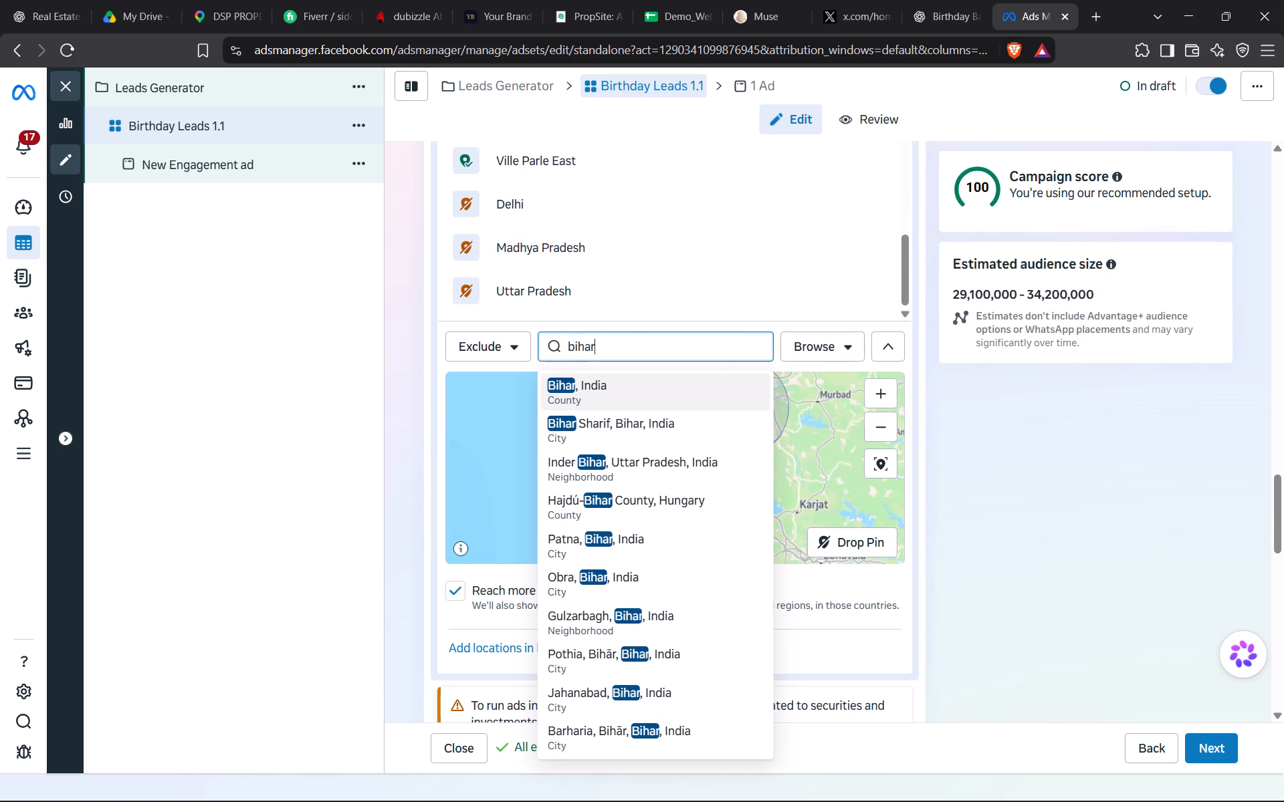
left_click(656, 380)
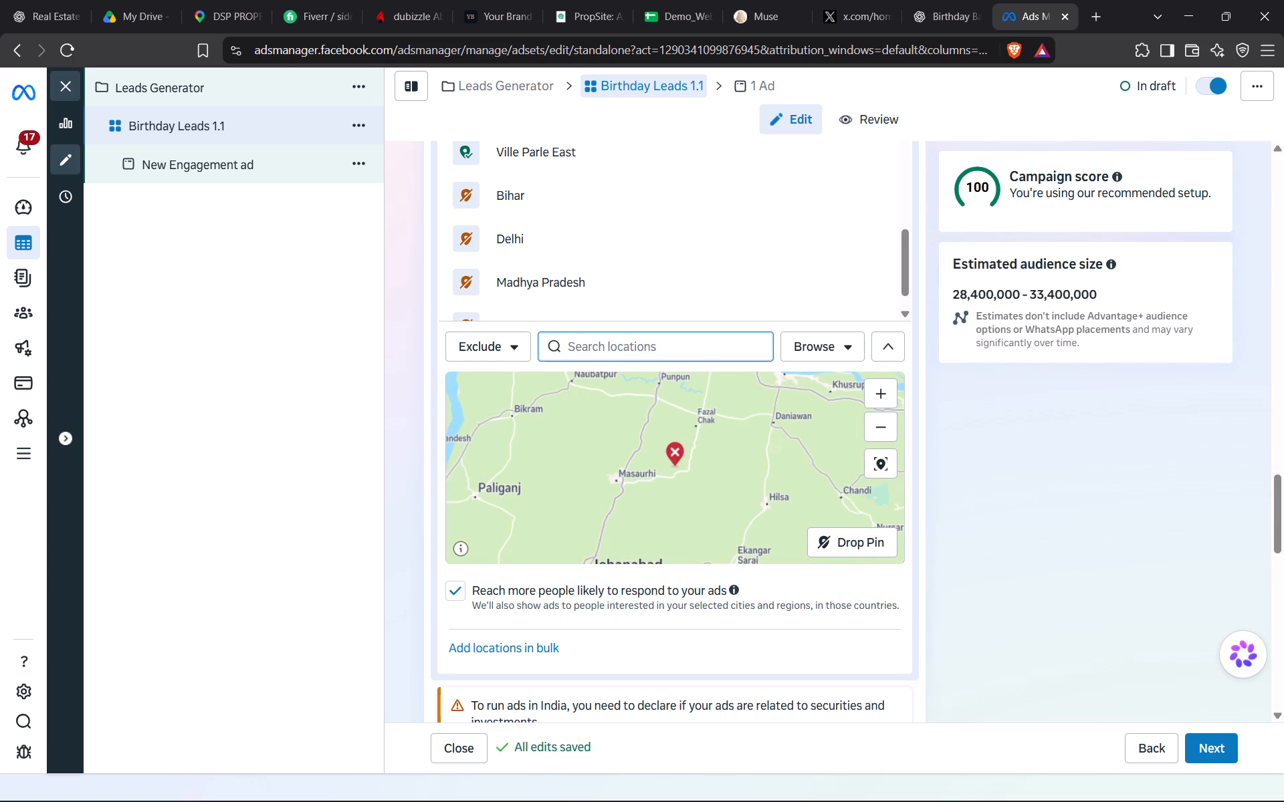
Search for haryana and add the region "Haryana, India" to the excluded audience locations.
type("haryana")
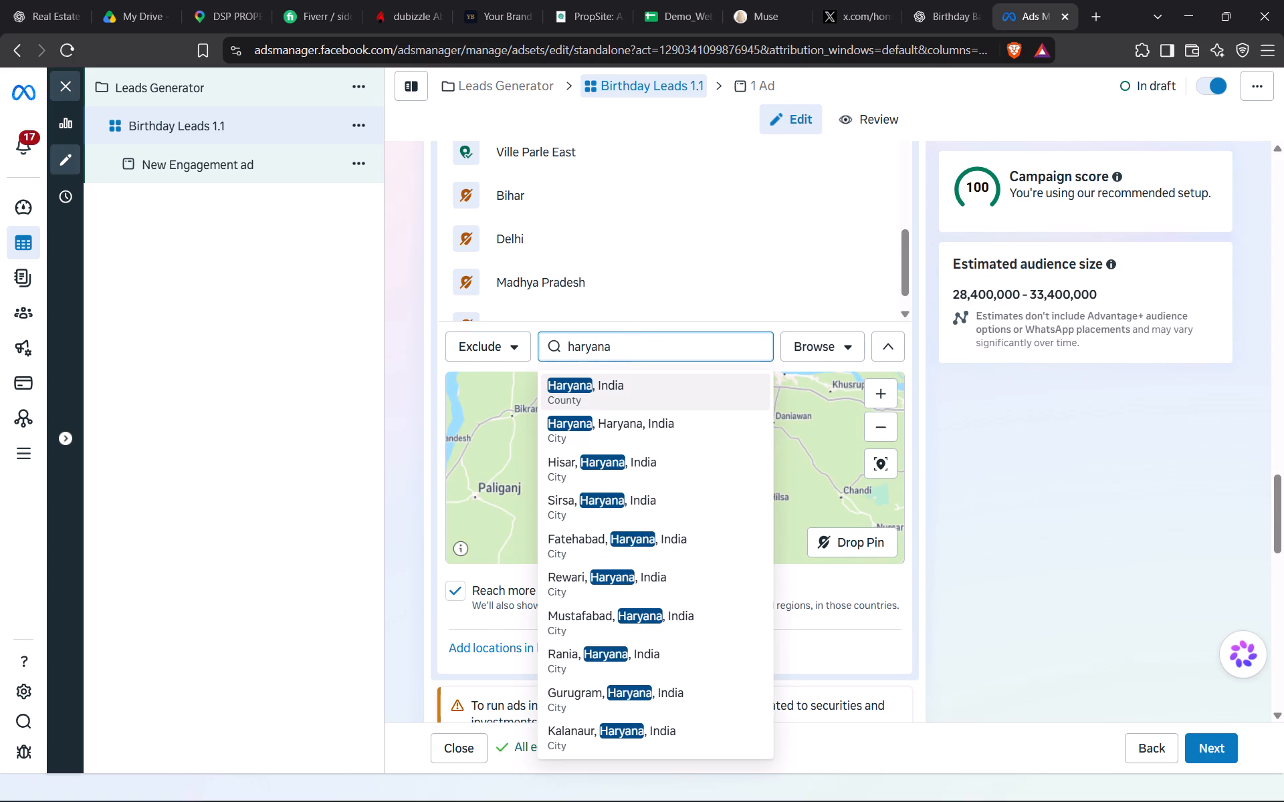
left_click(623, 390)
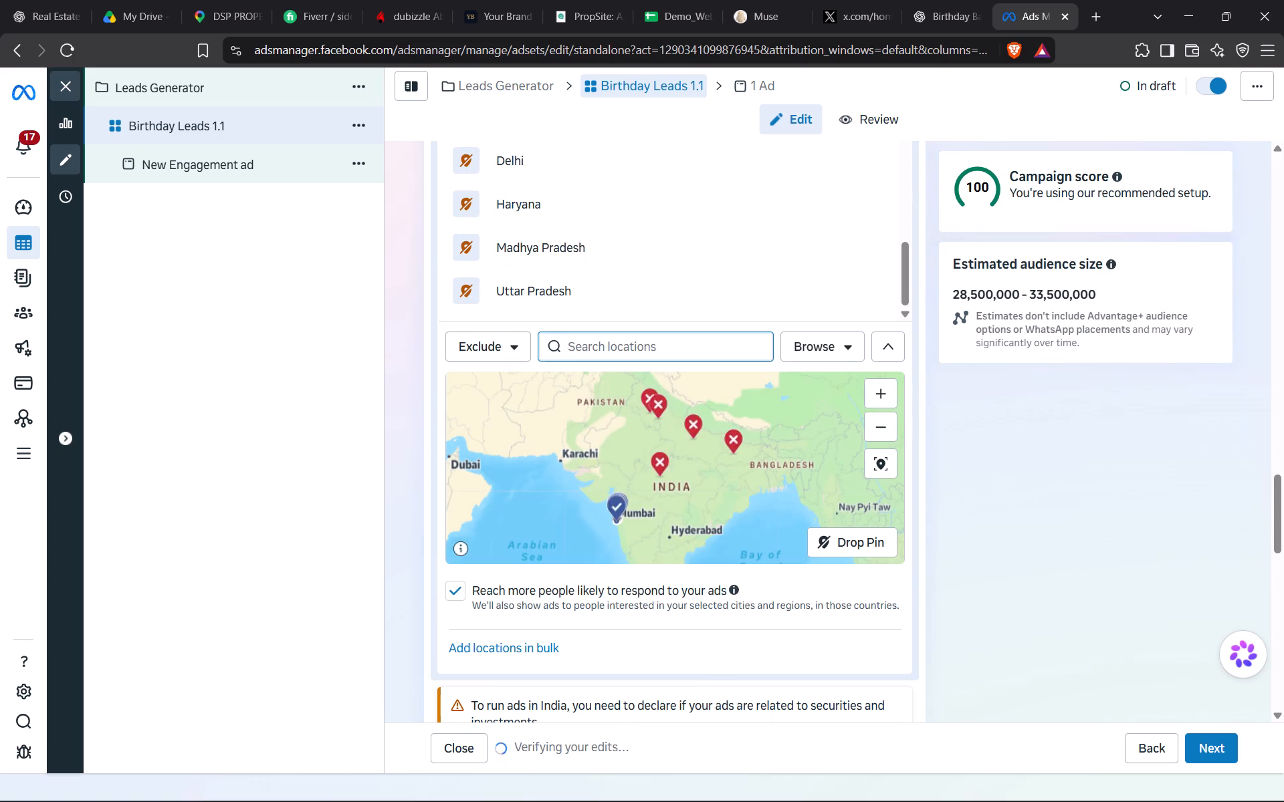
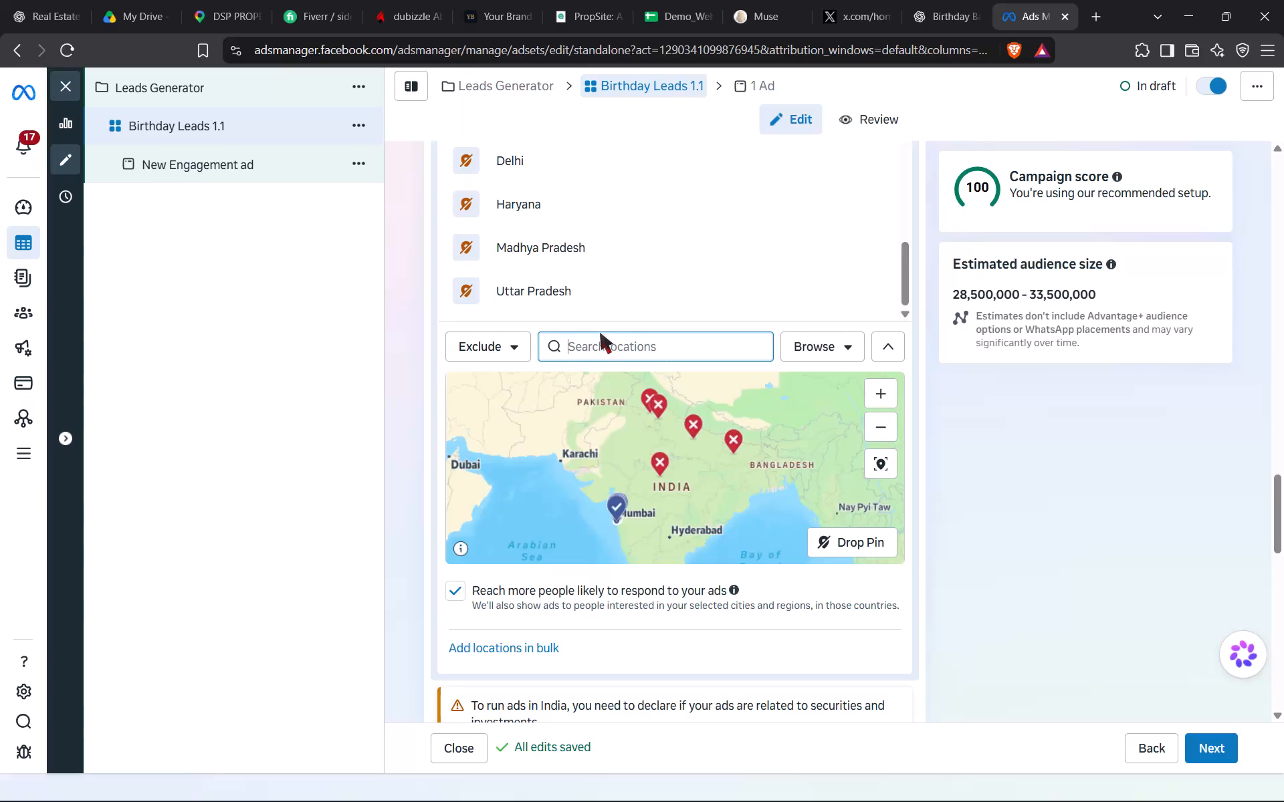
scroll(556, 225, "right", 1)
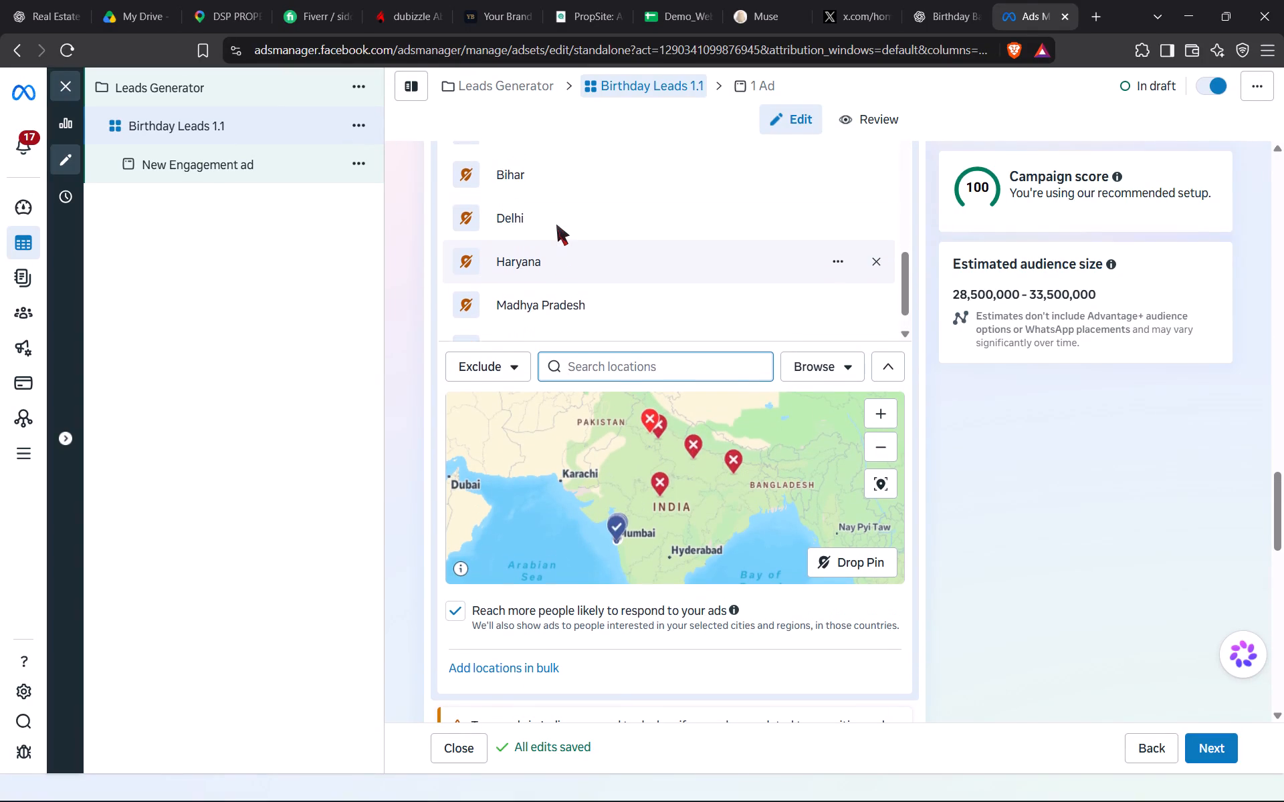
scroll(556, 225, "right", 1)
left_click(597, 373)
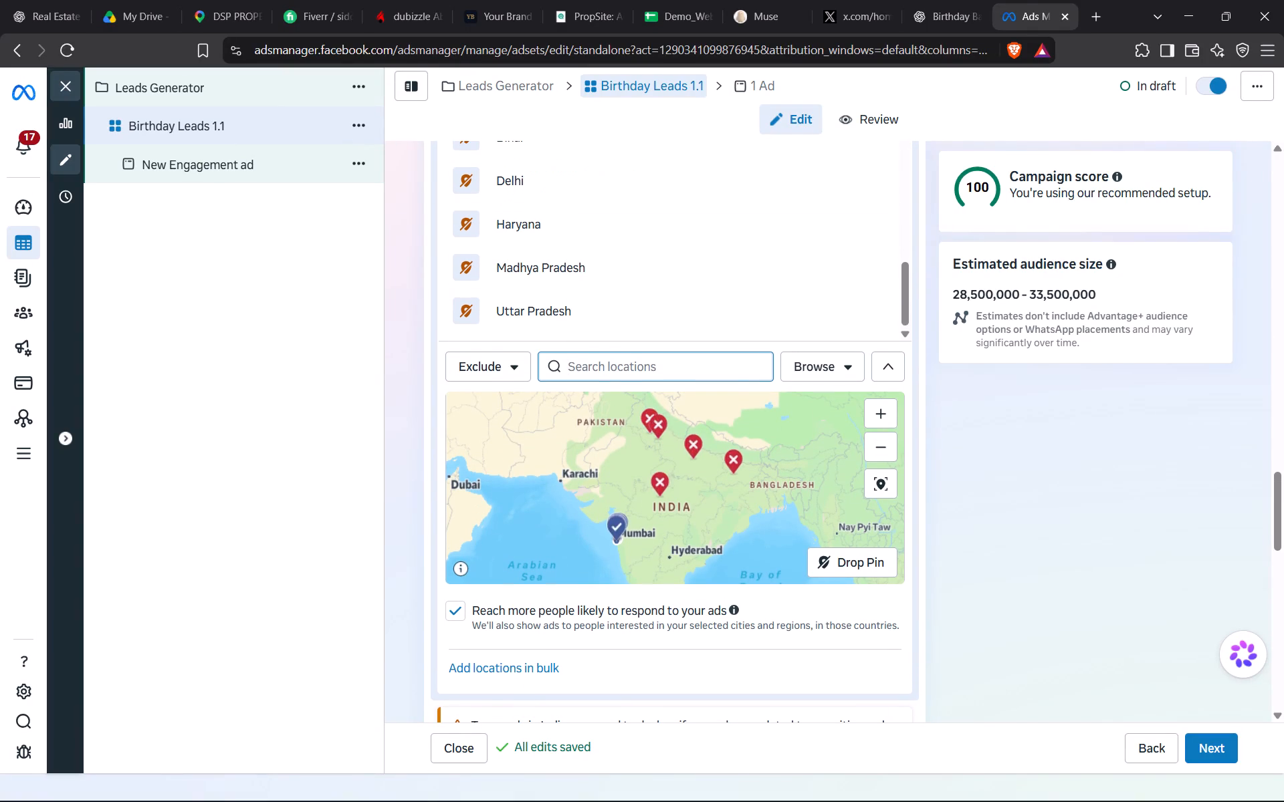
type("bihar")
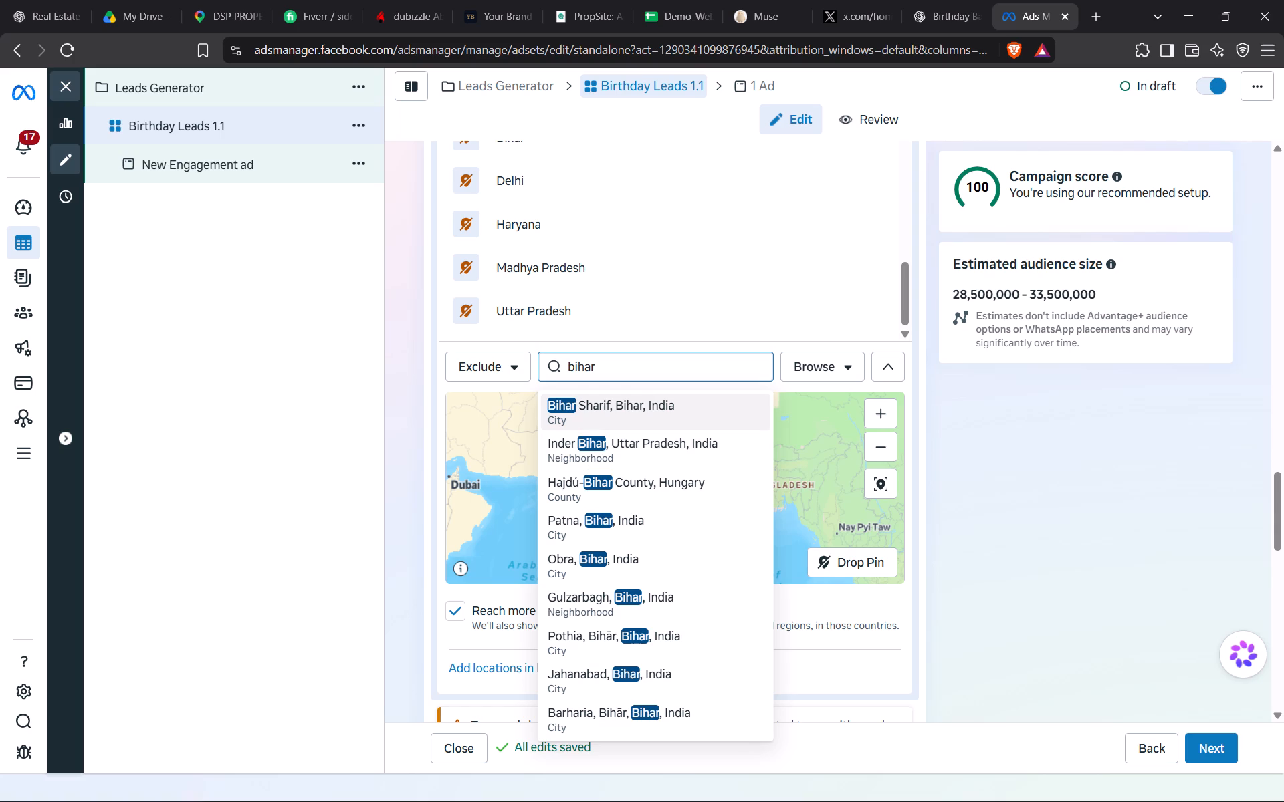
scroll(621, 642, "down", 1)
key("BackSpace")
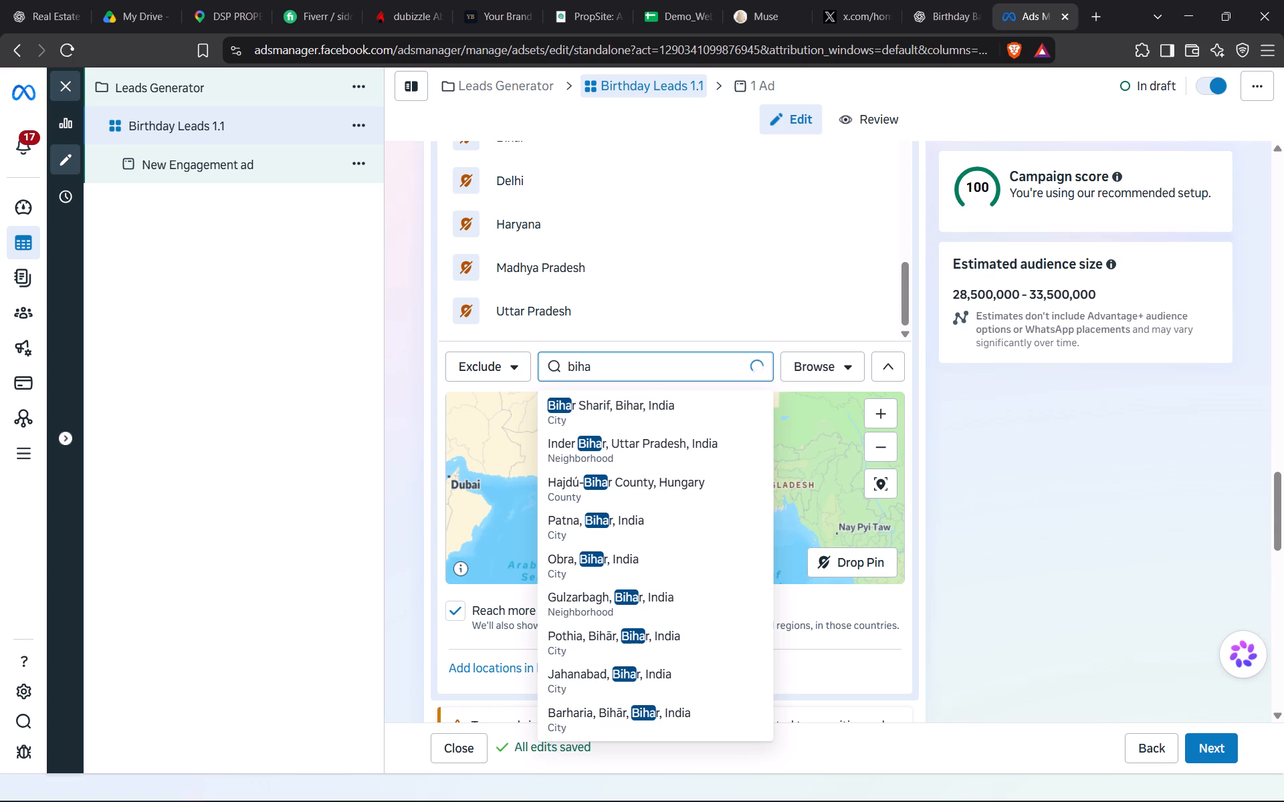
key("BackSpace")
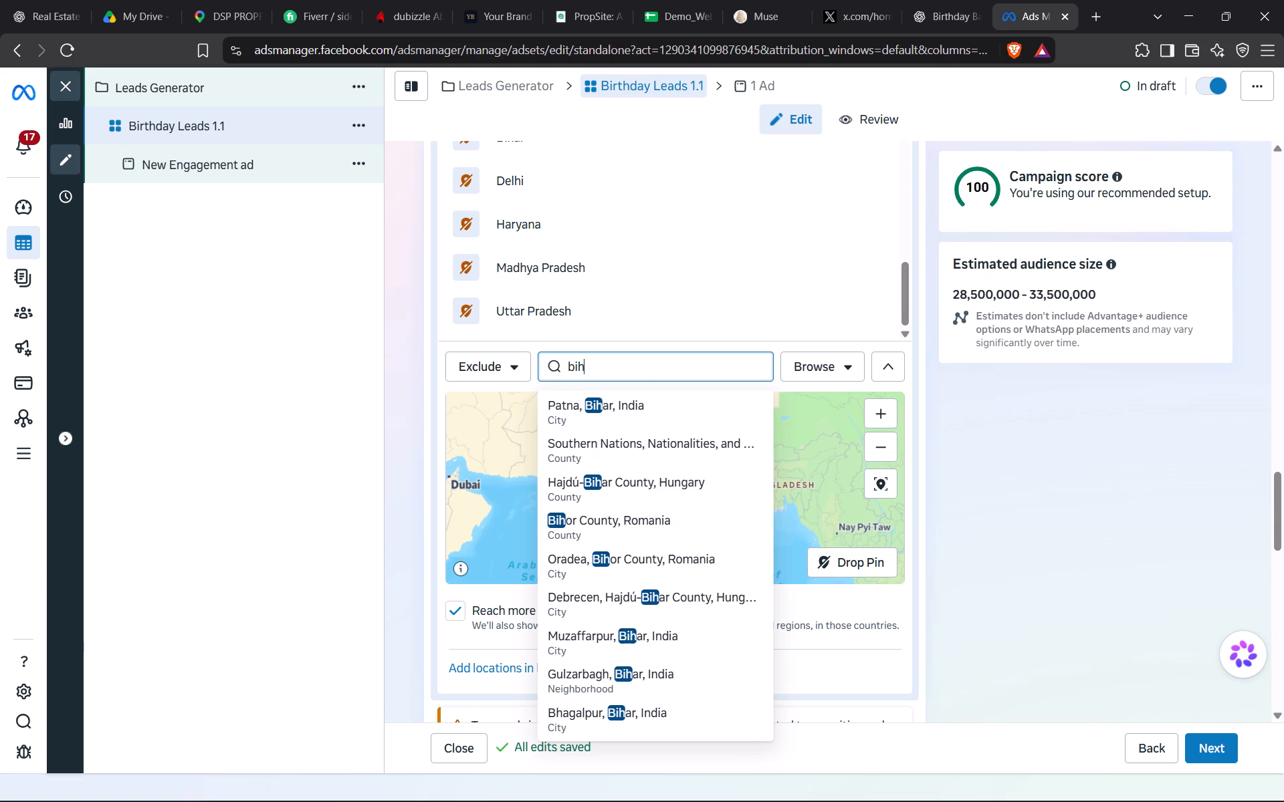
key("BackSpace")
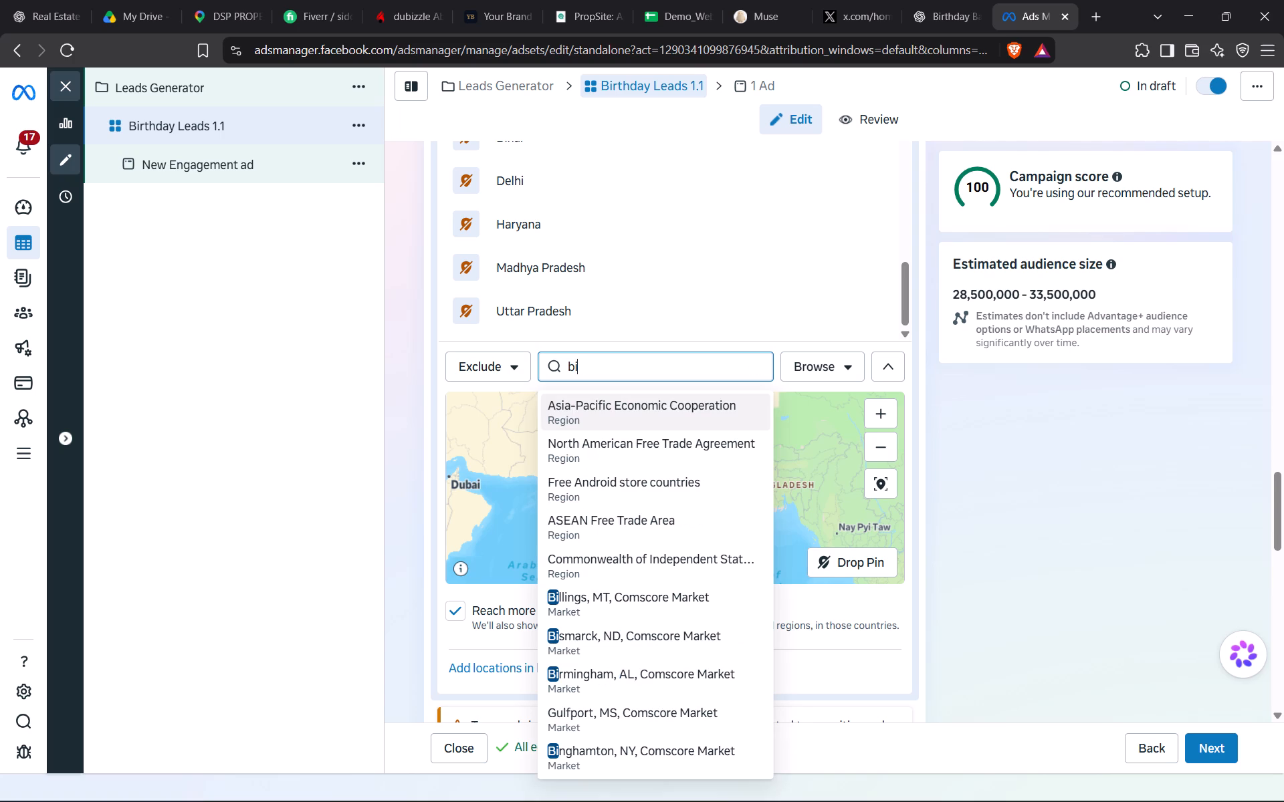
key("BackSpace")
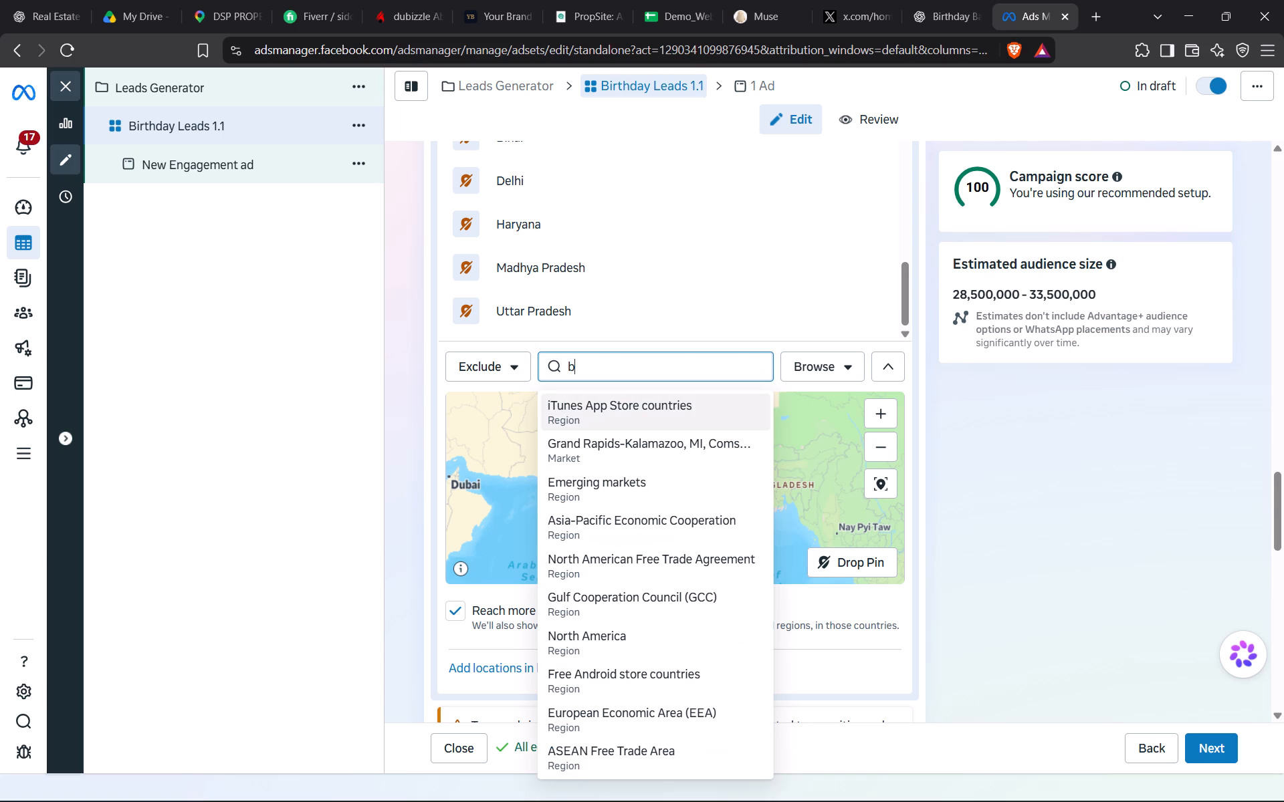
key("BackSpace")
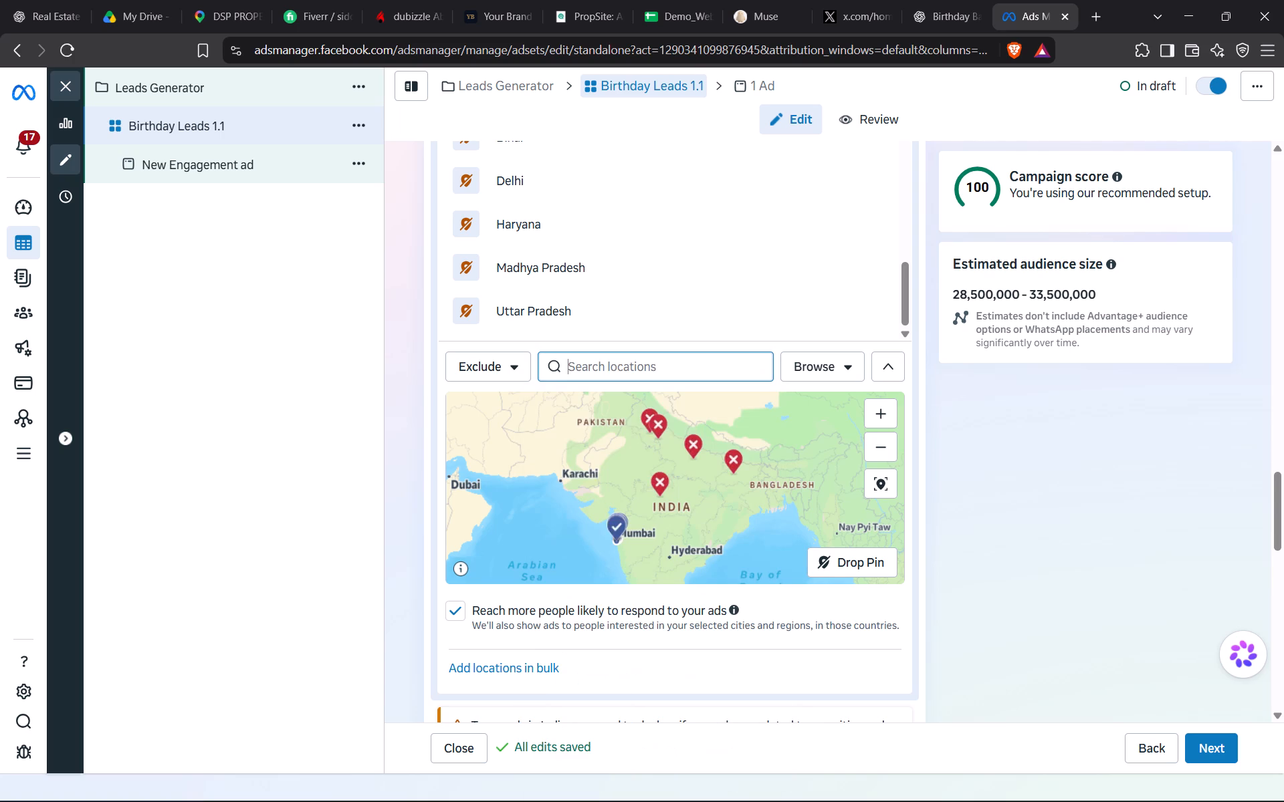
Search for rajasth and add "Rajasthan, India" to the ad set's excluded audience locations.
left_click(649, 363)
type("rajas")
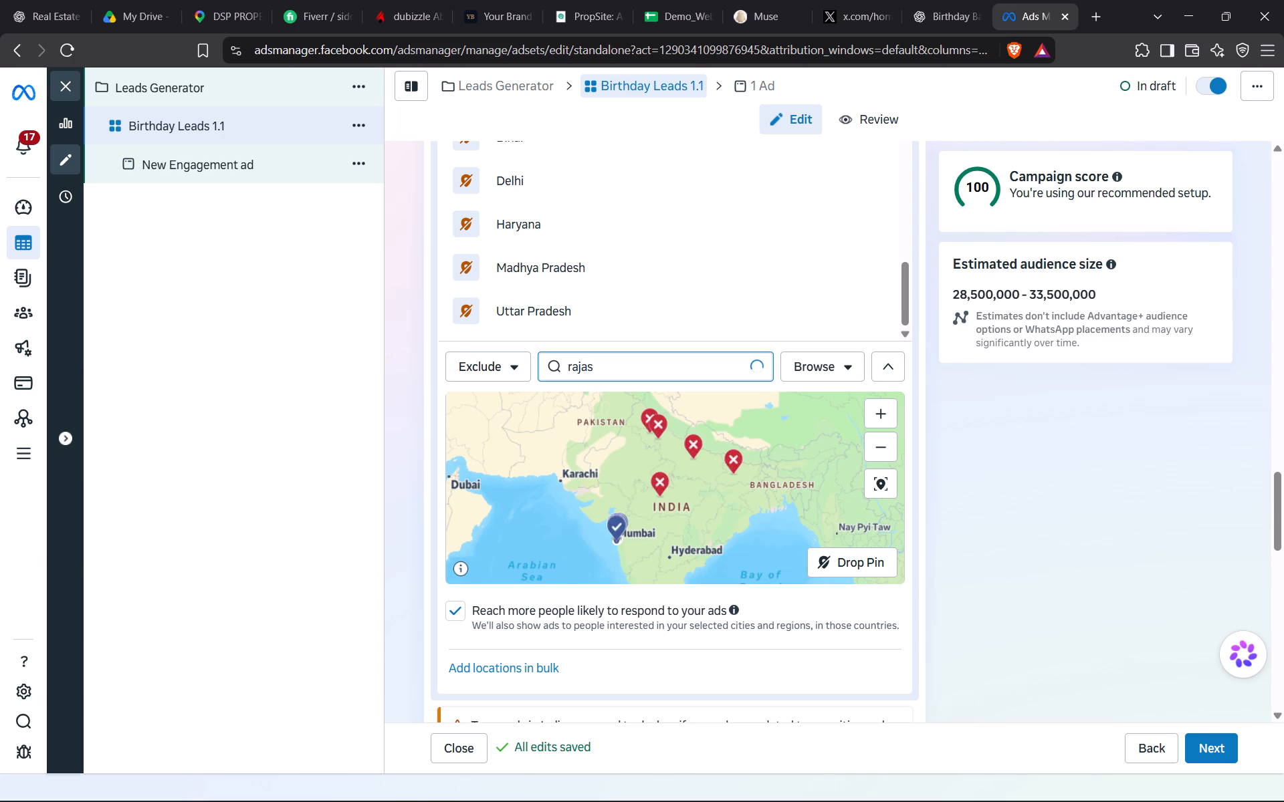
key("h")
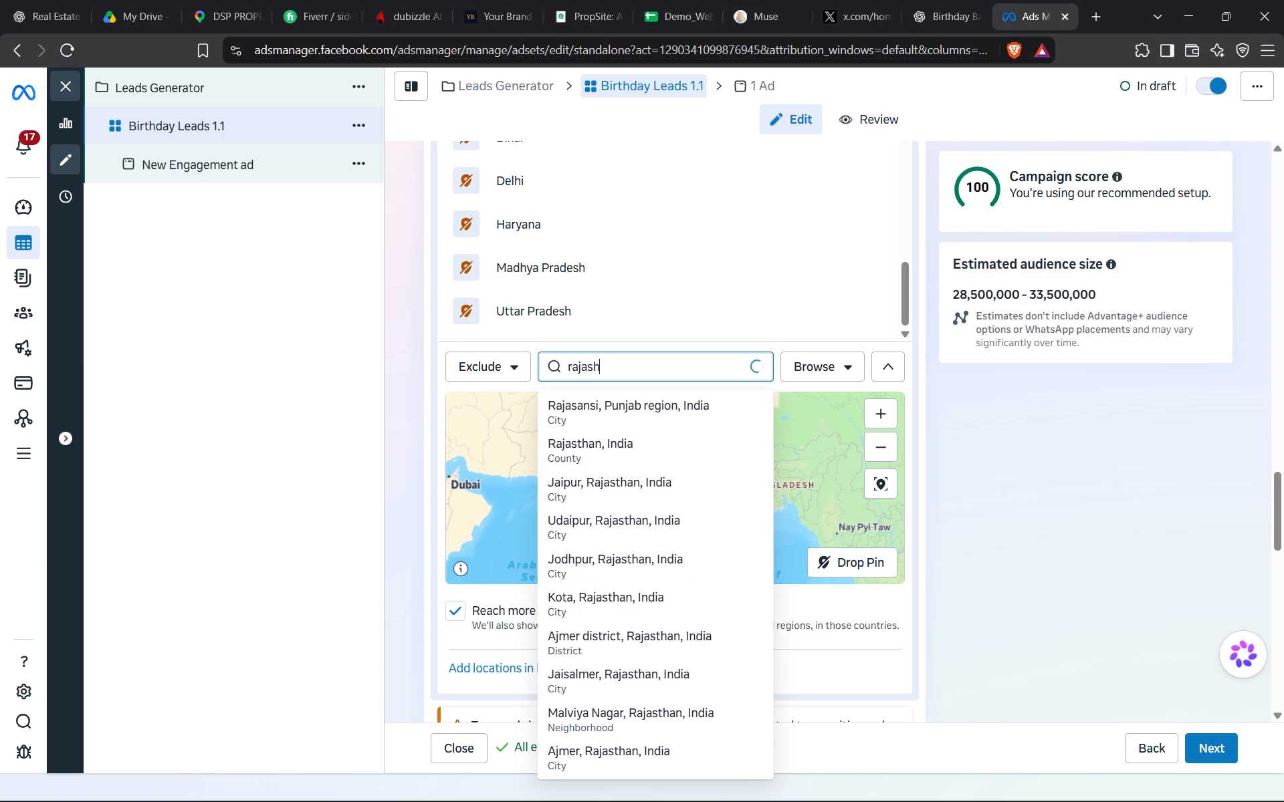
key("BackSpace")
type("th")
left_click(639, 412)
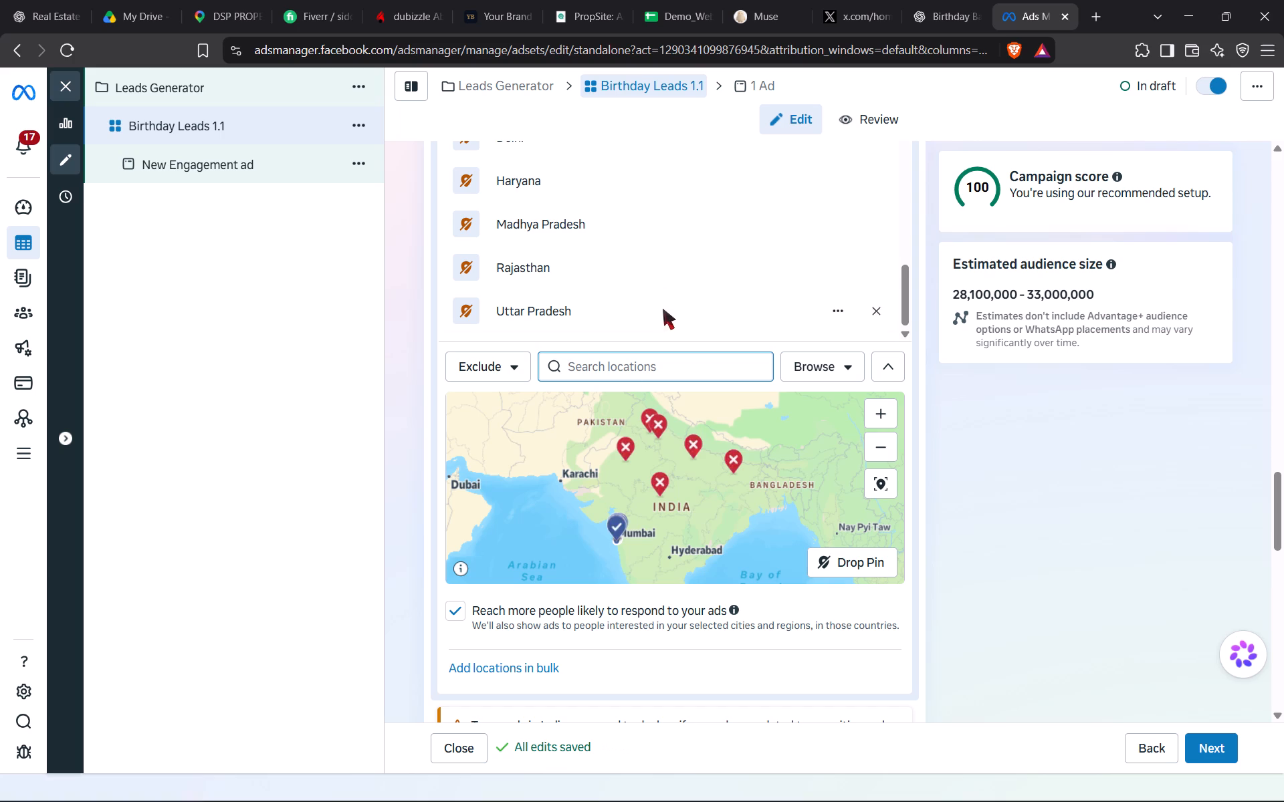
Search for west and add "West Bengal, India" to the ad set's excluded audience locations.
scroll(643, 272, "up", 1)
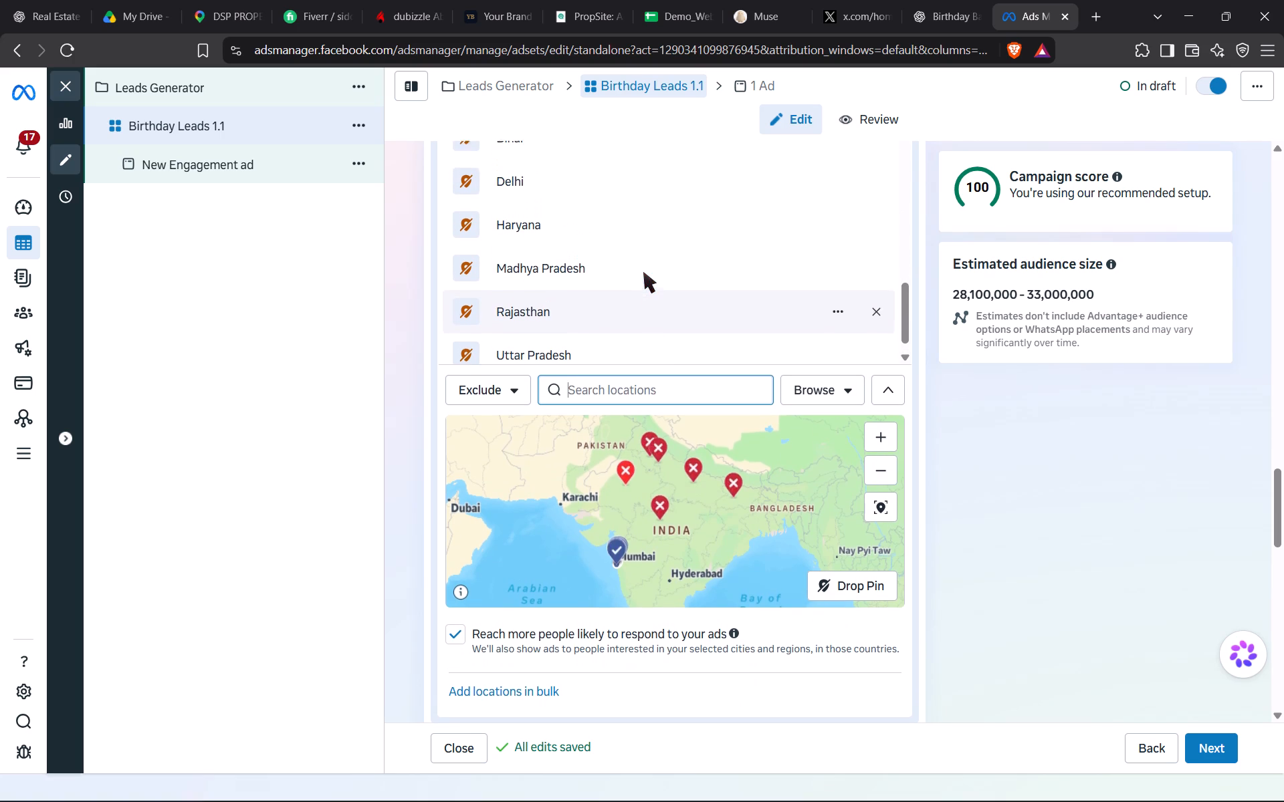
left_click(621, 388)
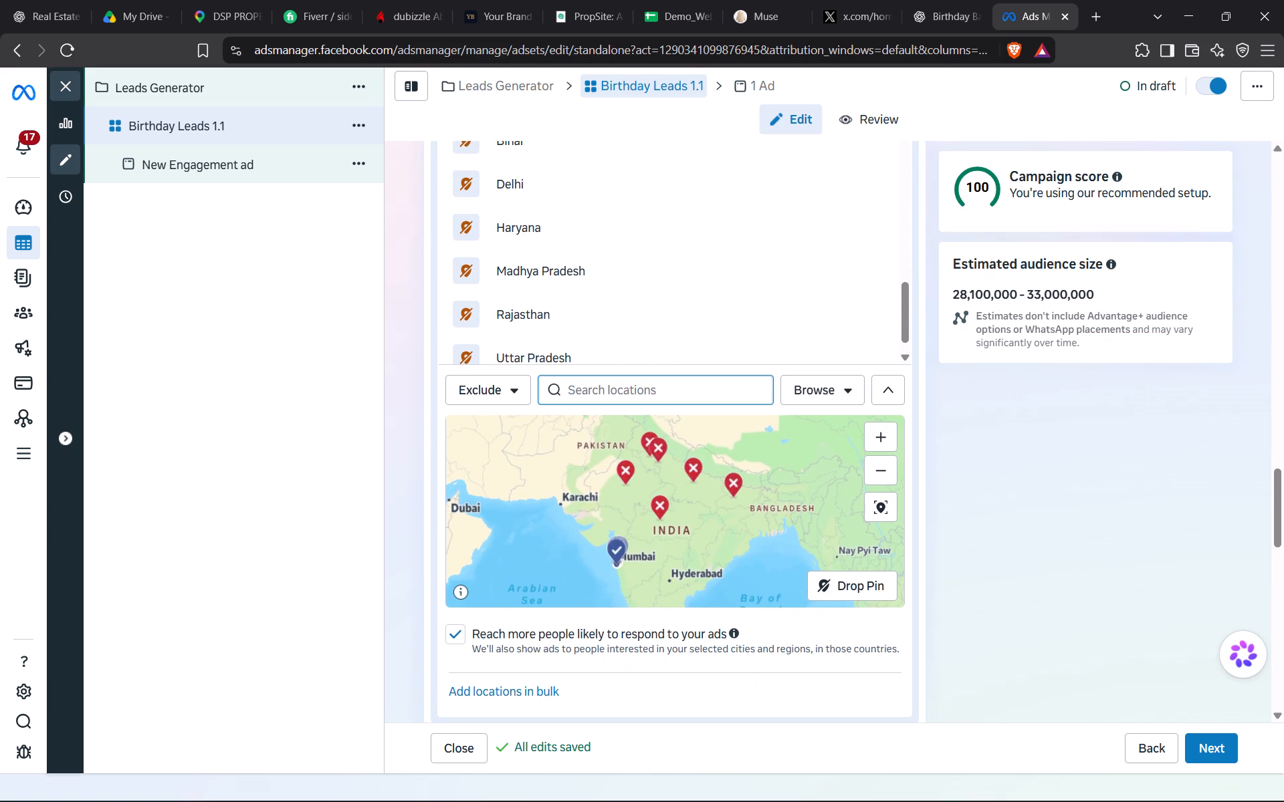
type("west")
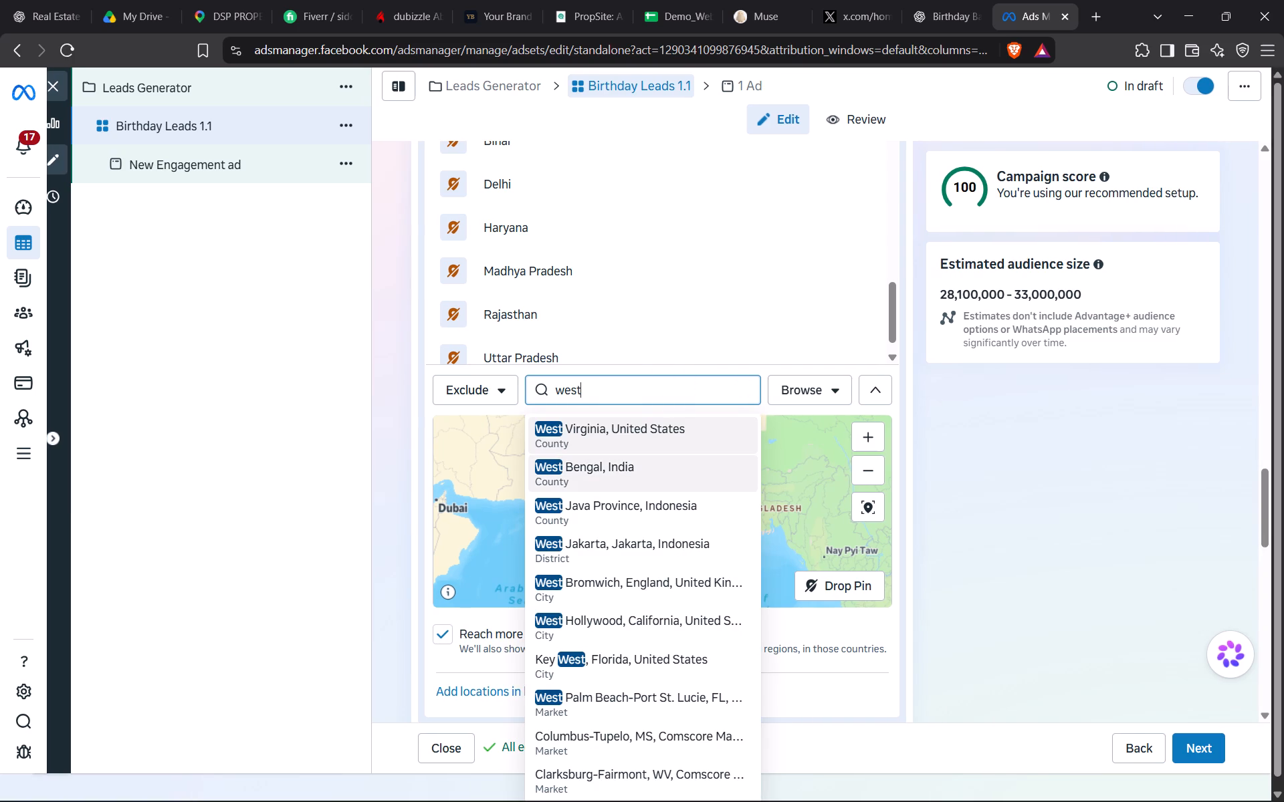
left_click(625, 469)
Search for karnata and add "Karnataka, India" to the ad set's excluded audience locations.
type("karnata")
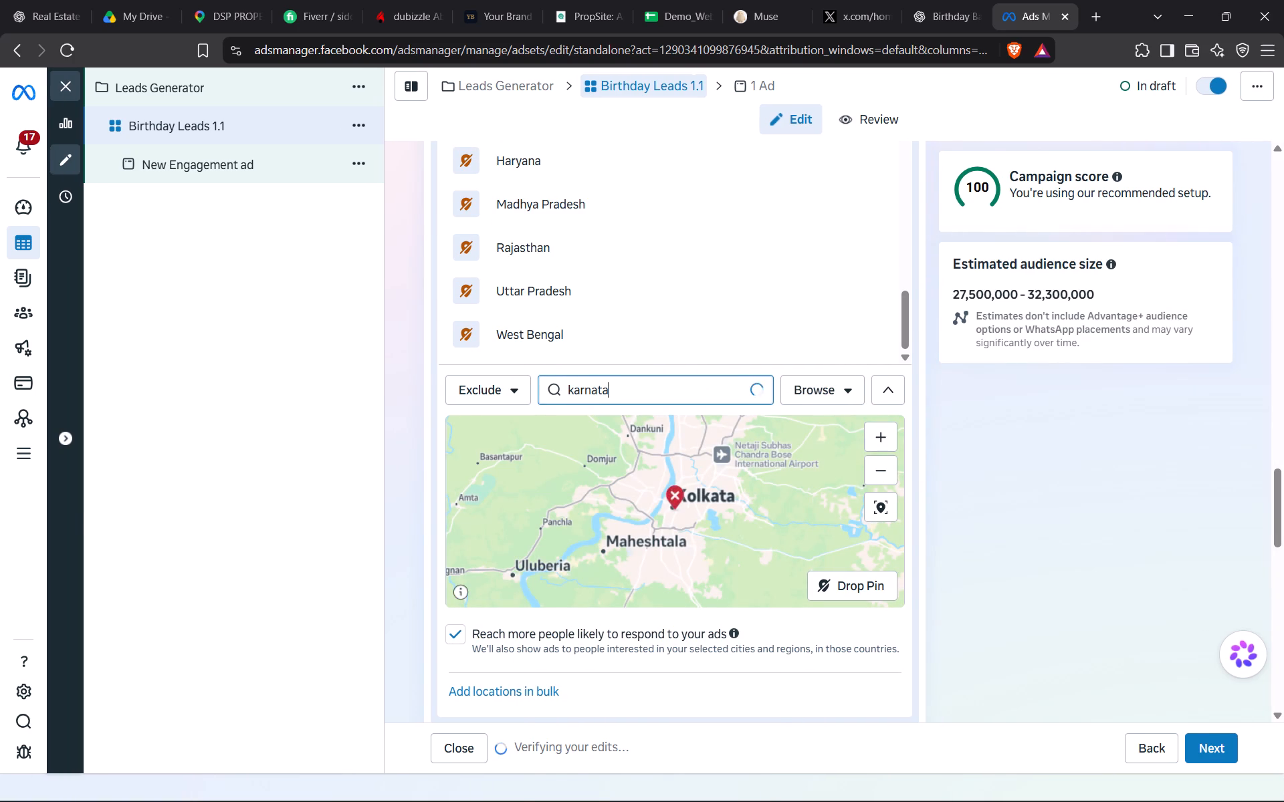
left_click(598, 436)
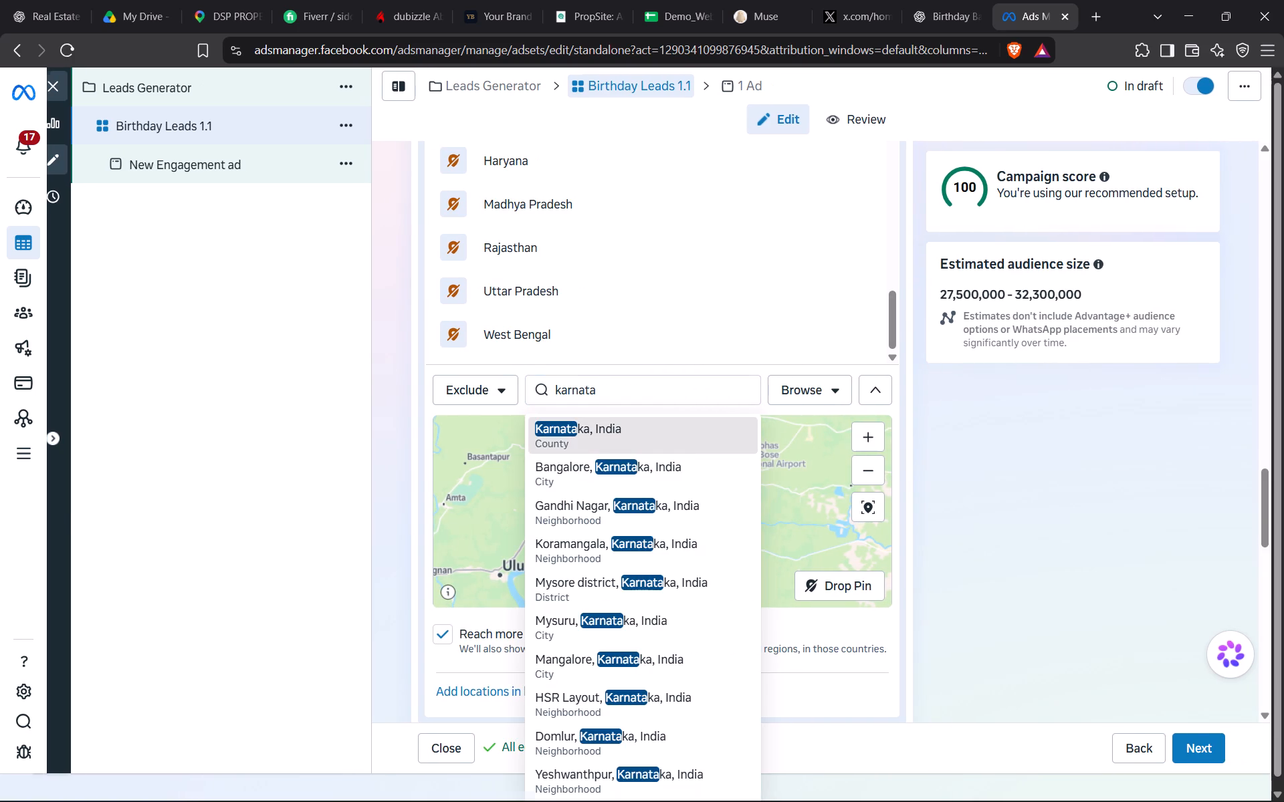
Search for kerala and add "Kerala, India" to the ad set's excluded audience locations.
type("kerala")
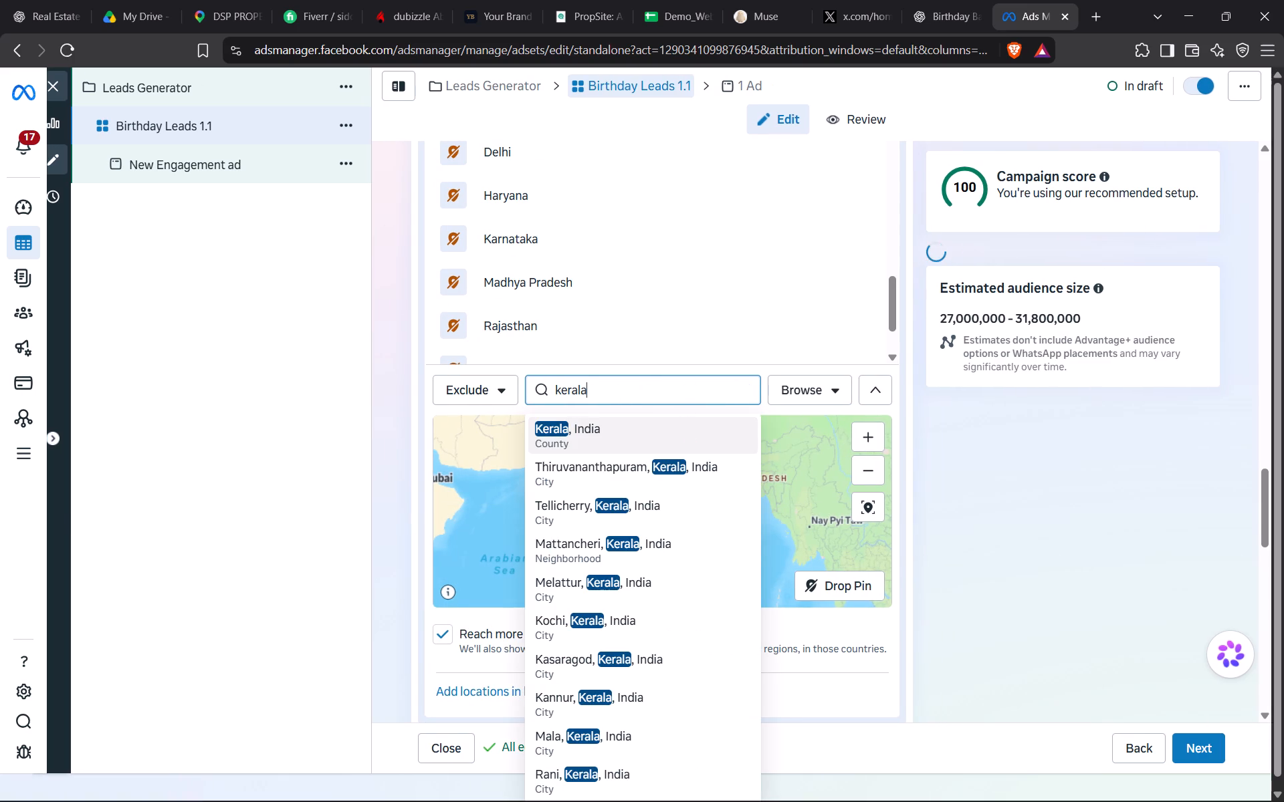
left_click(620, 431)
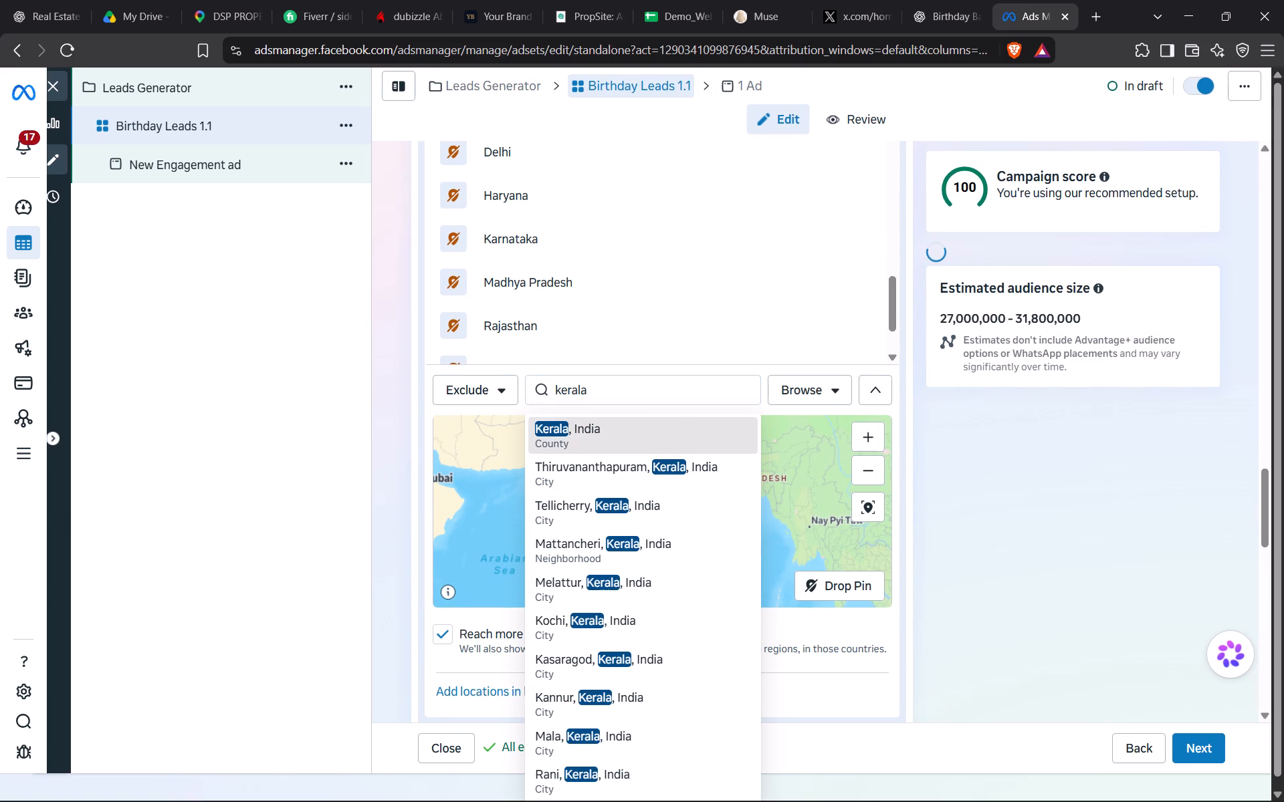
Search for gujarat and add the state of Gujarat to the ad set's excluded audience locations.
type("gujarat")
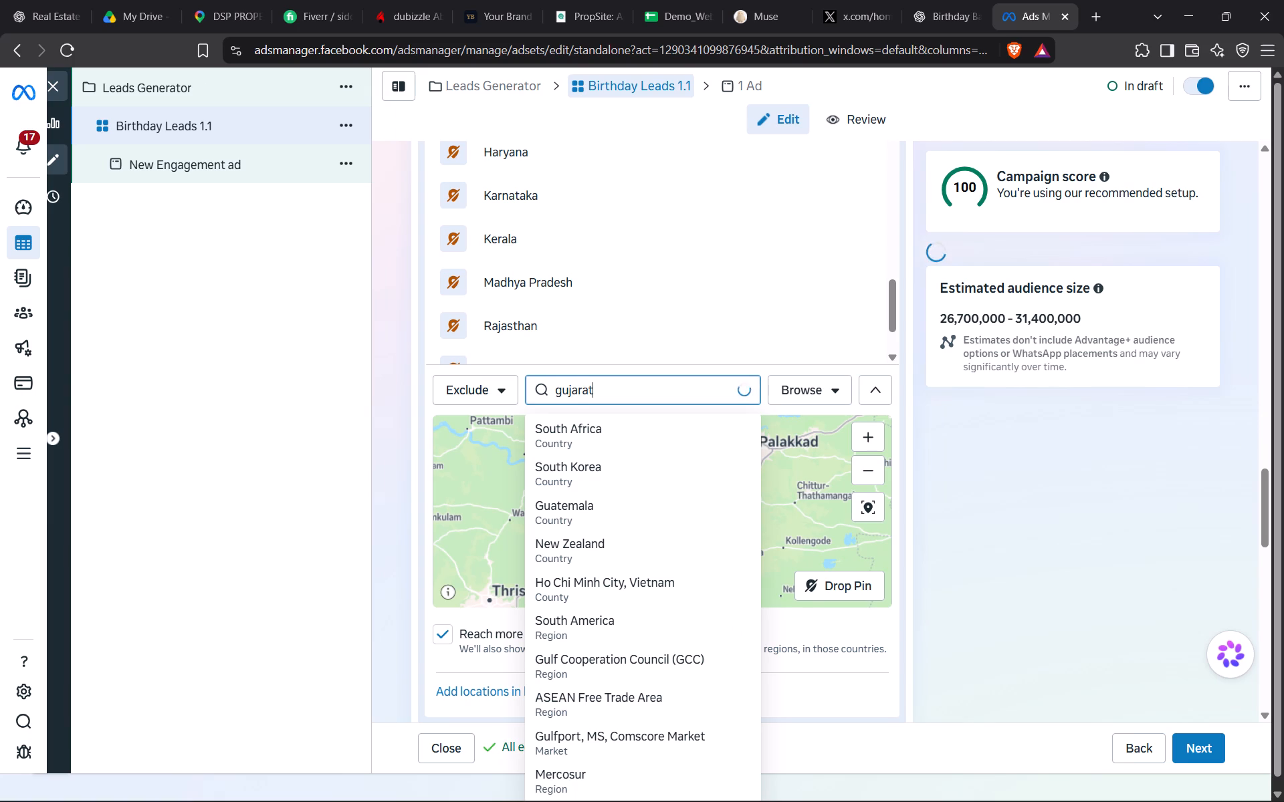
left_click(642, 428)
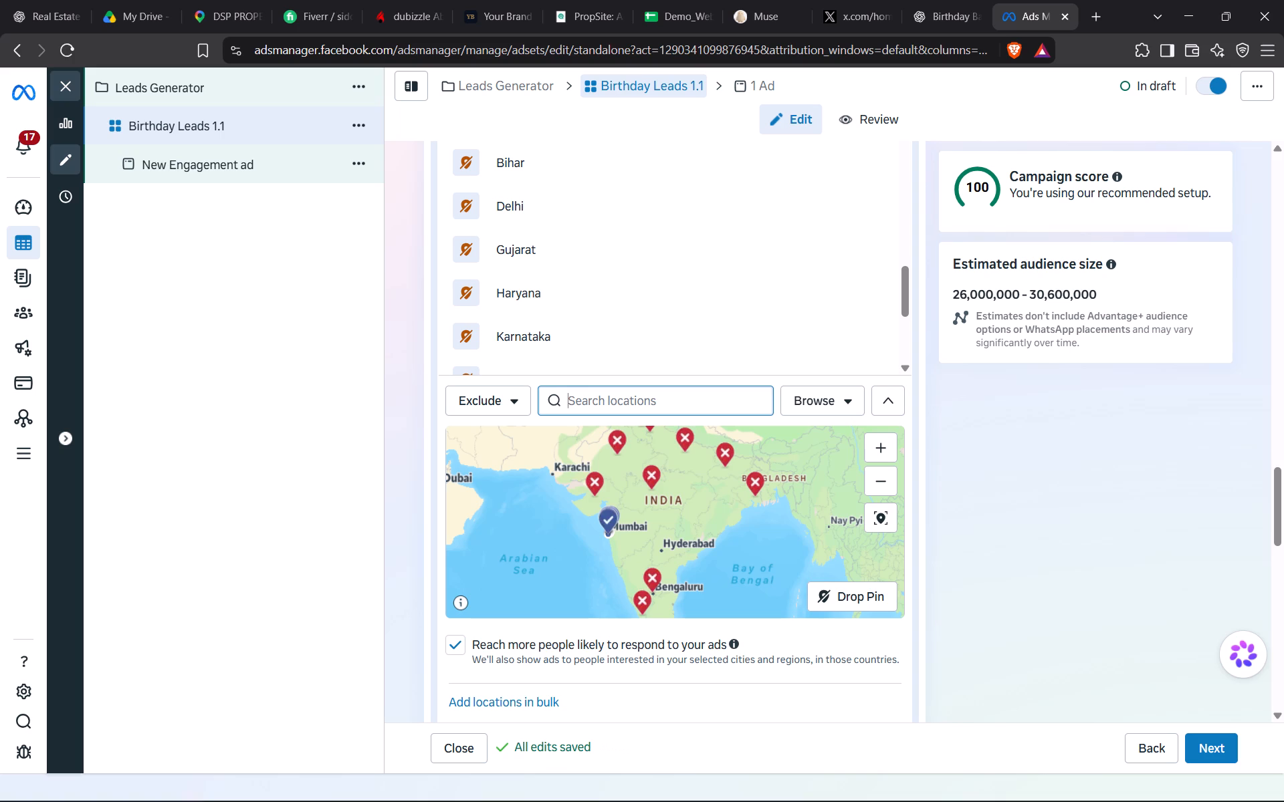
Search for punj and add "Punjab, India" to the ad set's excluded audience locations.
type("pun")
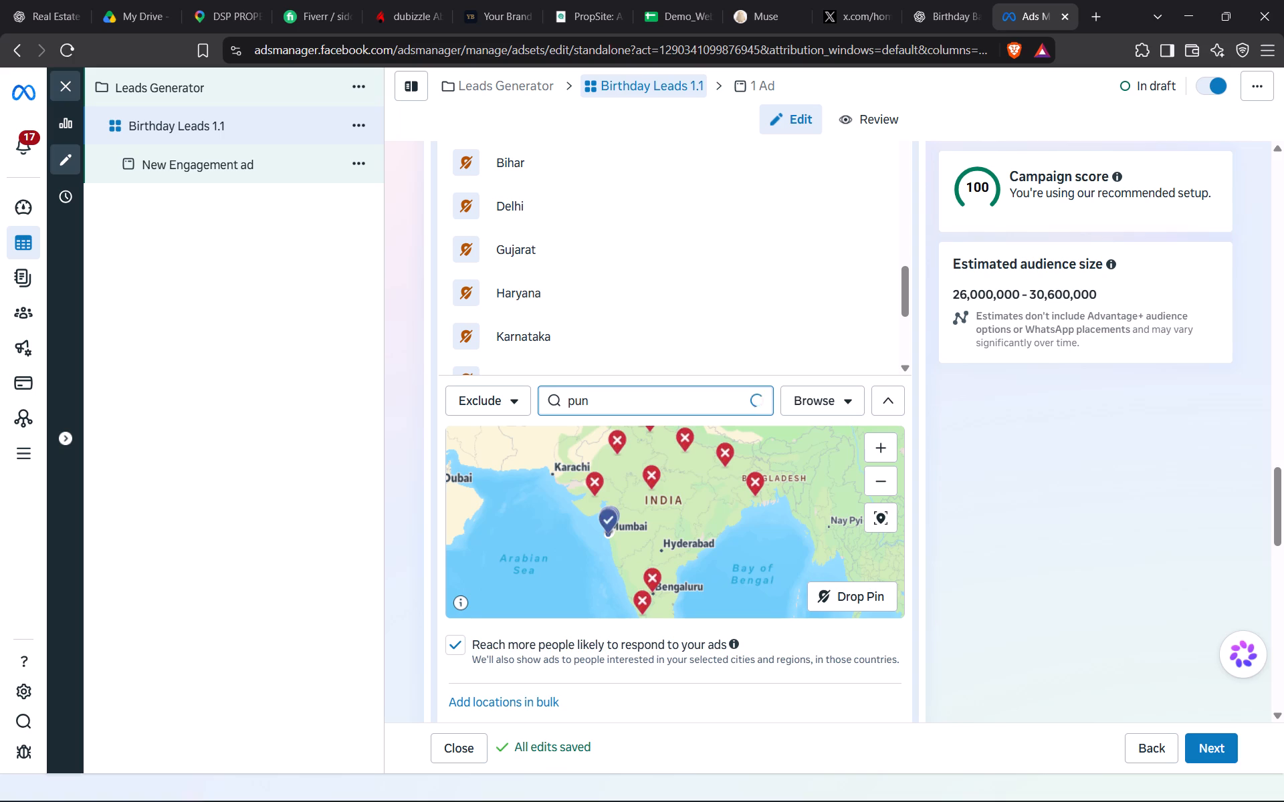
key("j")
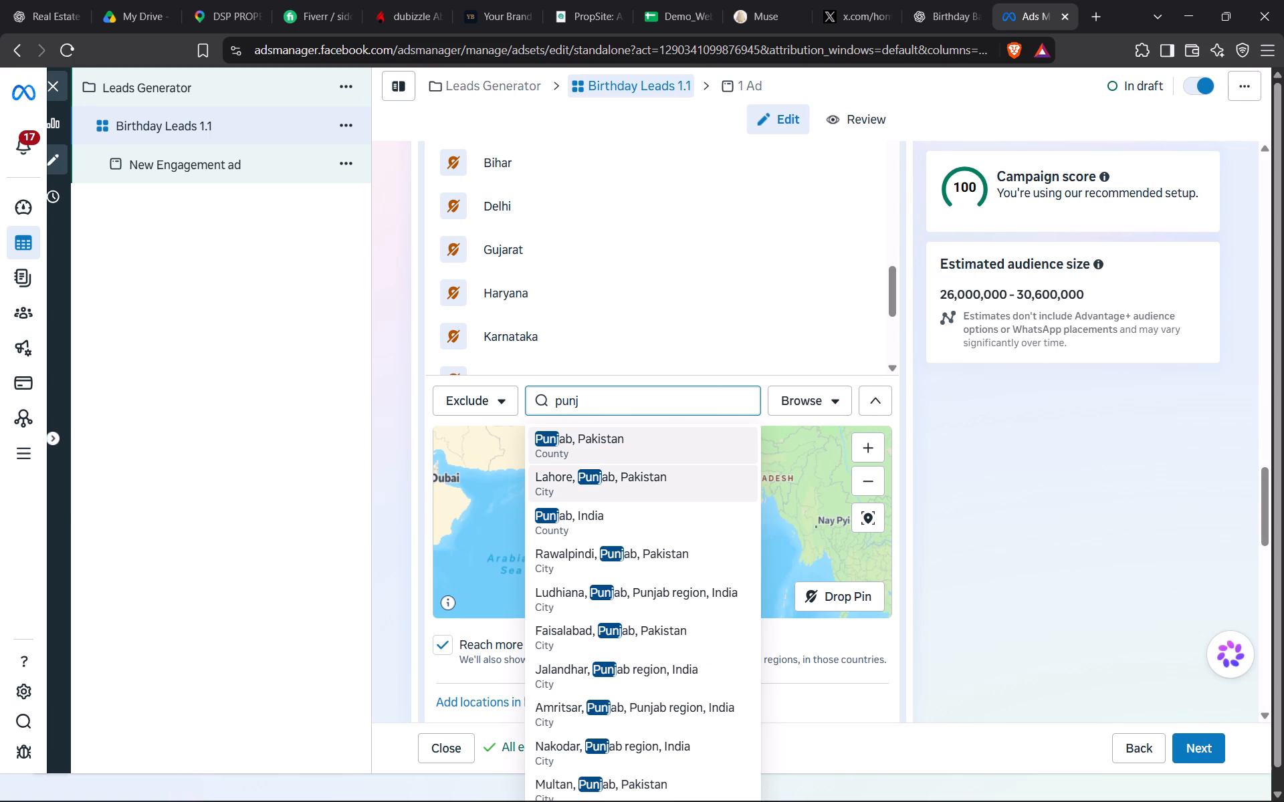
left_click(614, 521)
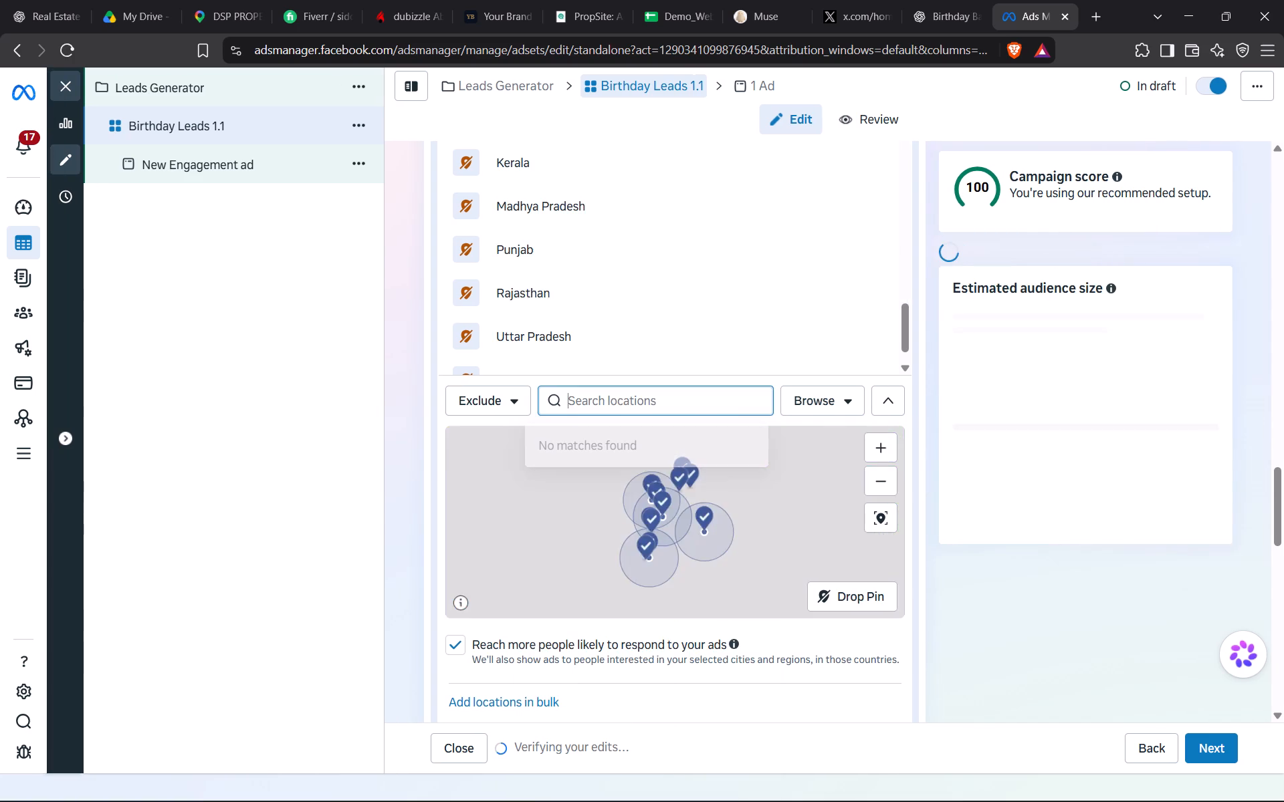
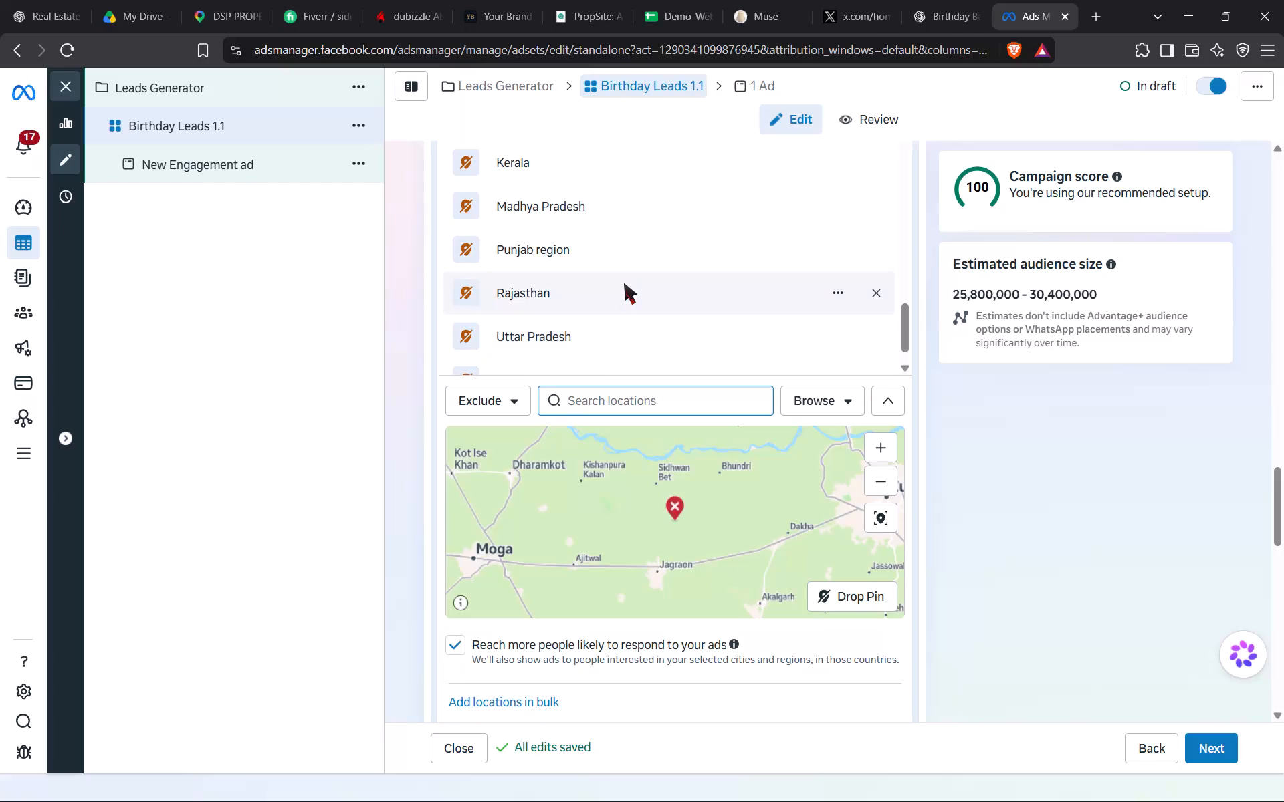
Check the excluded states and start a search for another location to exclude from the ad set's audience.
scroll(624, 283, "down", 1)
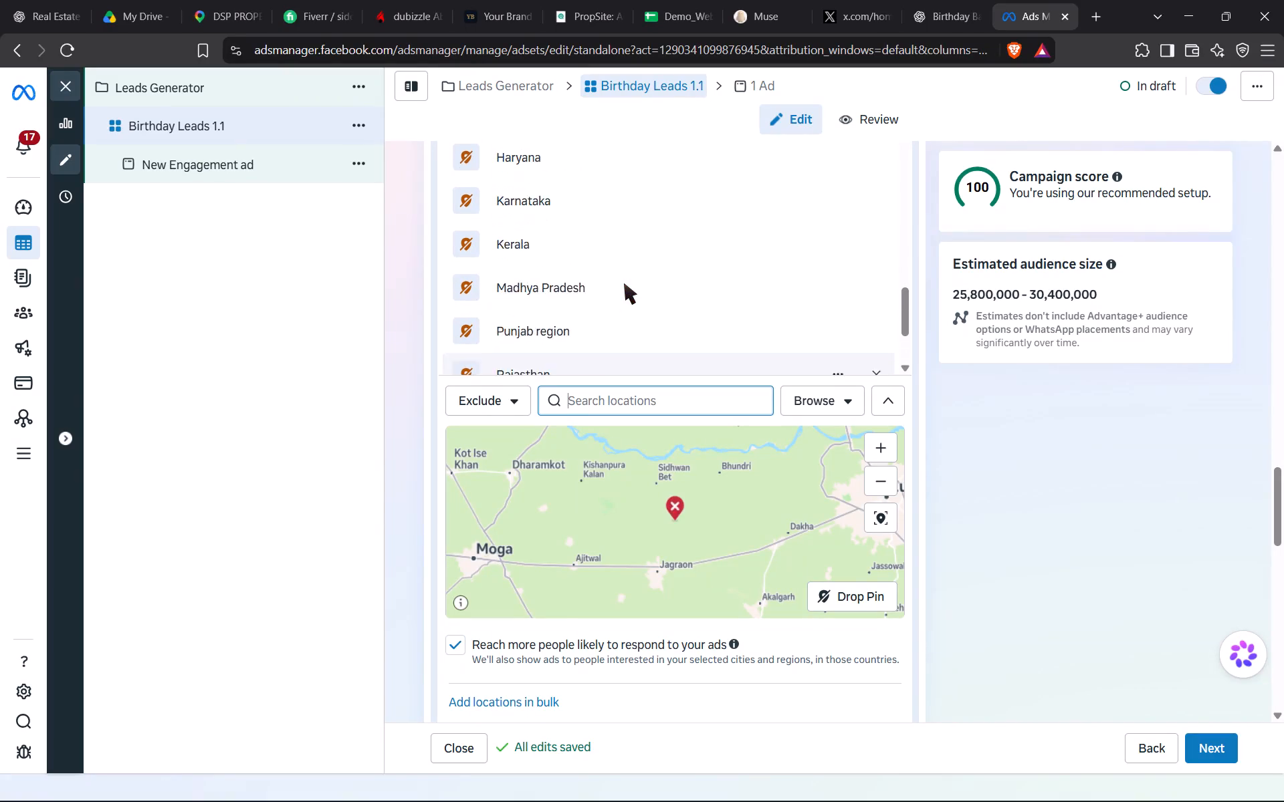
scroll(624, 283, "down", 1)
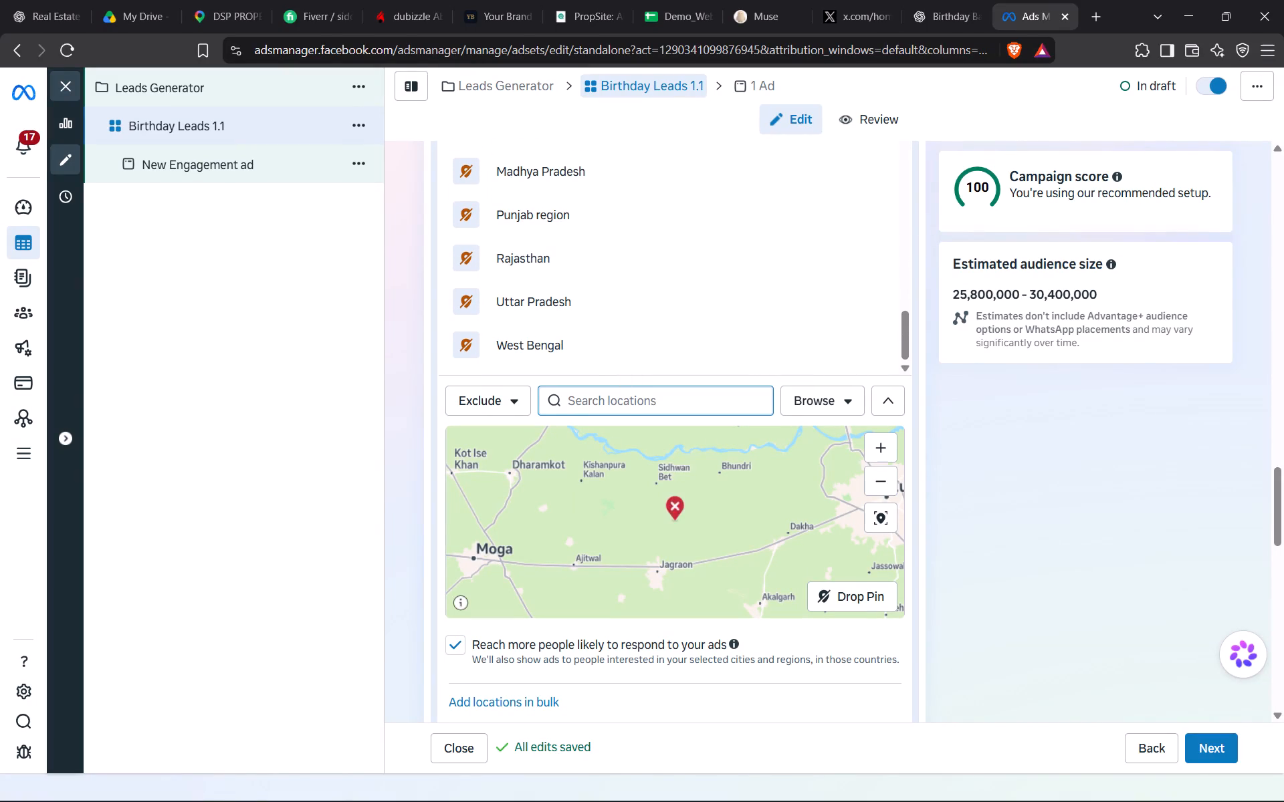
left_click(621, 396)
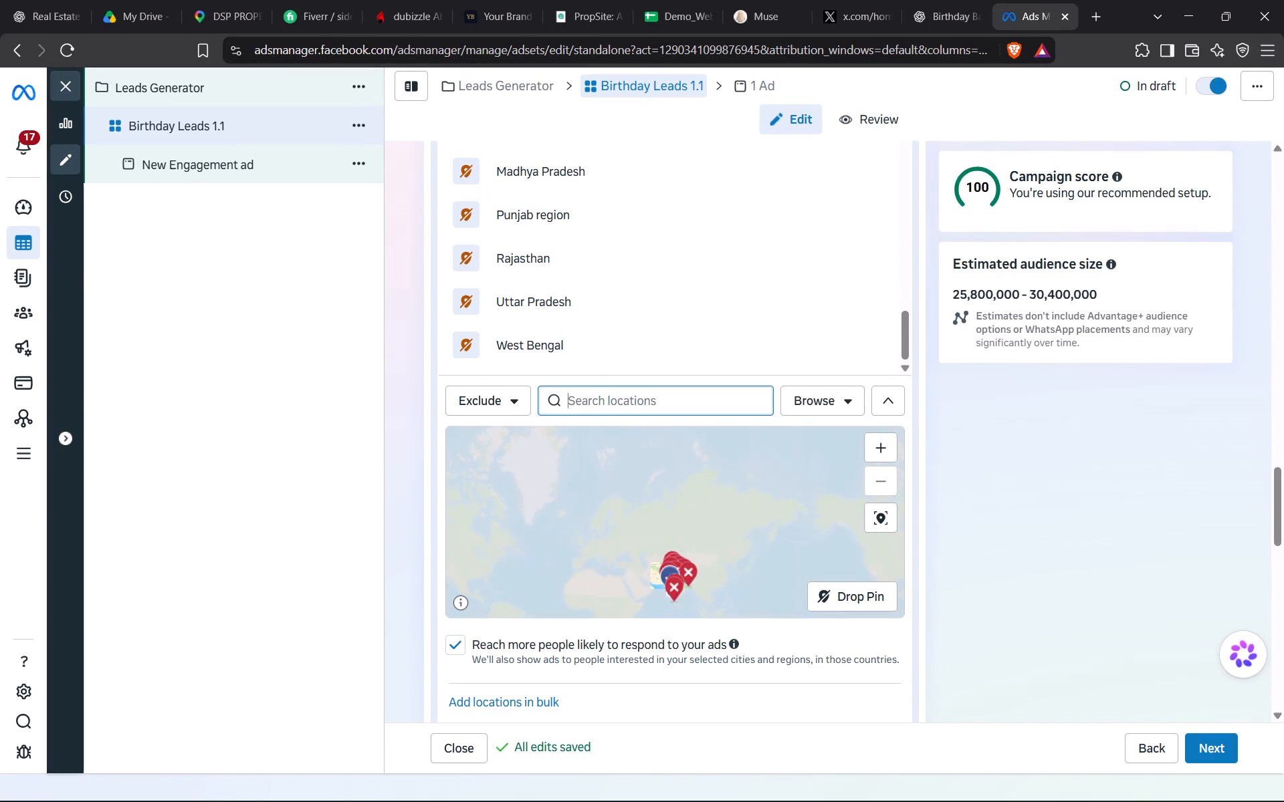
left_click(649, 399)
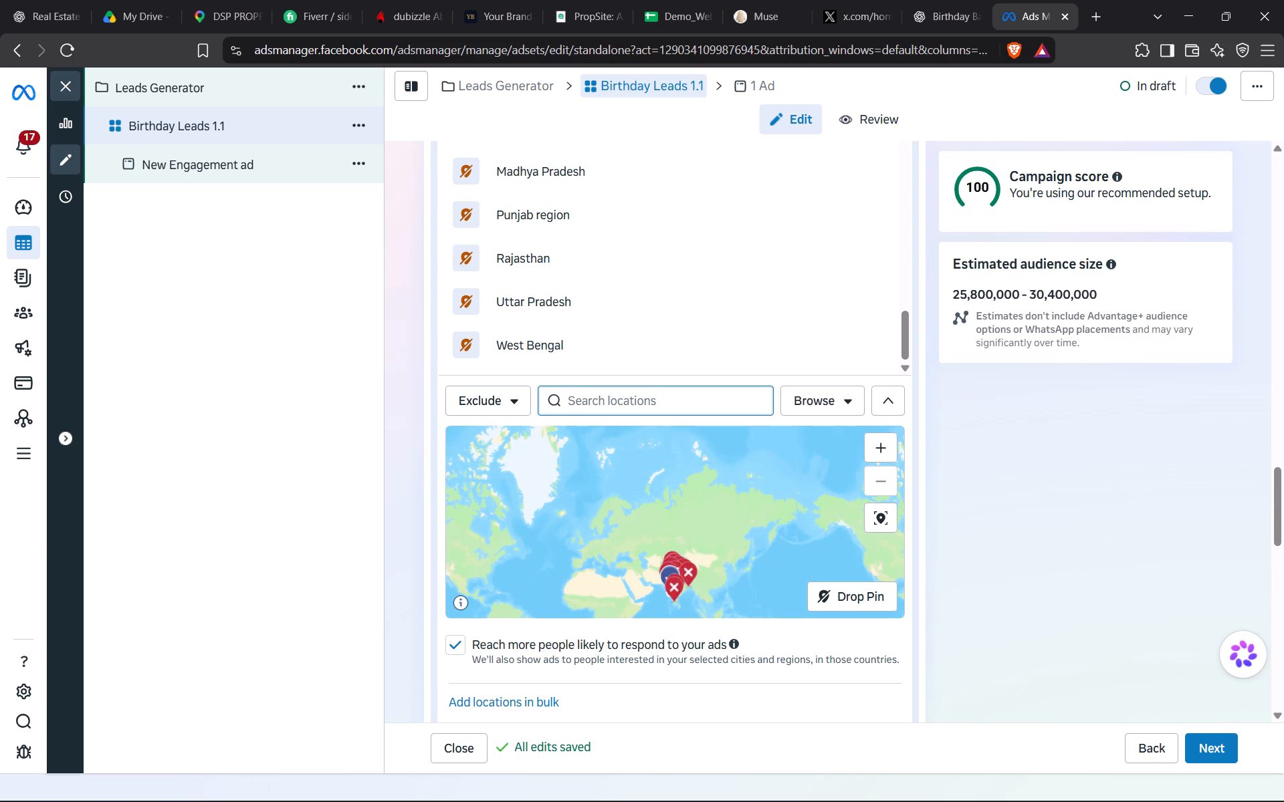
Search for orissa and add the state of Odisha to the ad set's excluded audience locations.
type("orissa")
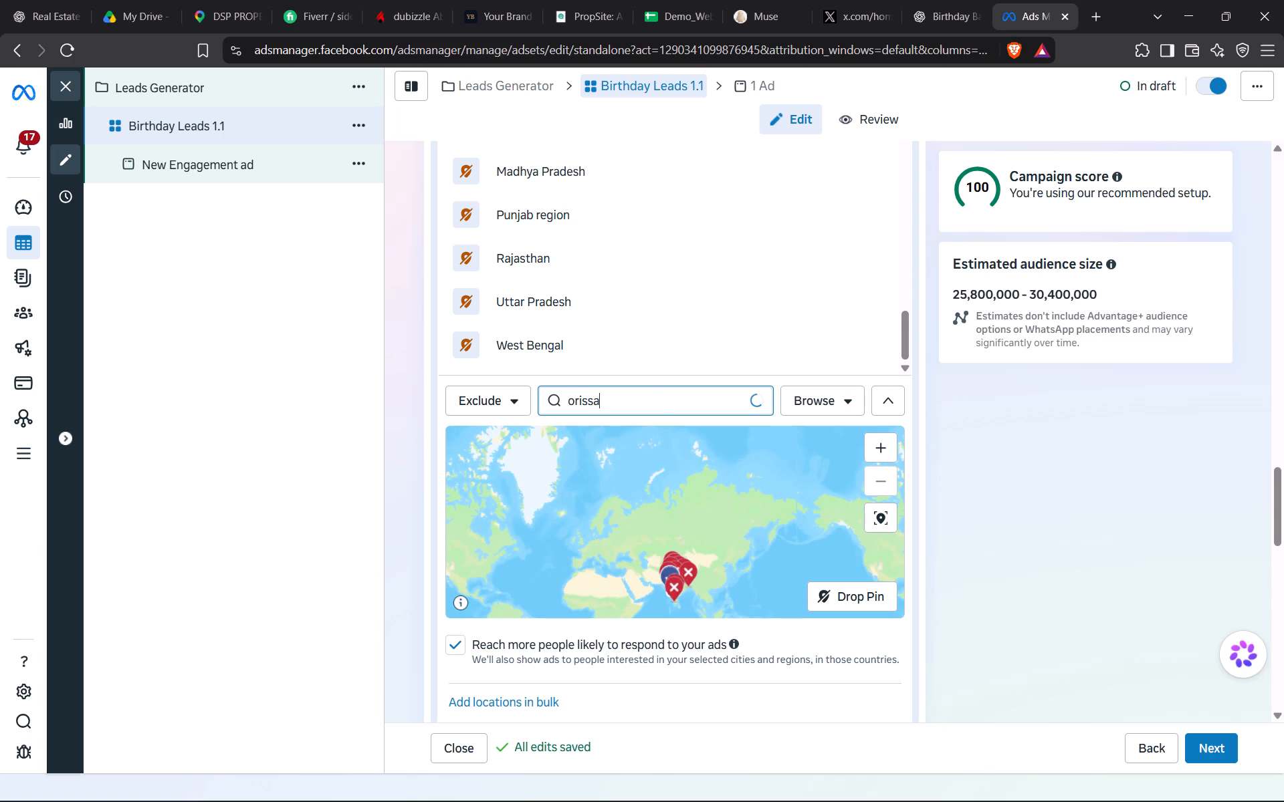
left_click(612, 439)
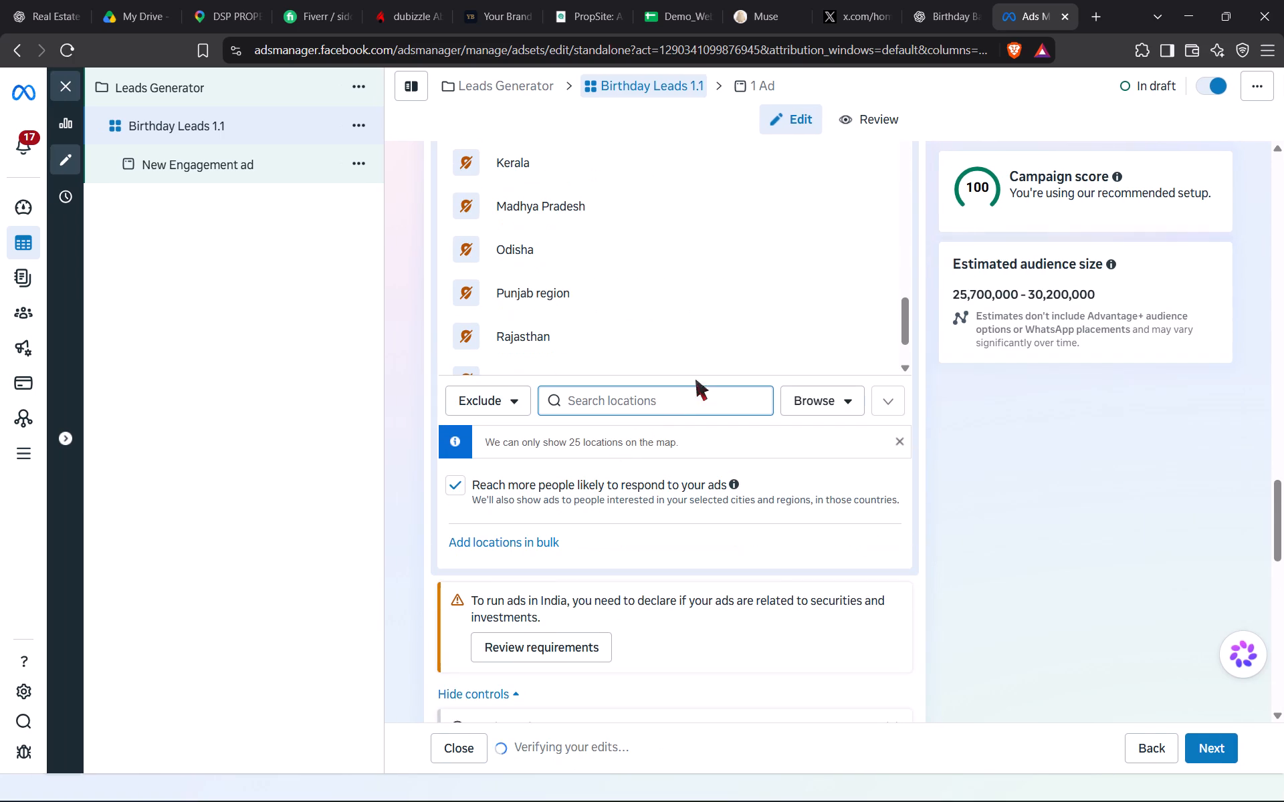
scroll(734, 360, "down", 4)
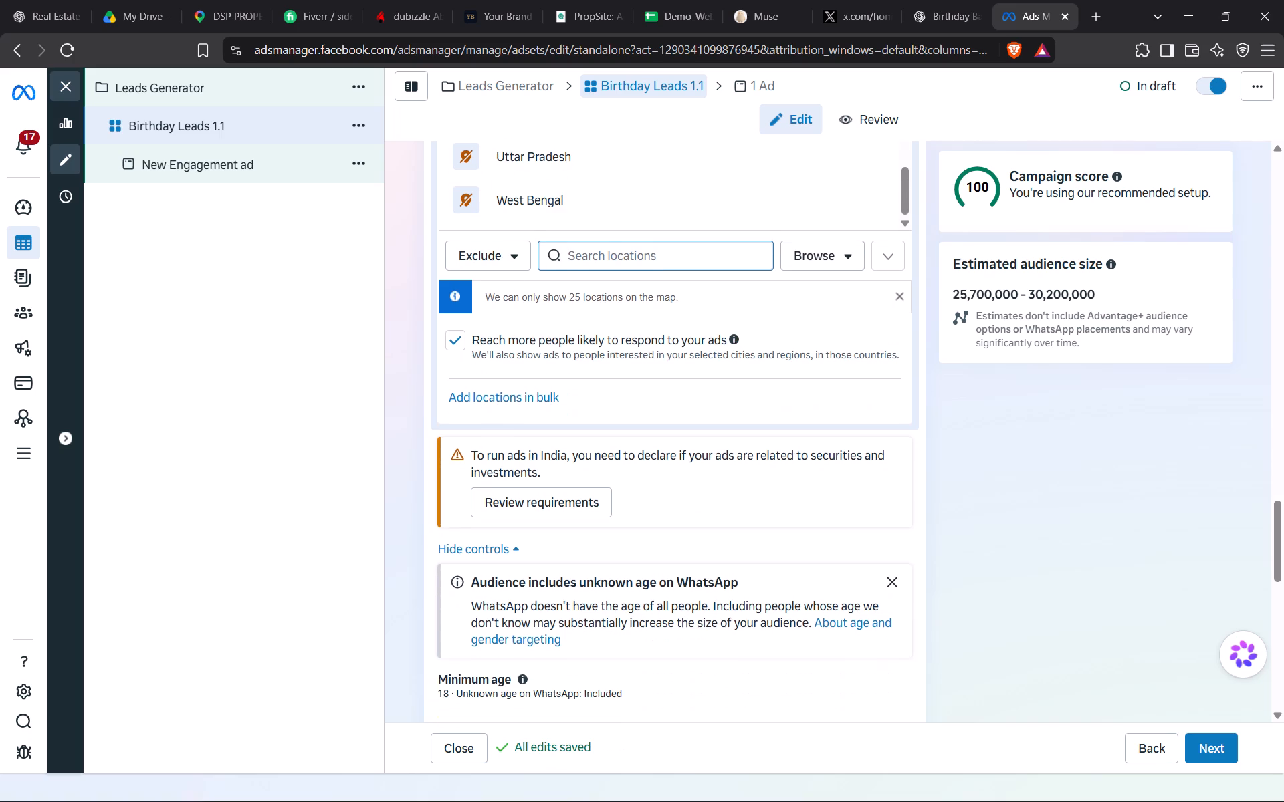
scroll(734, 360, "down", 1)
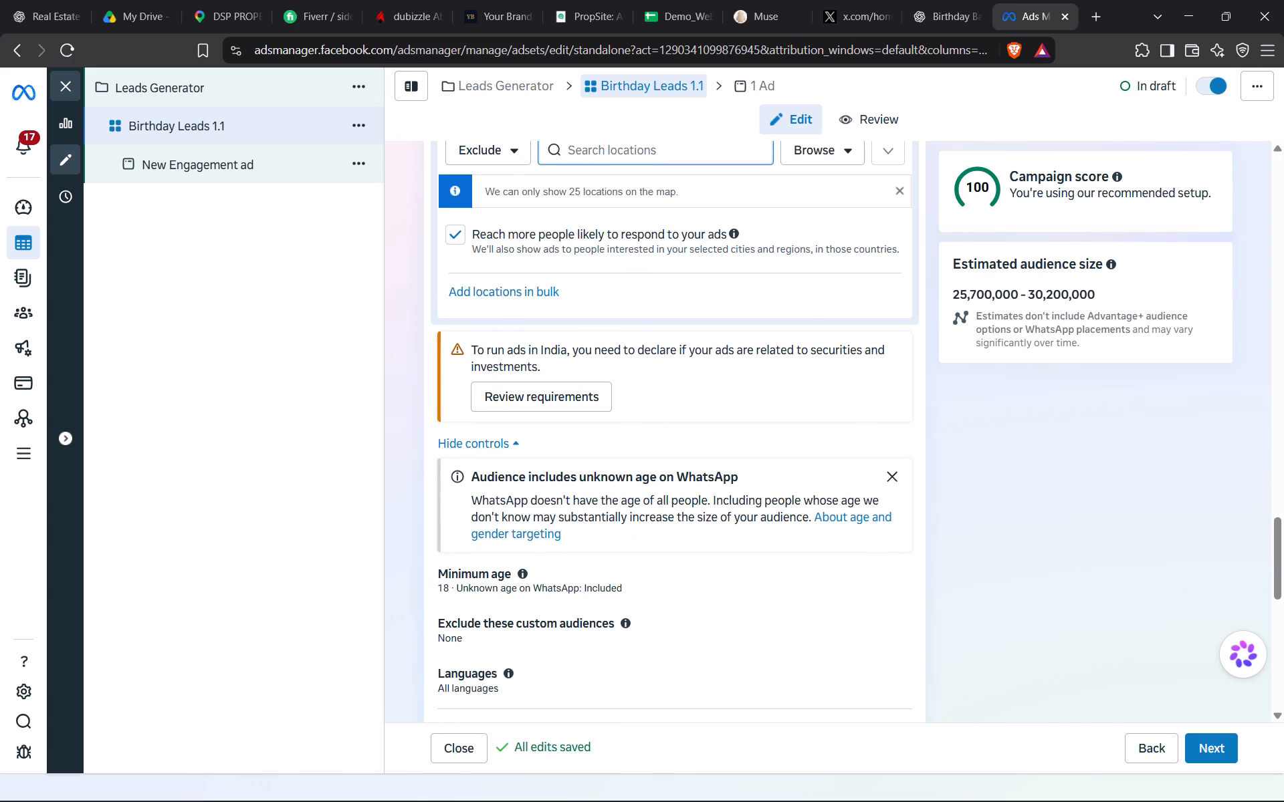
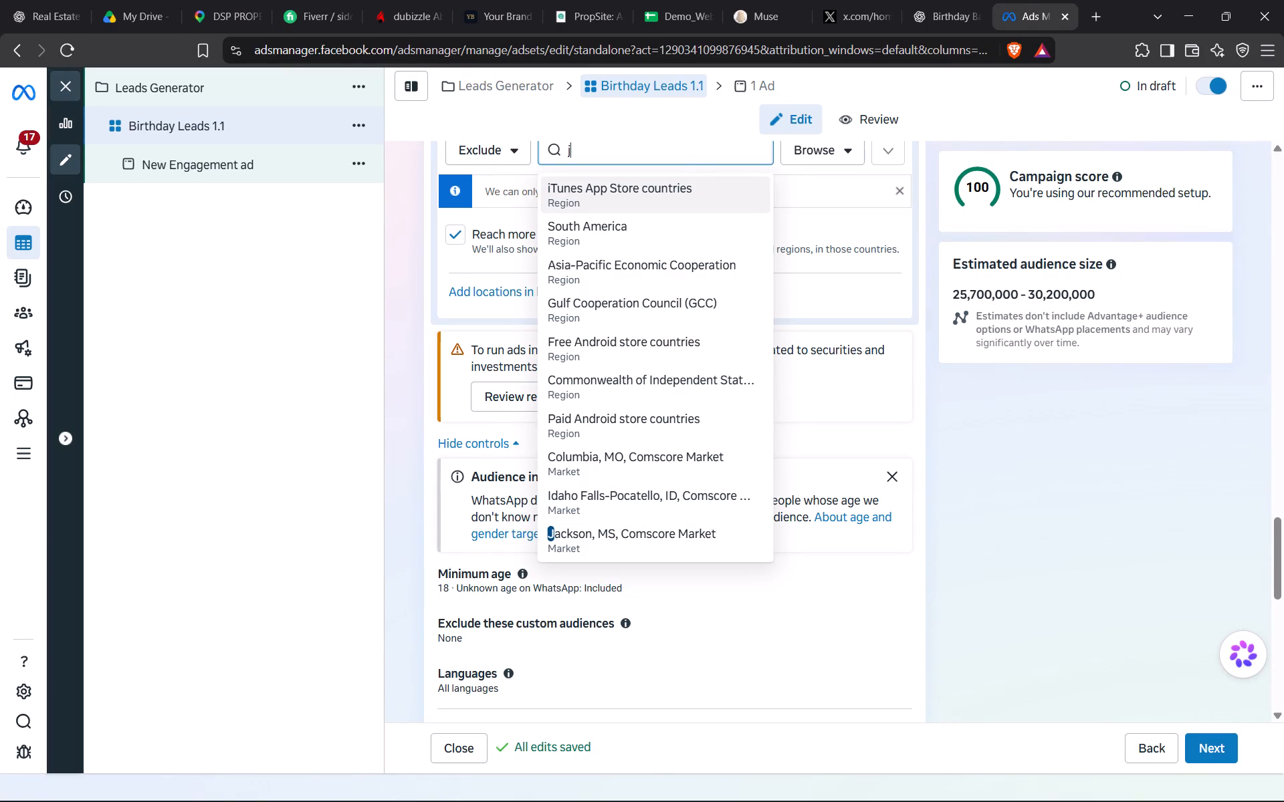
Clear the location search and review the ad set's included locations and excluded states.
key("BackSpace")
scroll(681, 247, "up", 2)
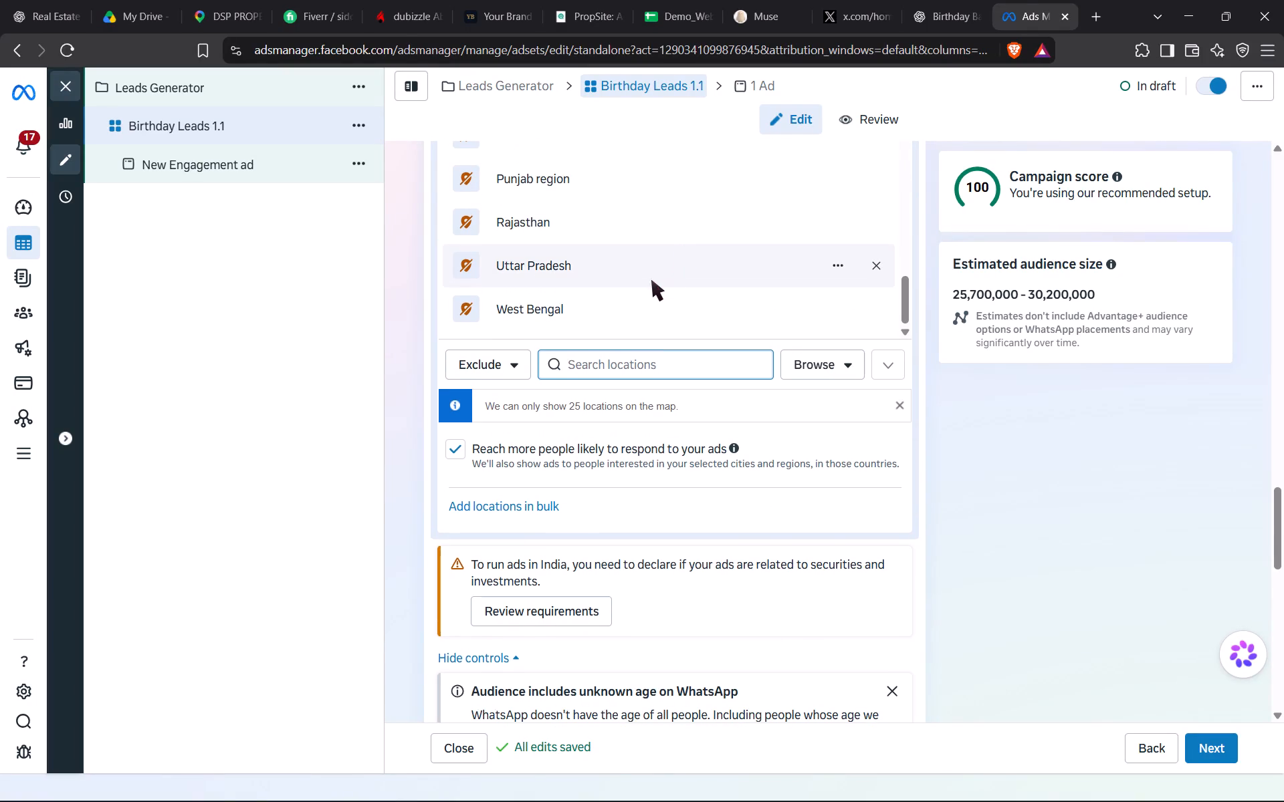
scroll(651, 280, "up", 2)
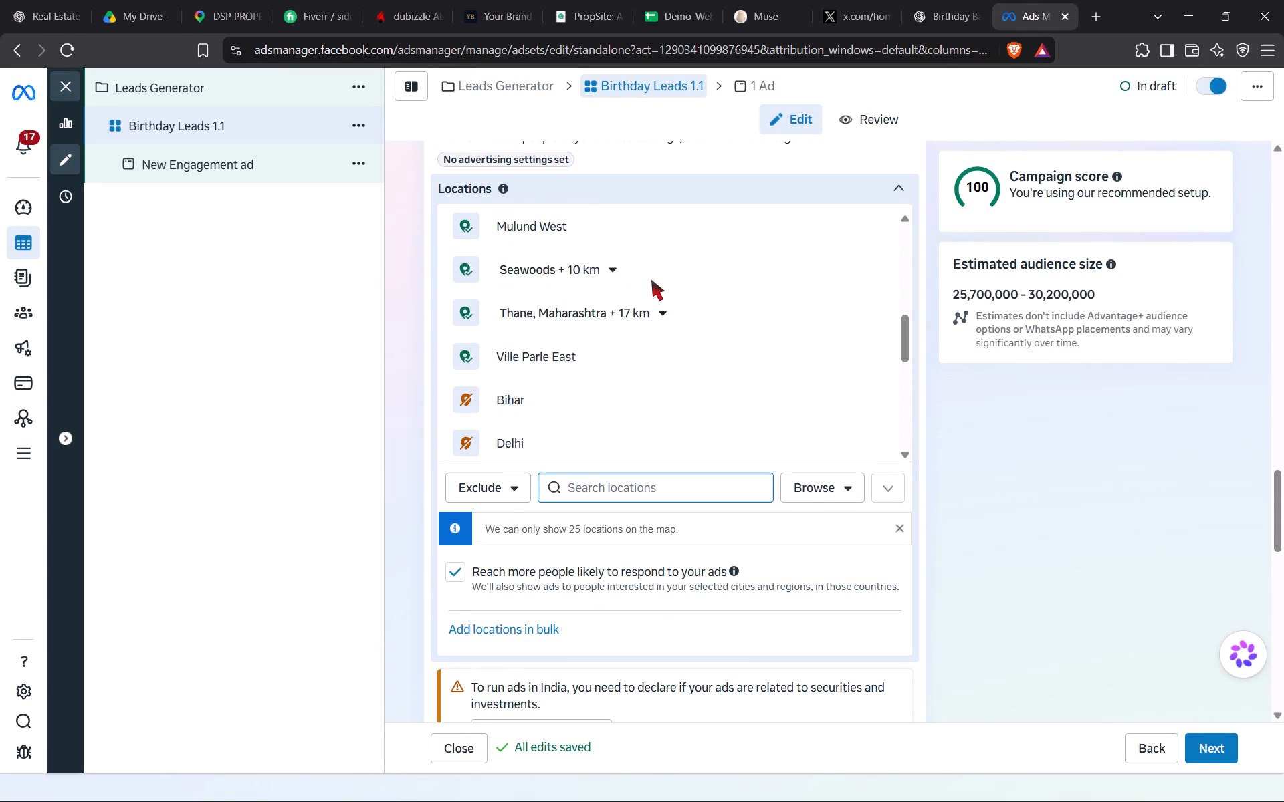
scroll(651, 280, "up", 2)
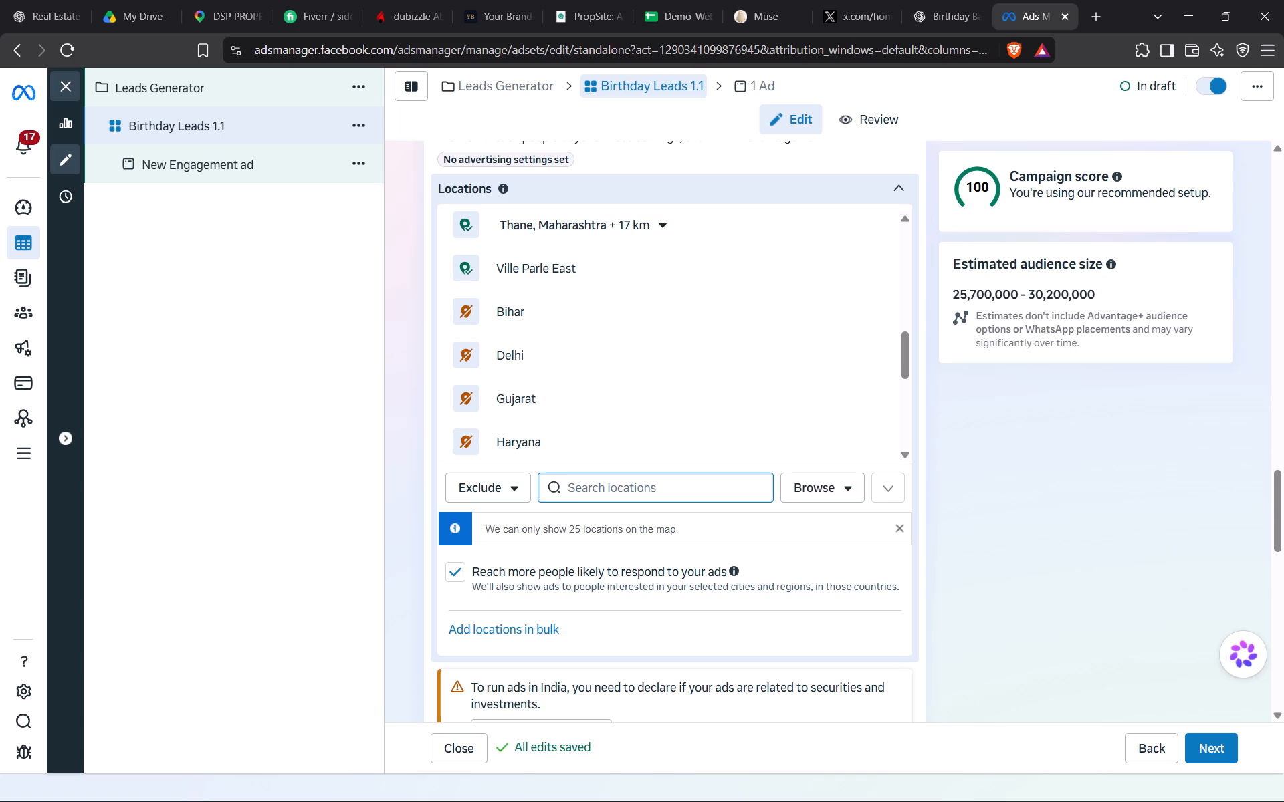
left_click_drag(588, 484, 613, 374)
scroll(613, 374, "down", 4)
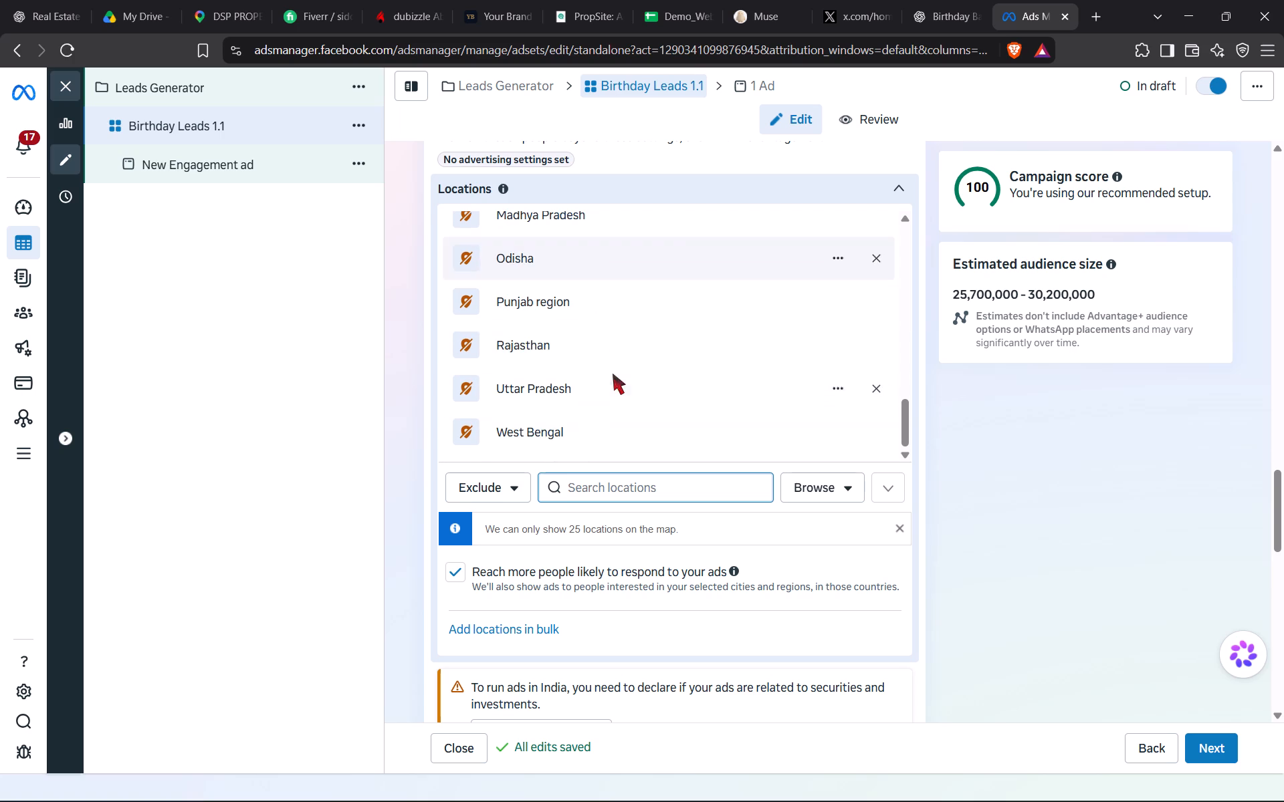
scroll(613, 374, "down", 2)
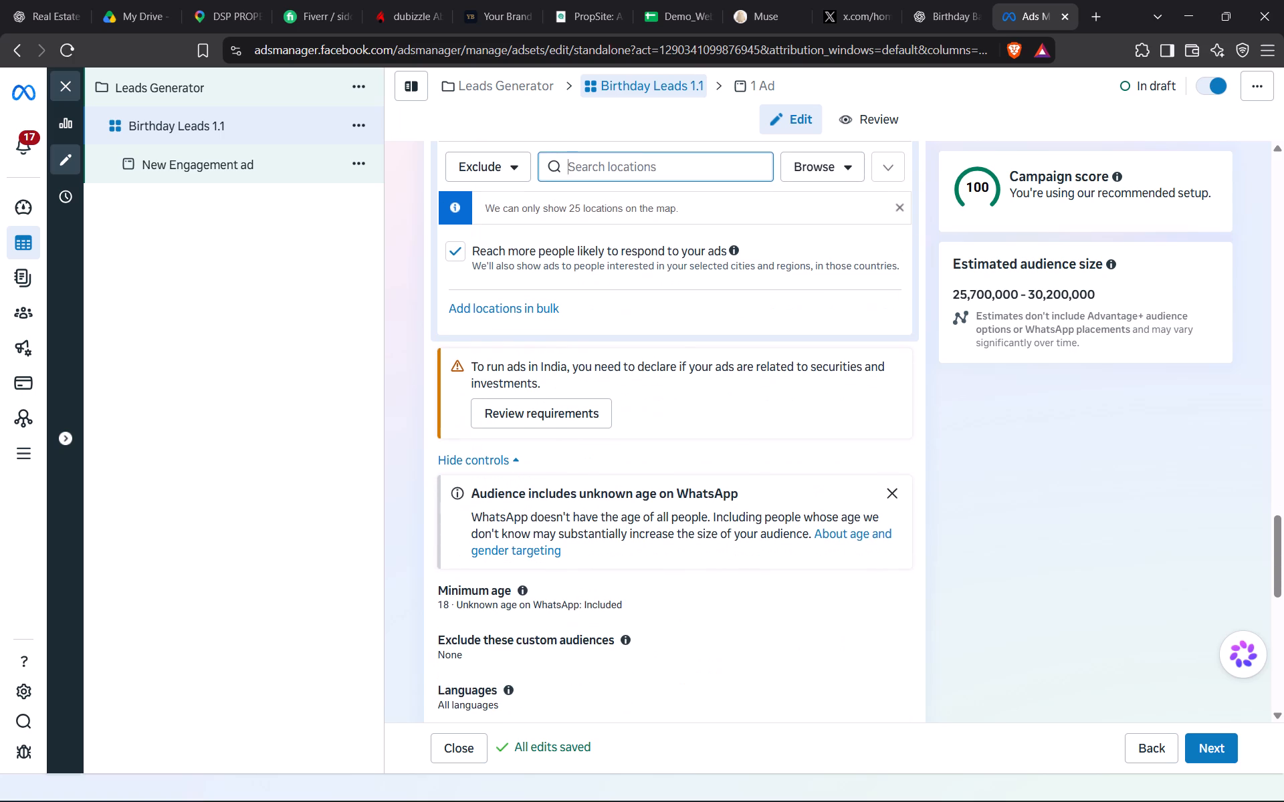
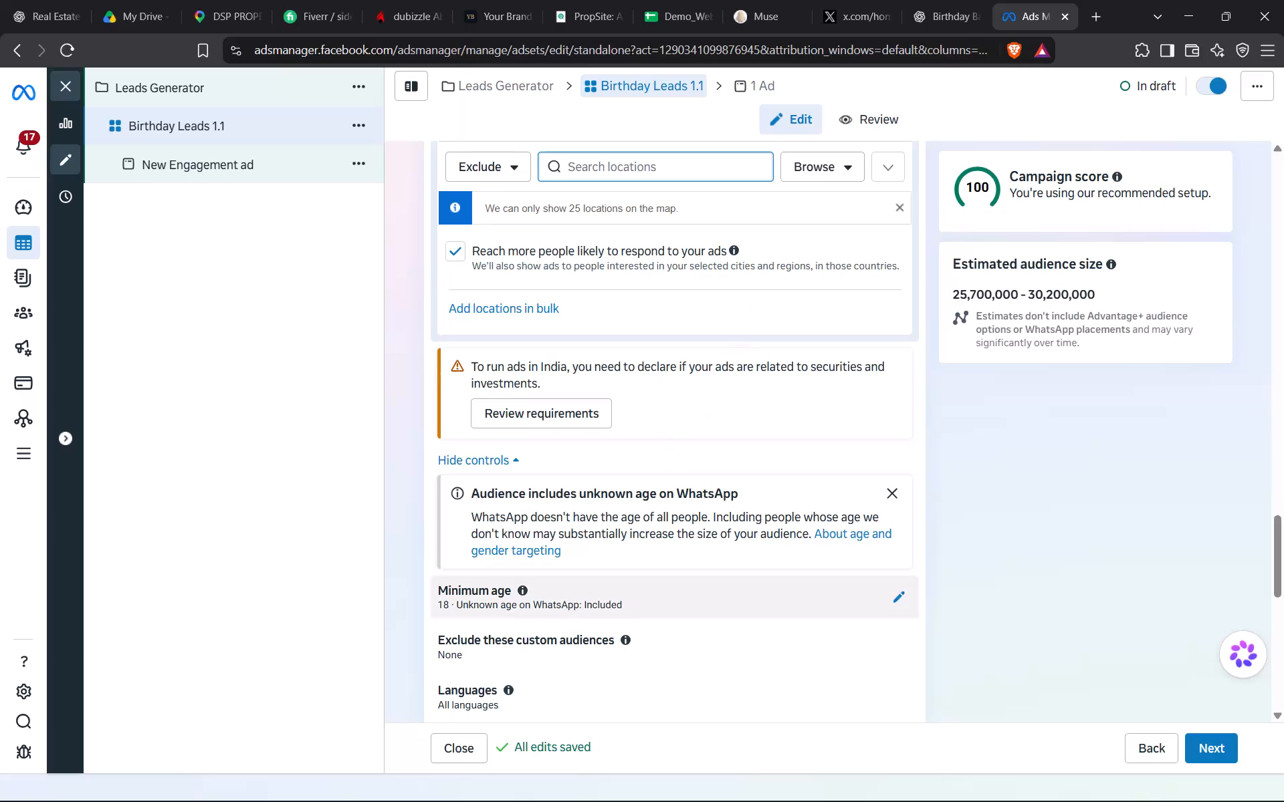
Set the minimum age in the ad set's audience controls to 21.
left_click(894, 591)
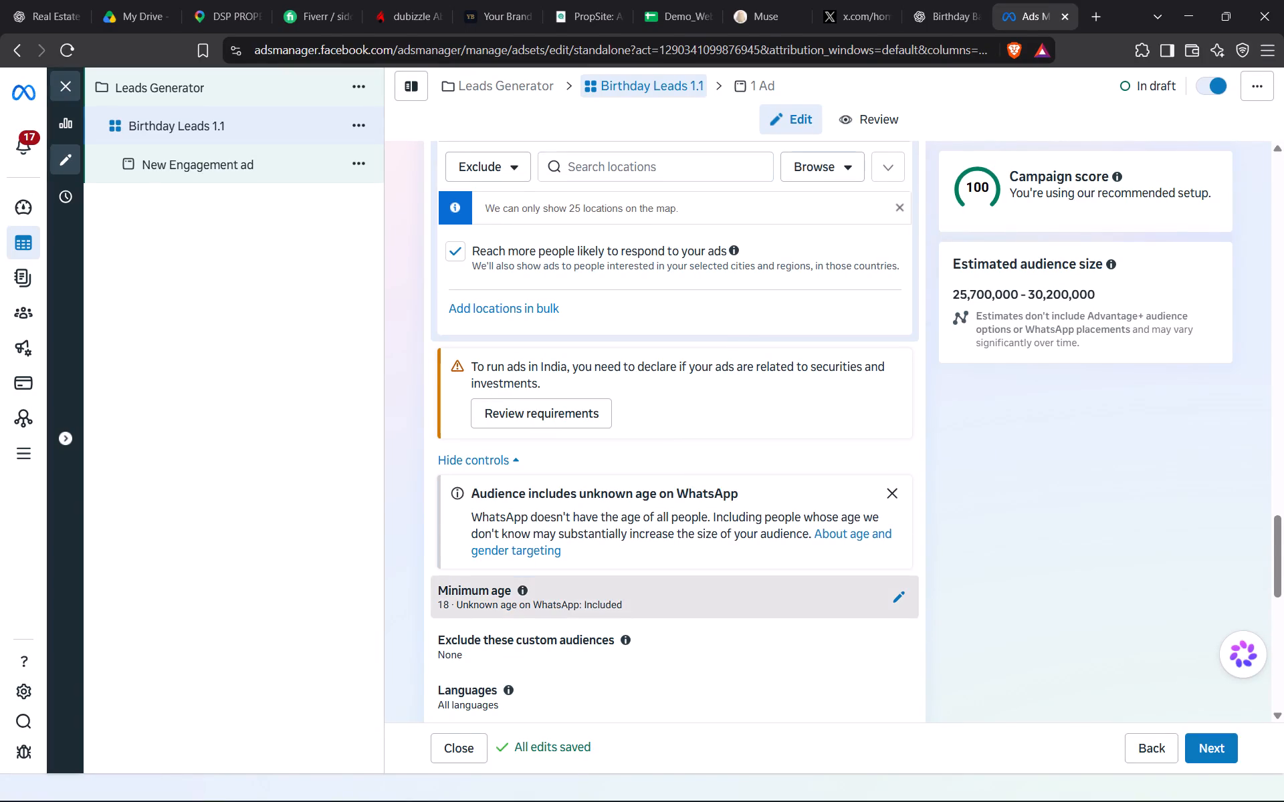
scroll(642, 400, "up", 1)
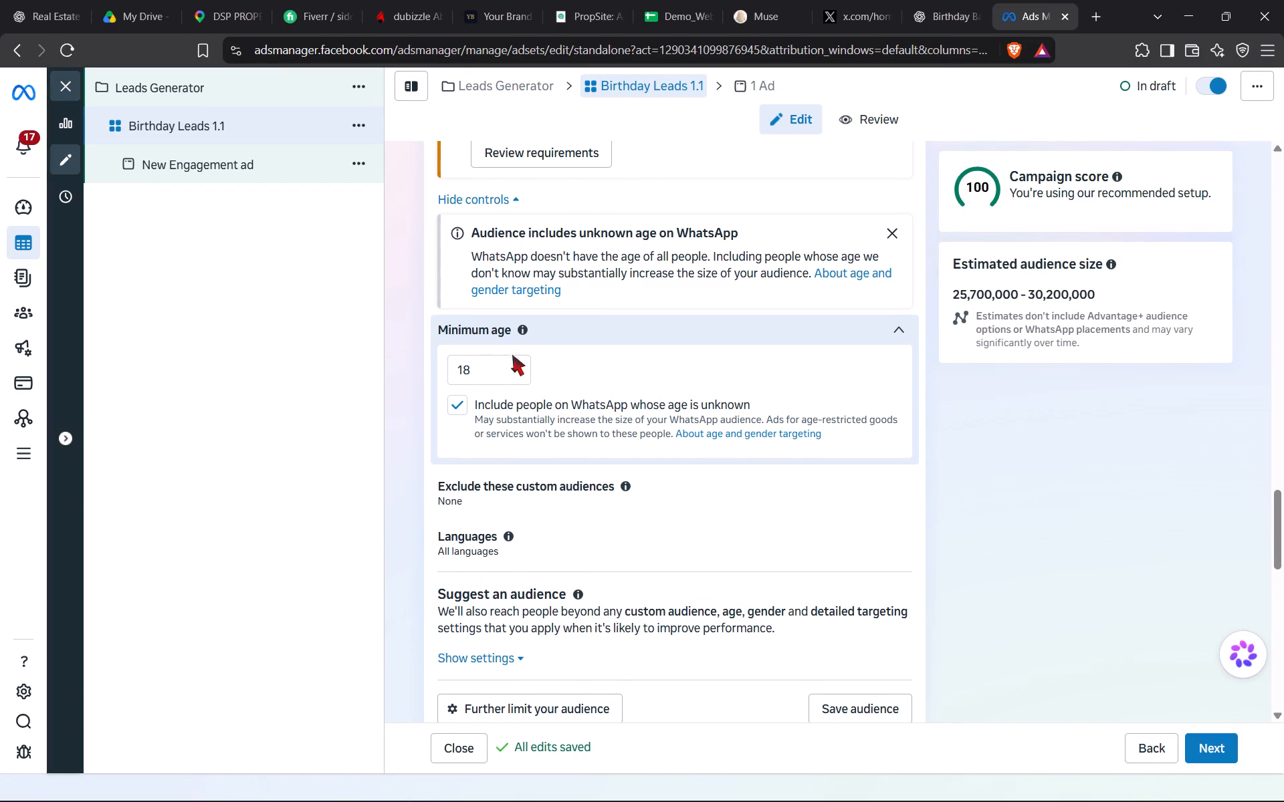
left_click(514, 365)
left_click(514, 365)
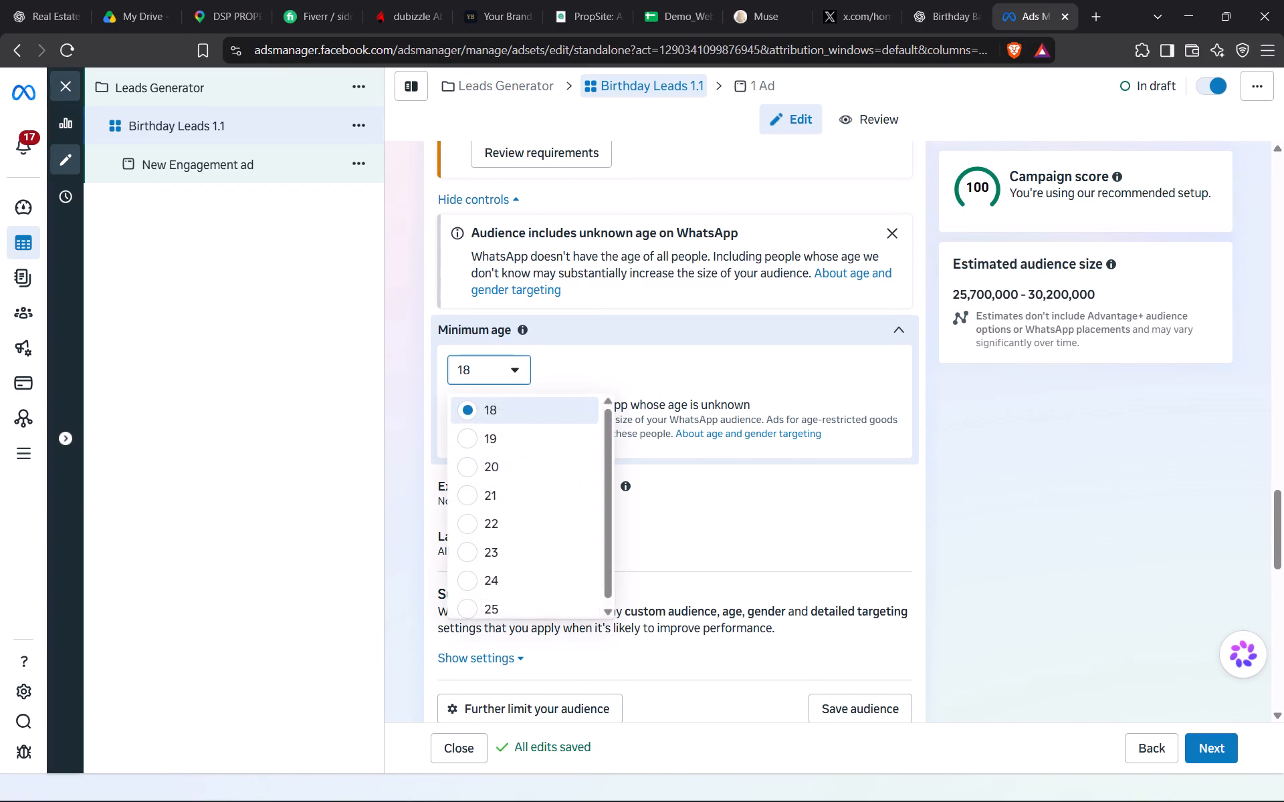
left_click(514, 365)
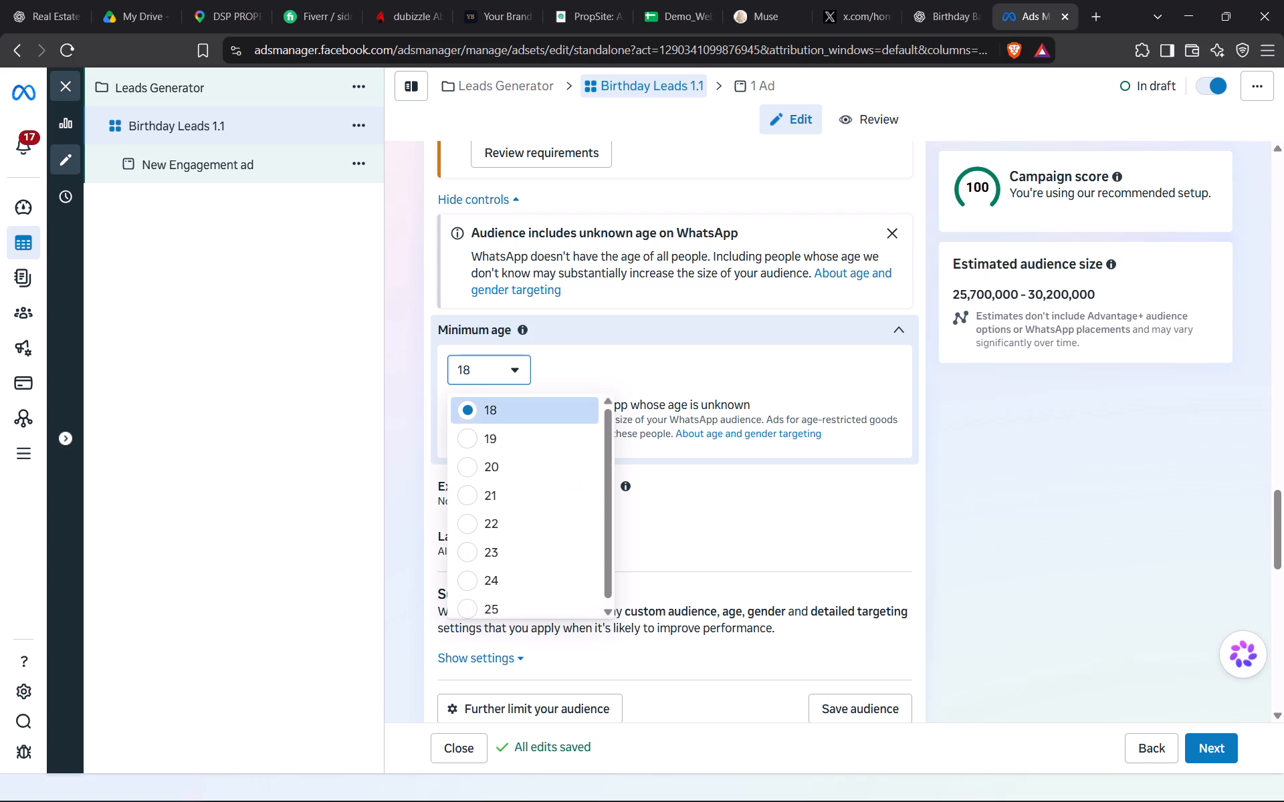
Choose 21 as the minimum age in the ad set's audience controls.
left_click(470, 500)
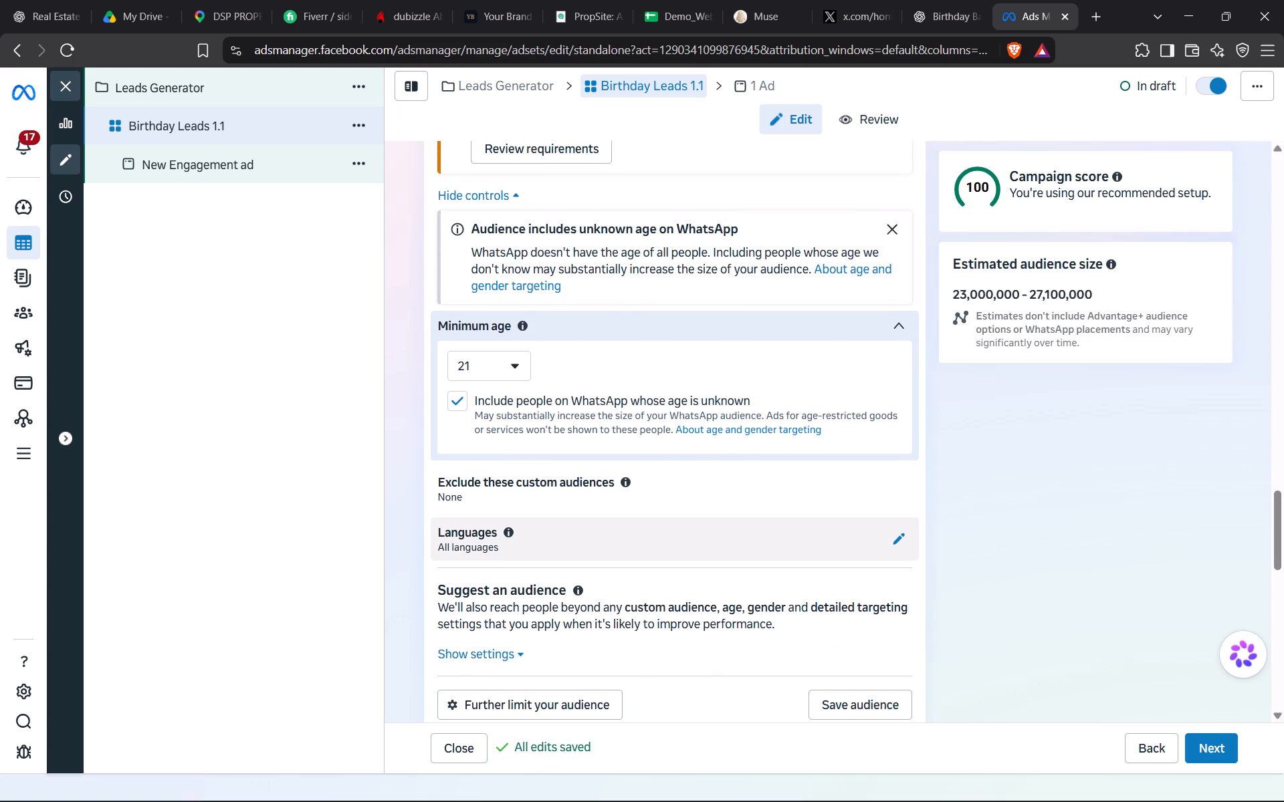
Look at the Languages setting in the audience controls and close it without adding a language.
left_click(896, 540)
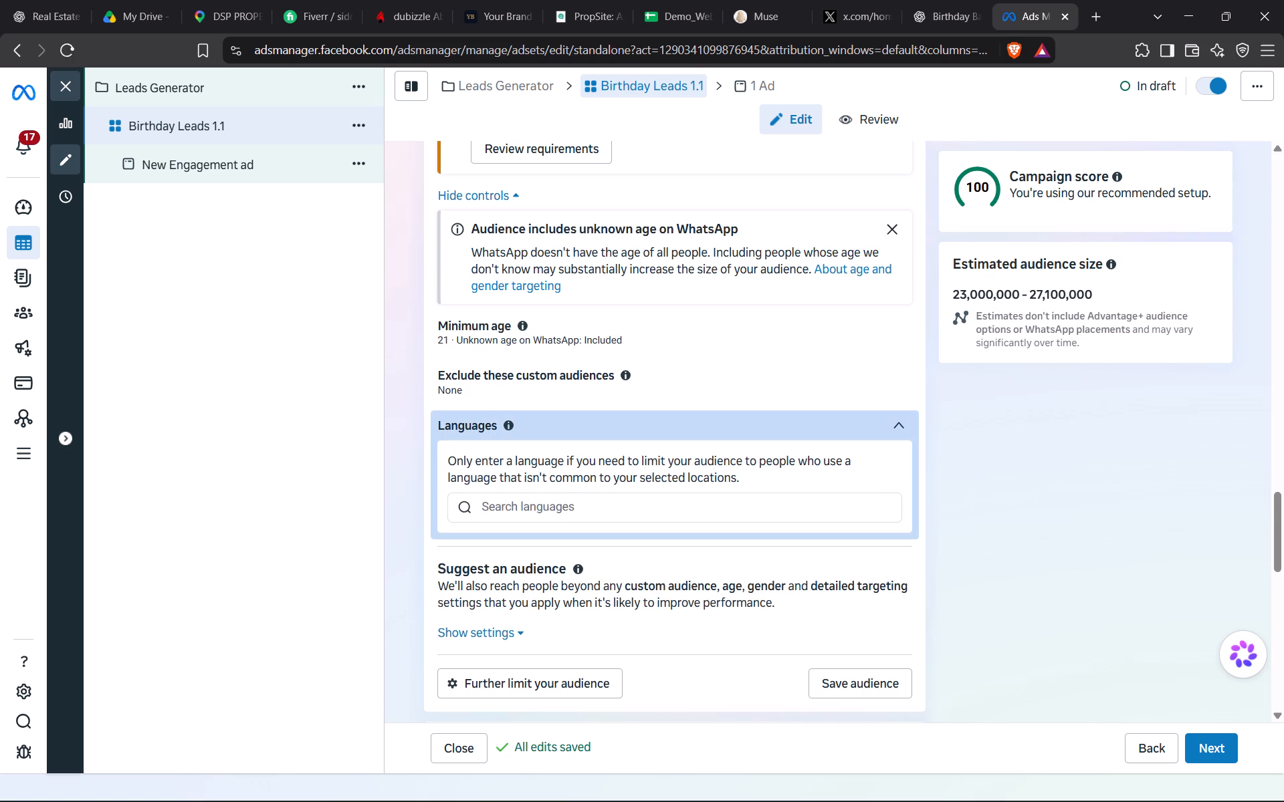
left_click(895, 421)
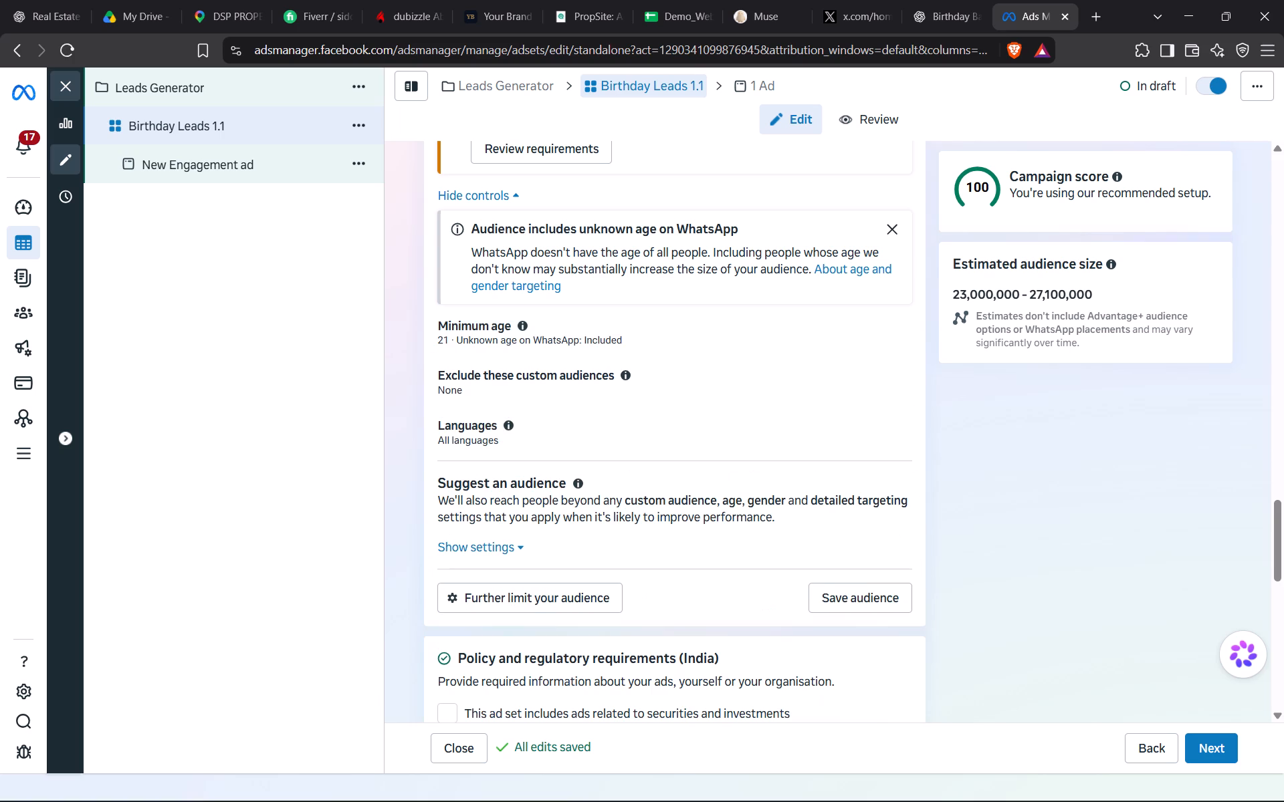
Dismiss the notice about the audience including unknown ages on WhatsApp.
scroll(760, 403, "up", 1)
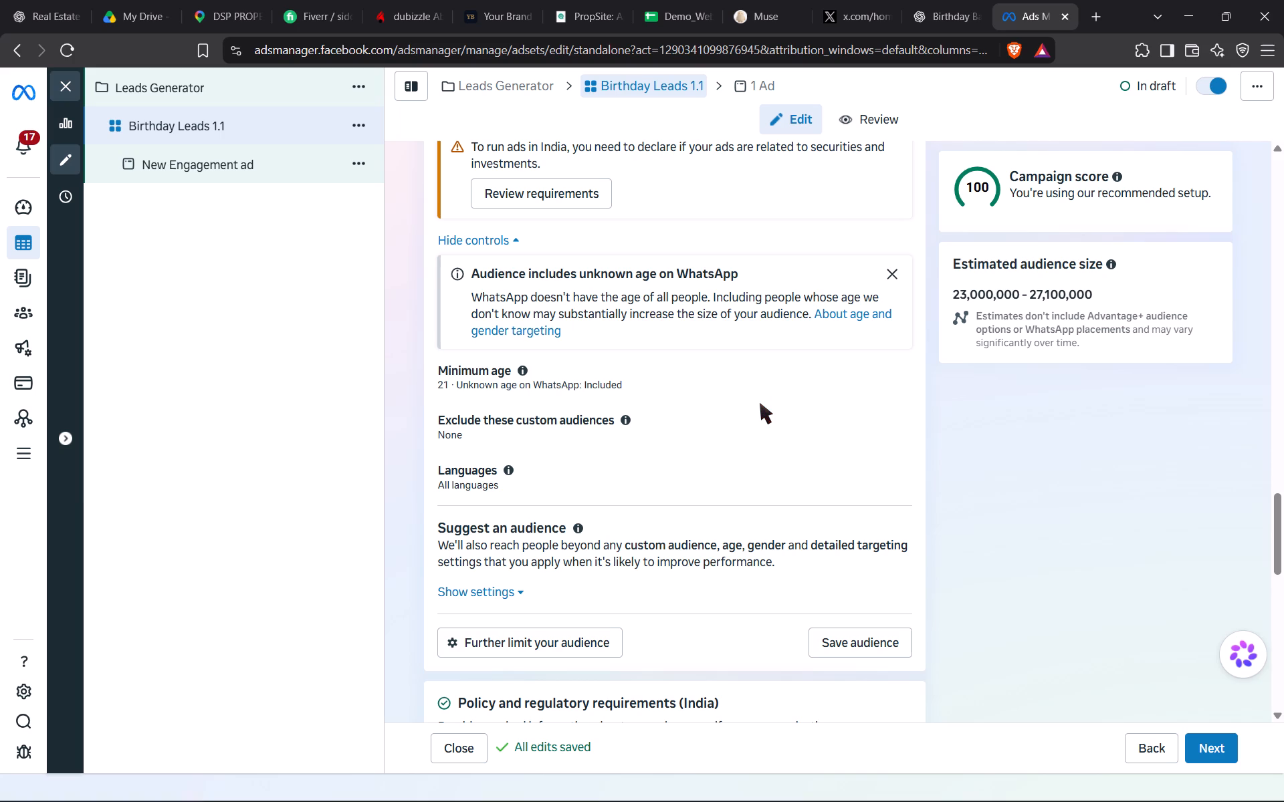
scroll(671, 418, "up", 2)
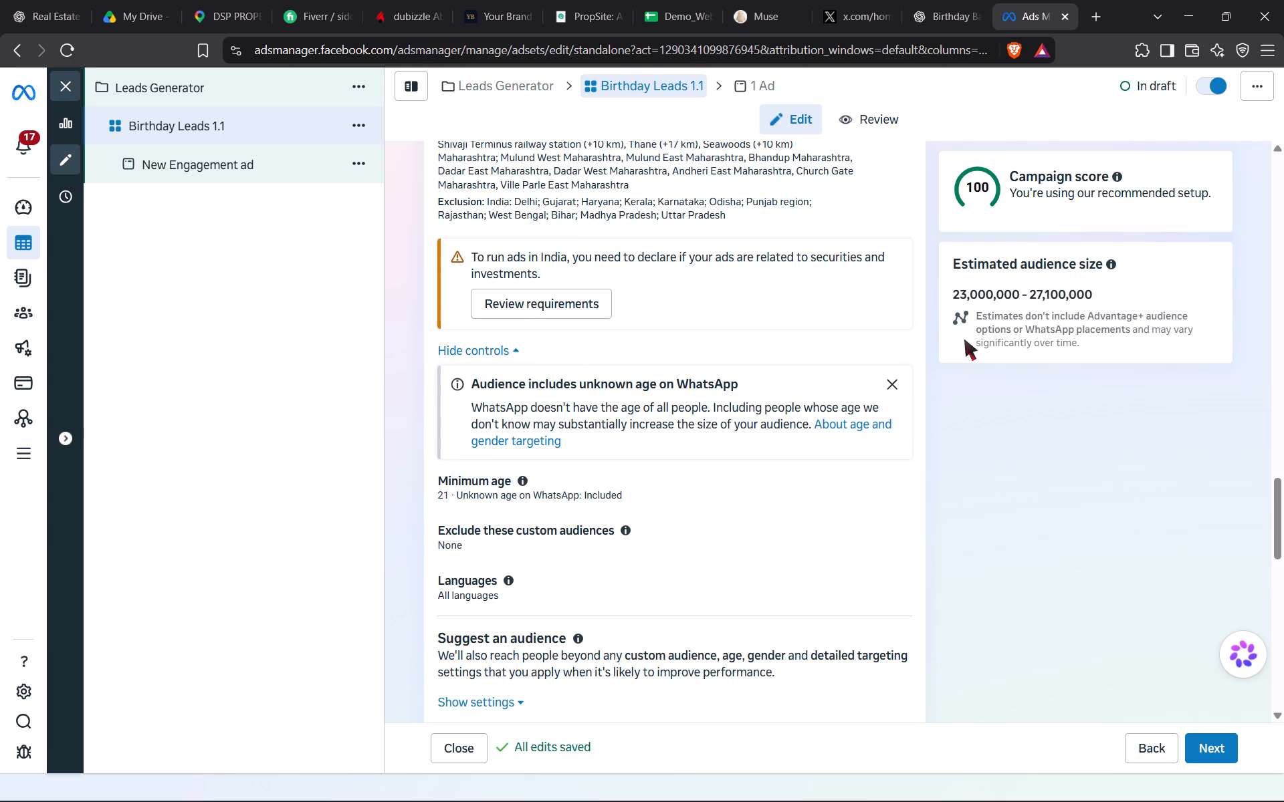
left_click(891, 388)
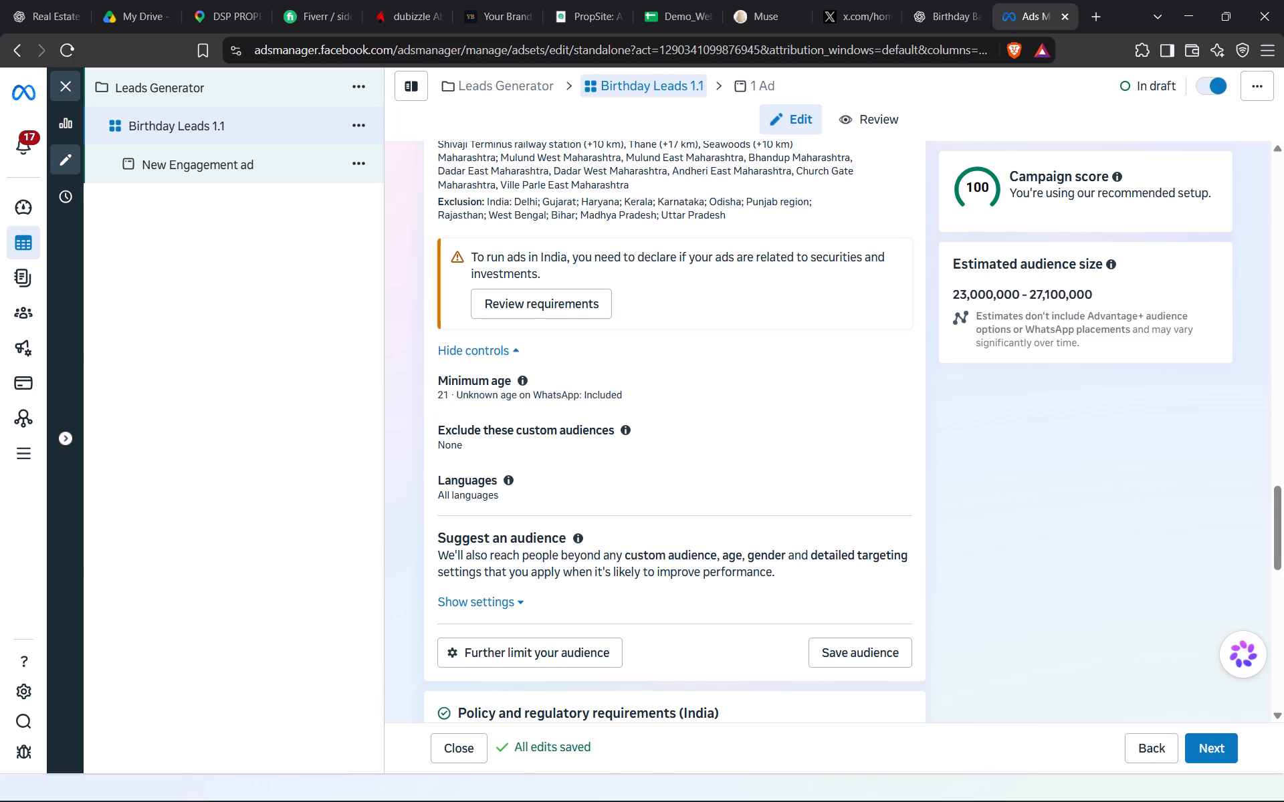
Review the ad set's locations, audience controls, India policy requirements, placements and brand safety settings.
scroll(688, 469, "up", 1)
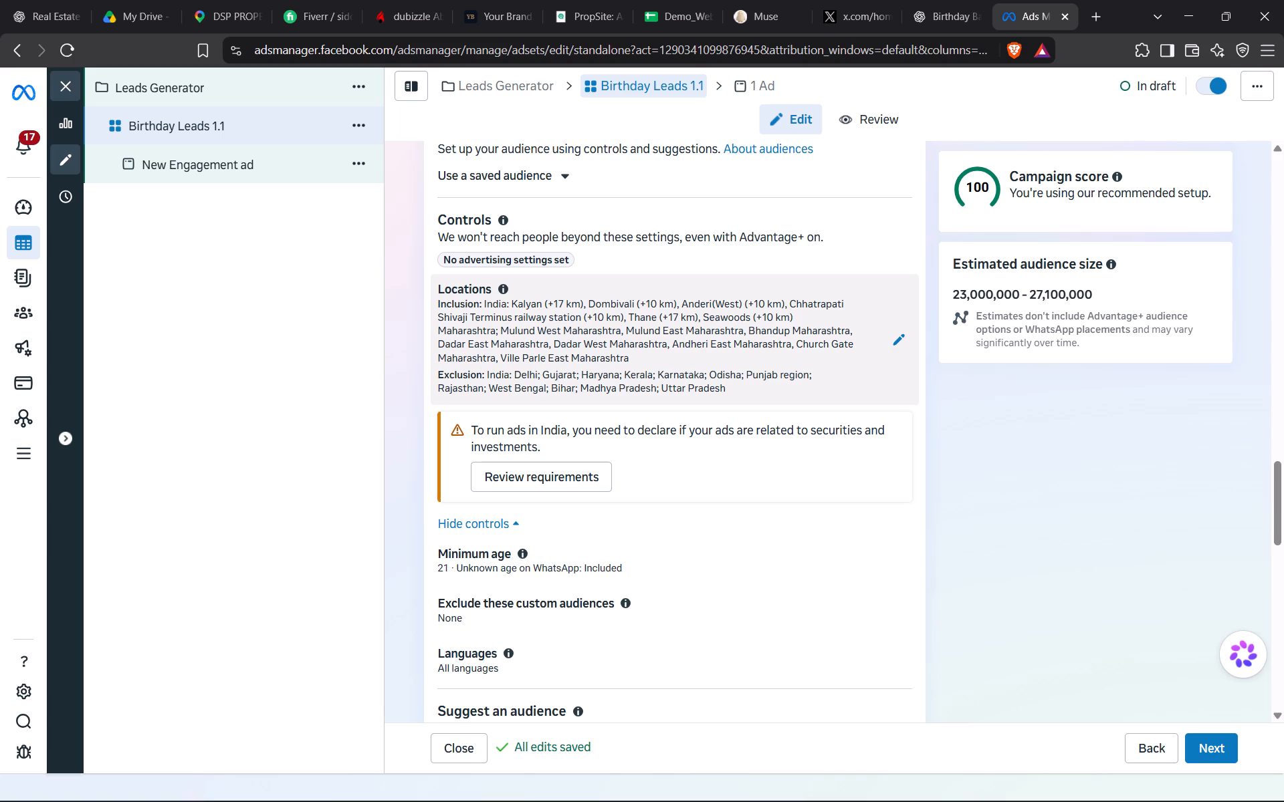
scroll(639, 478, "down", 4)
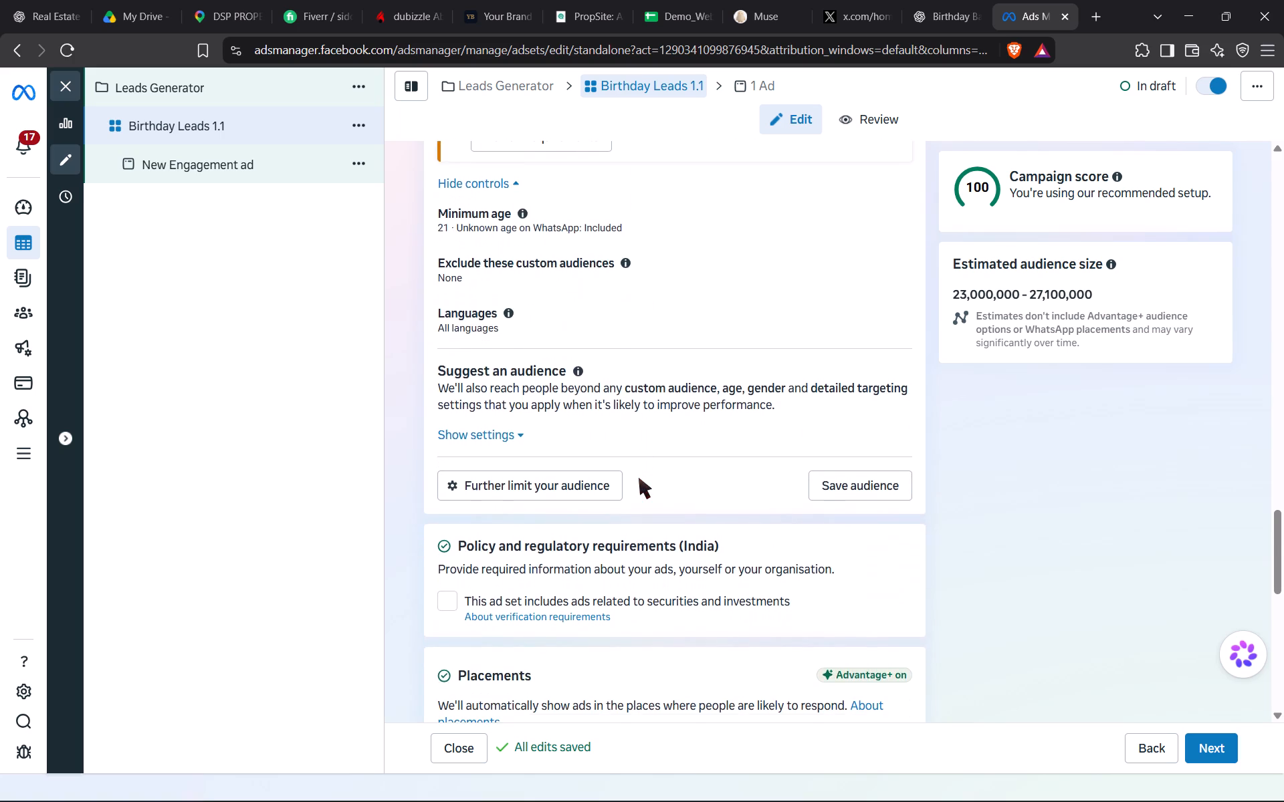
scroll(639, 478, "down", 6)
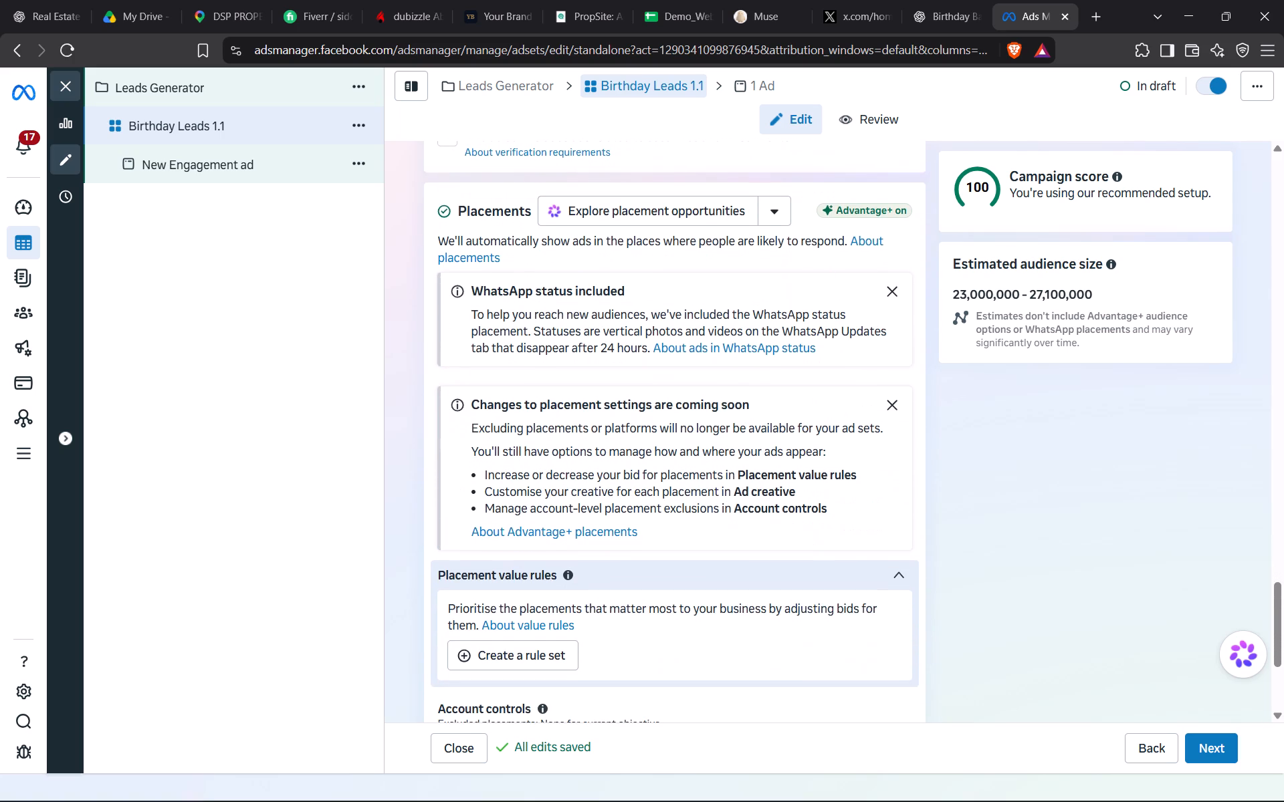
scroll(639, 478, "down", 6)
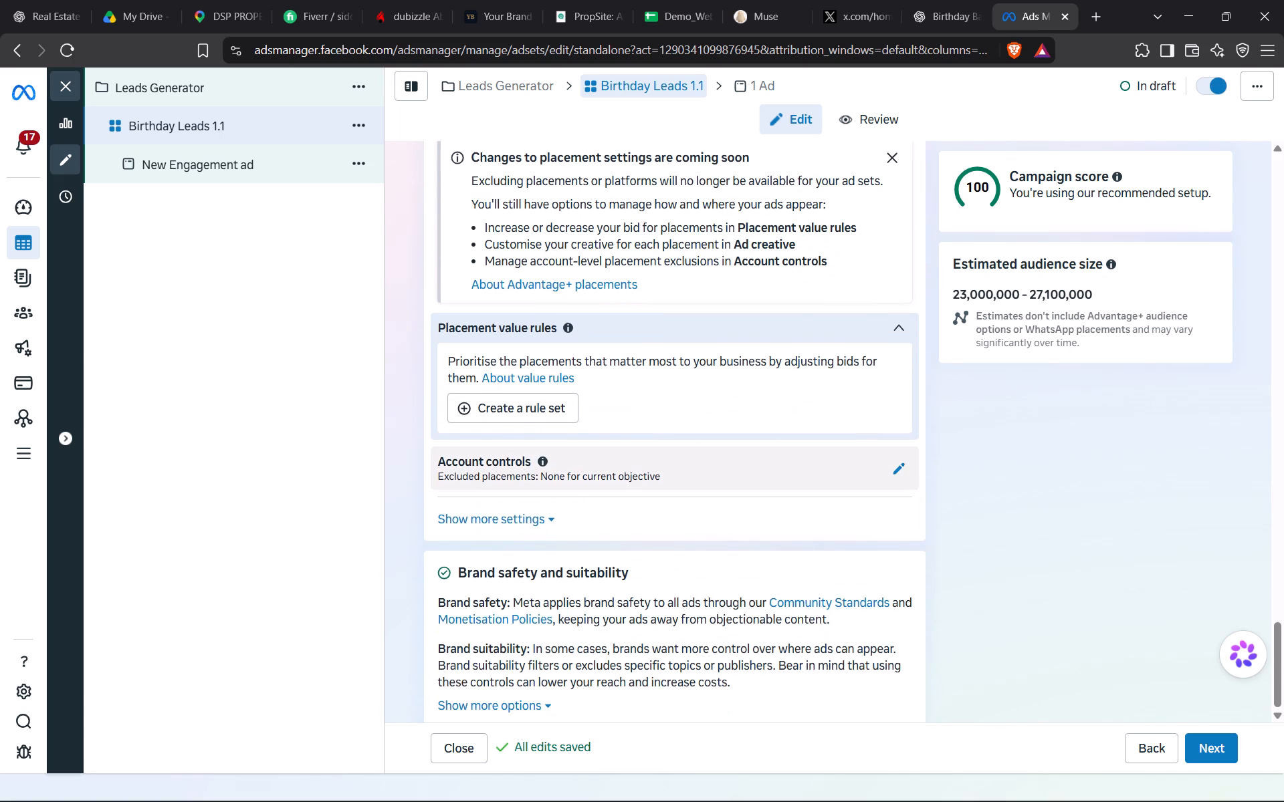
scroll(639, 478, "down", 1)
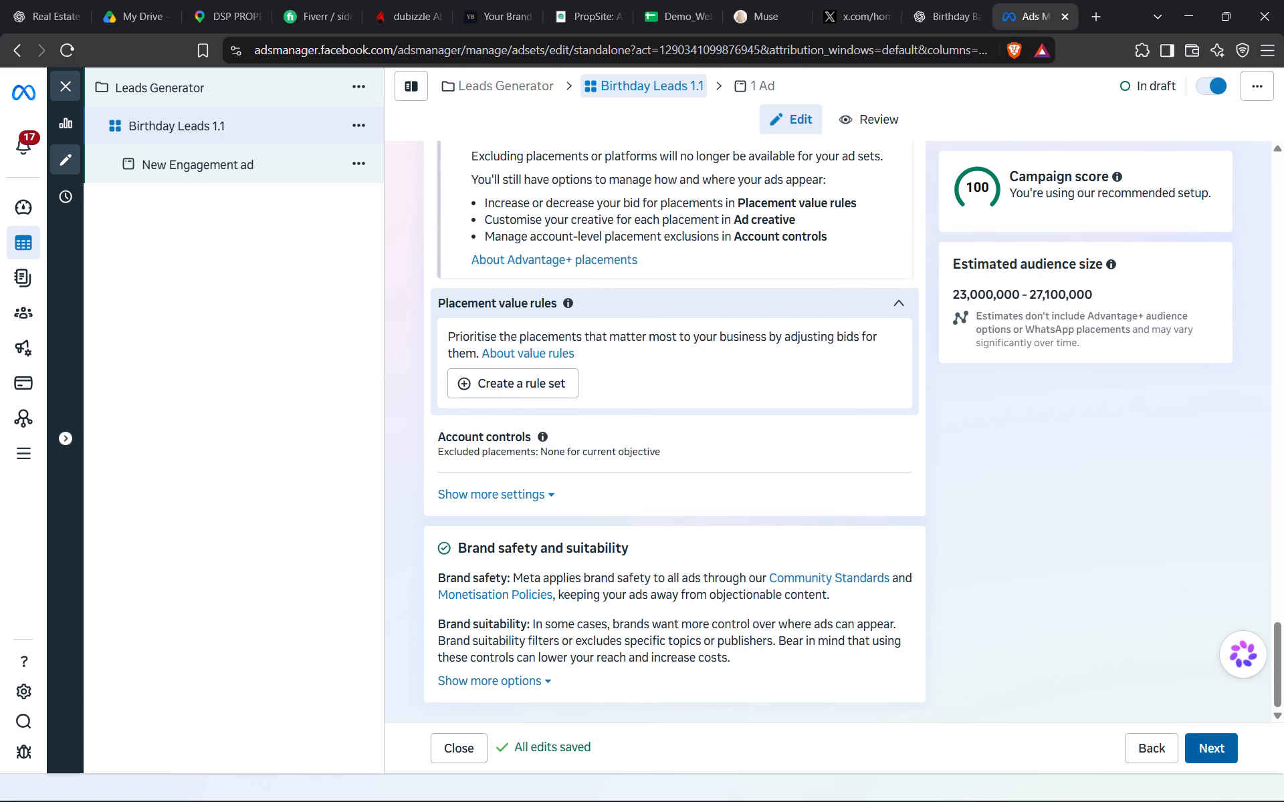
Continue to the ad and replace its name "New Engagement ad" with one starting with "Booster".
left_click(1215, 751)
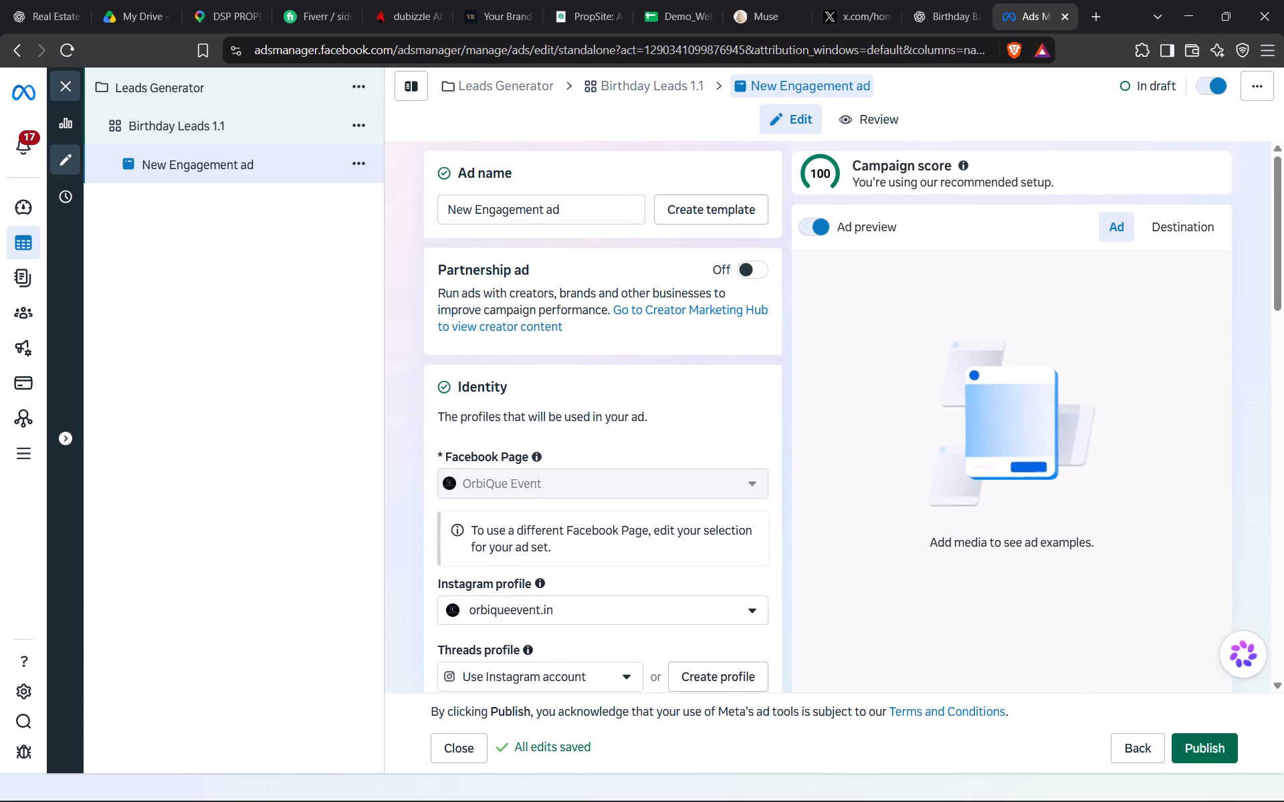
left_click_drag(572, 206, 149, 217)
key("BackSpace")
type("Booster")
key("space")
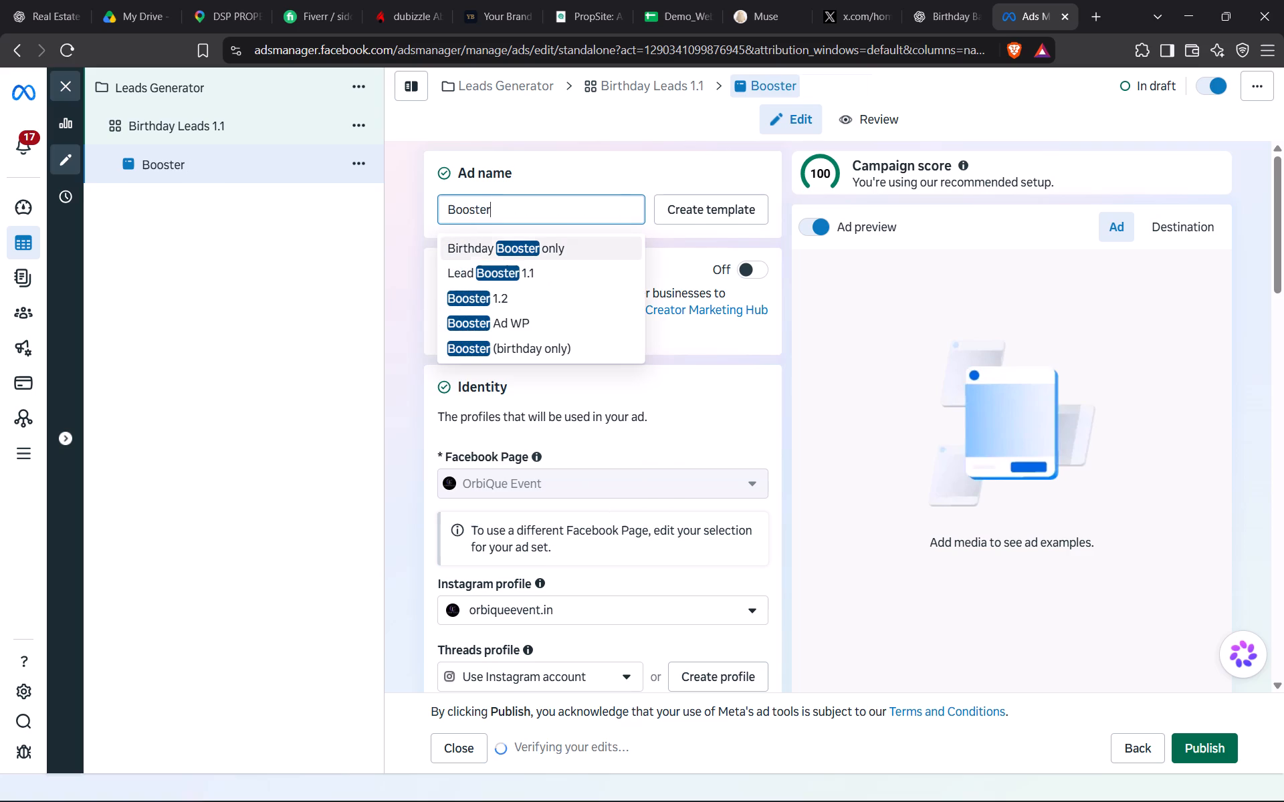
Complete the ad's name as "Booster Eng".
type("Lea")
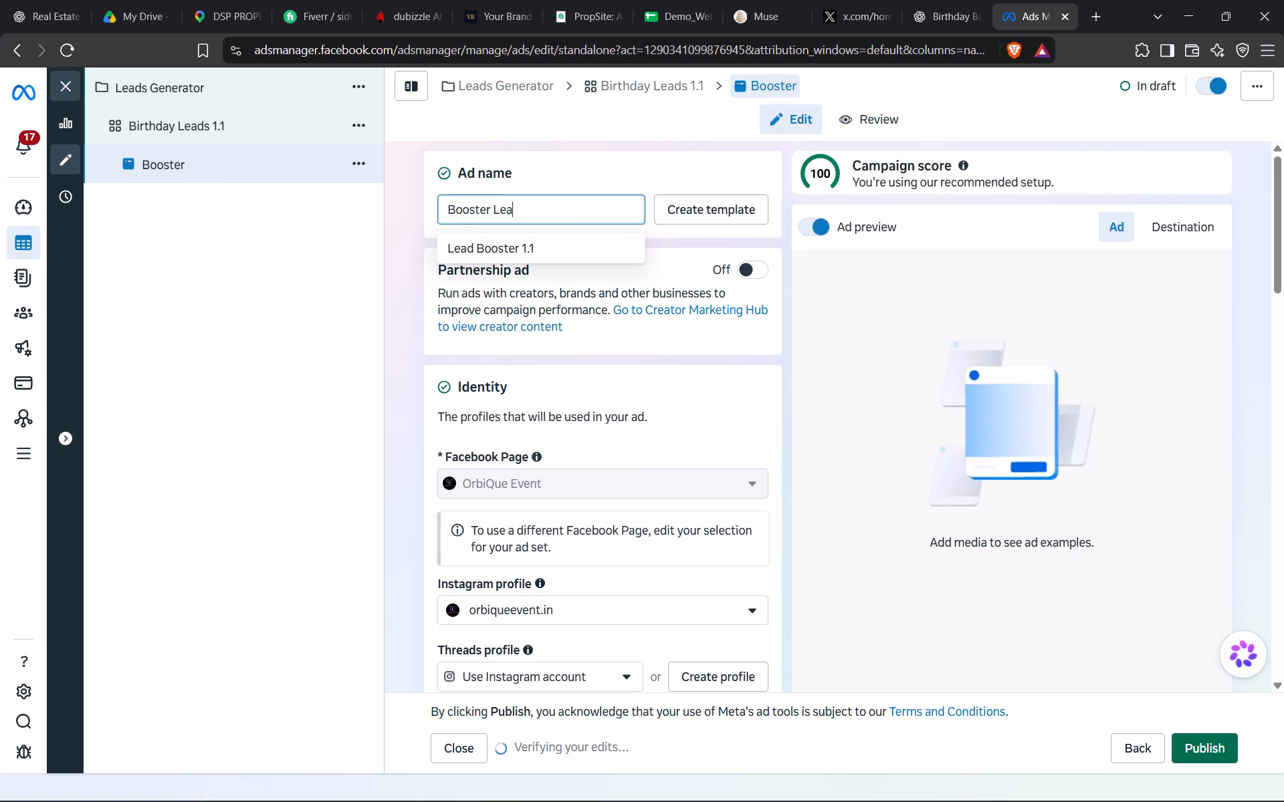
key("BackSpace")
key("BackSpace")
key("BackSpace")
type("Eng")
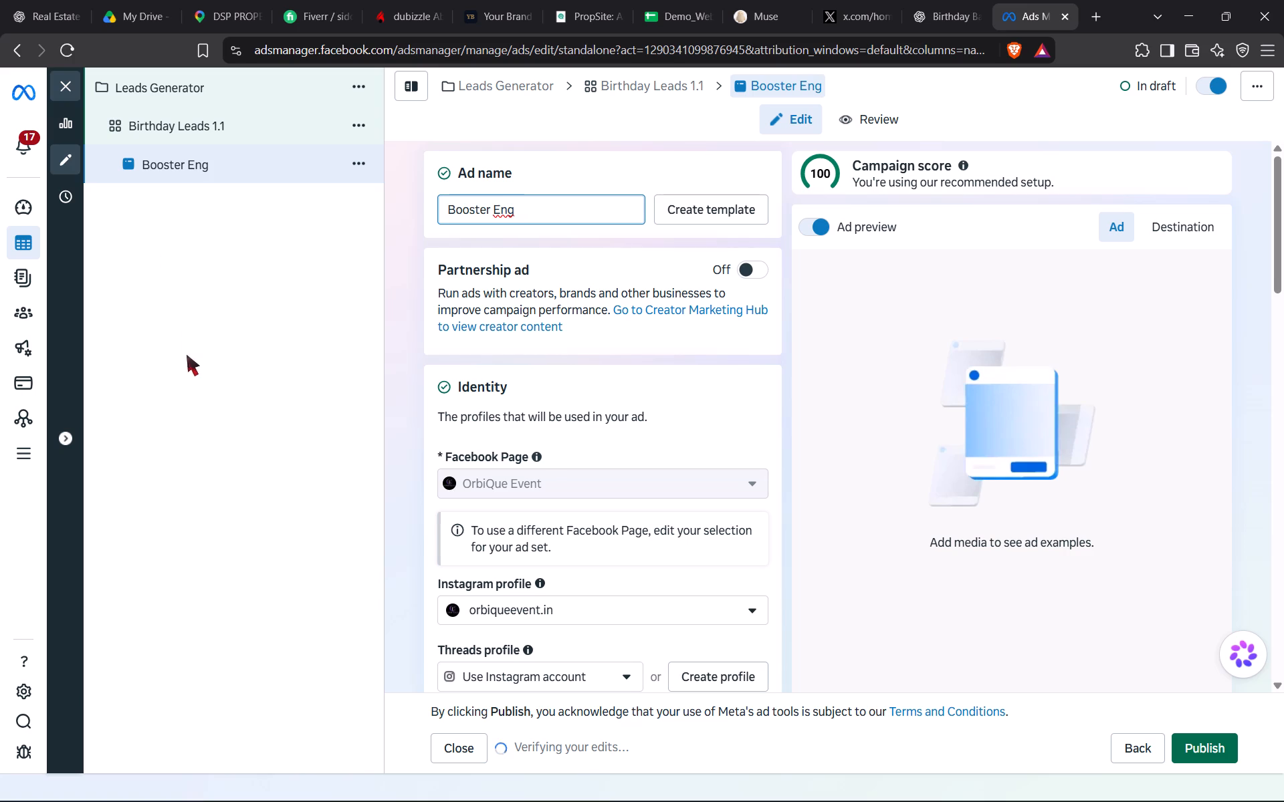
Set the ad's creative format to Carousel in the ad setup.
scroll(618, 572, "down", 6)
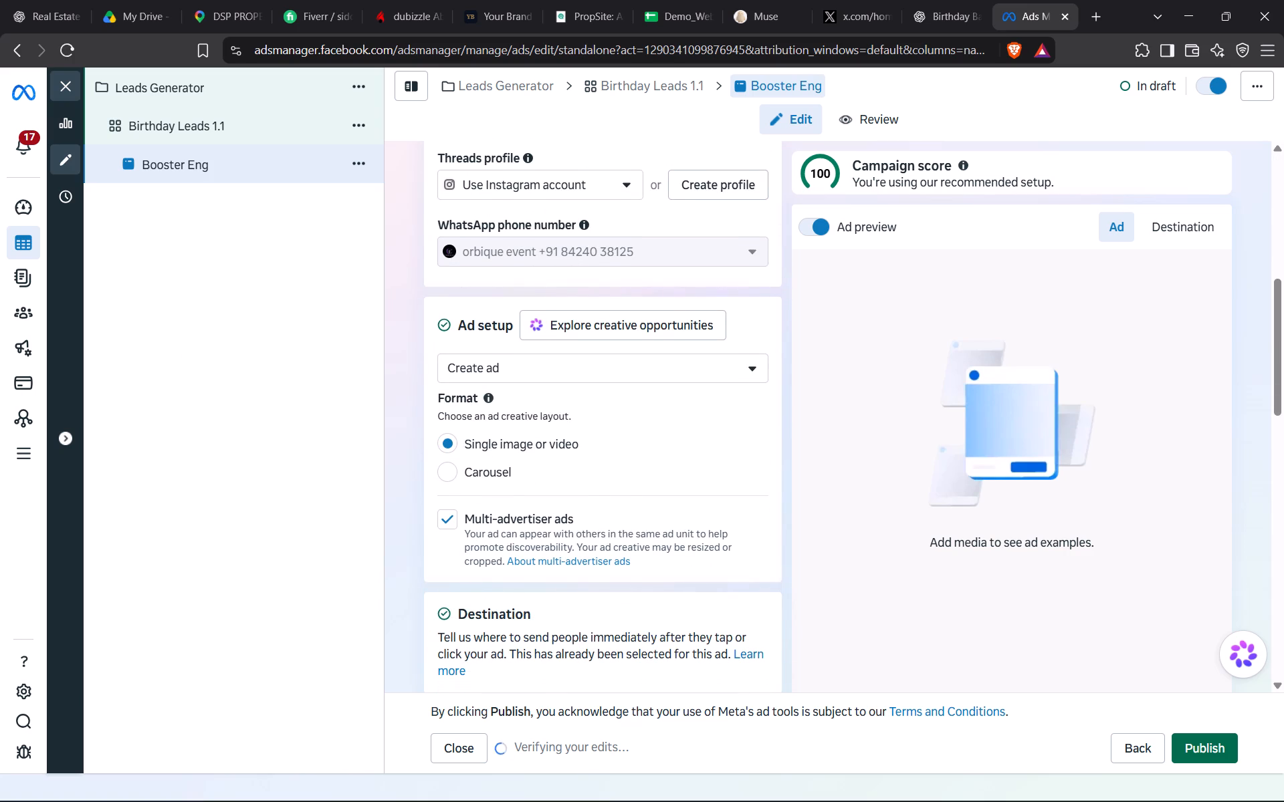
scroll(589, 440, "down", 1)
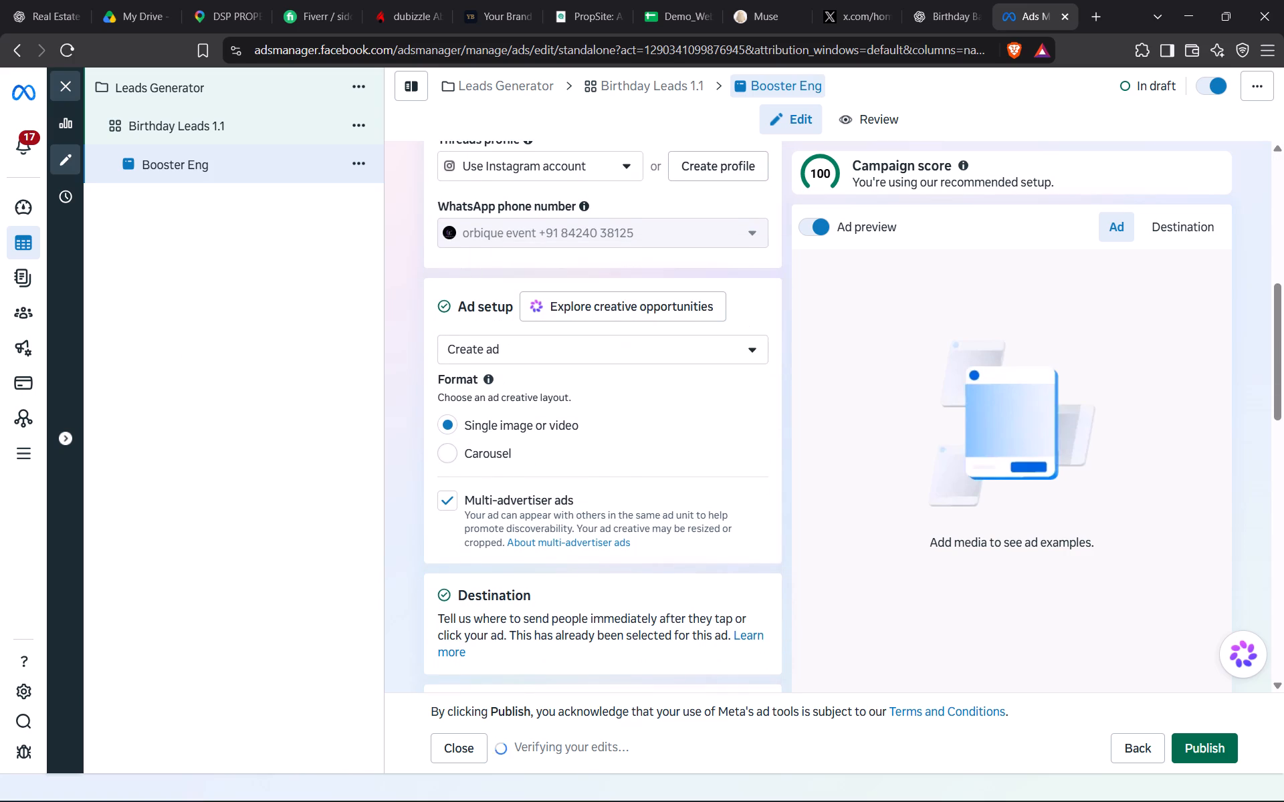
left_click(447, 456)
Start adding image cards to the carousel in the ad creative, bringing up the image selection.
scroll(625, 477, "down", 1)
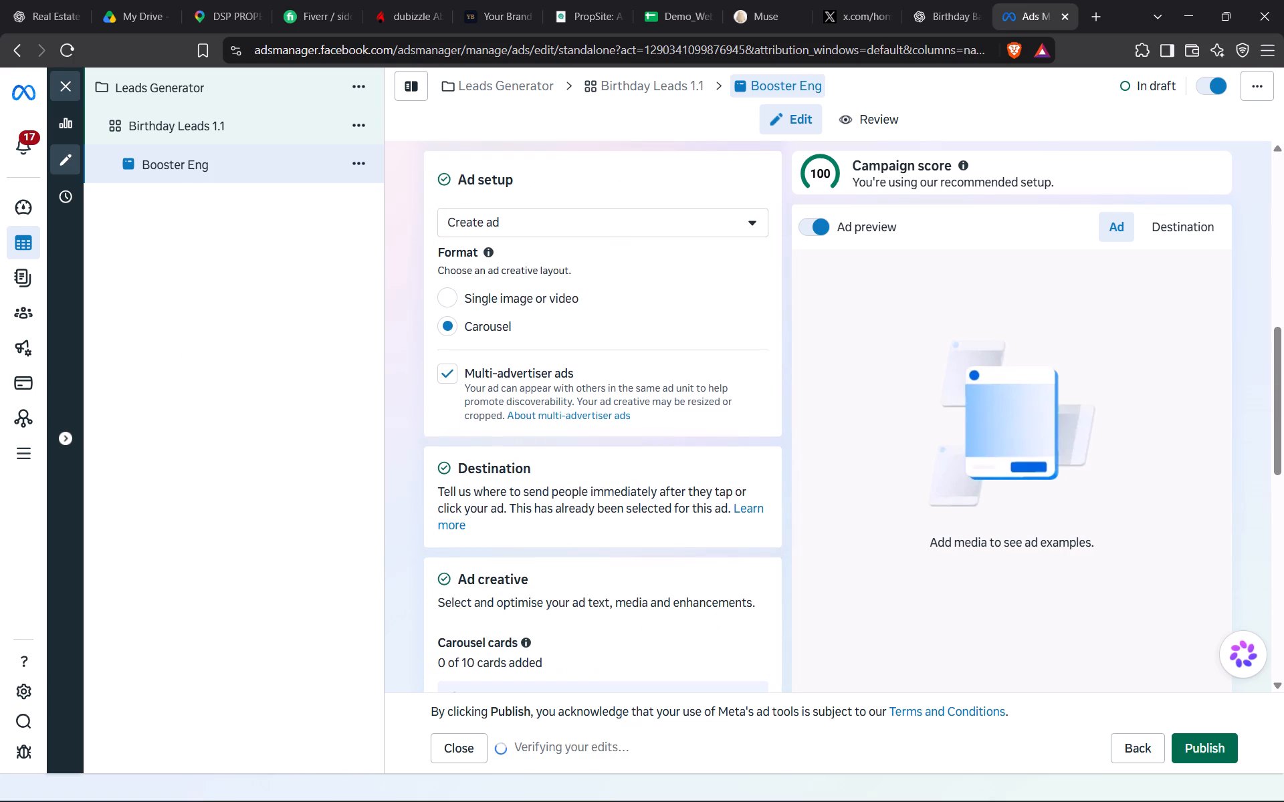
scroll(548, 507, "down", 2)
left_click(515, 575)
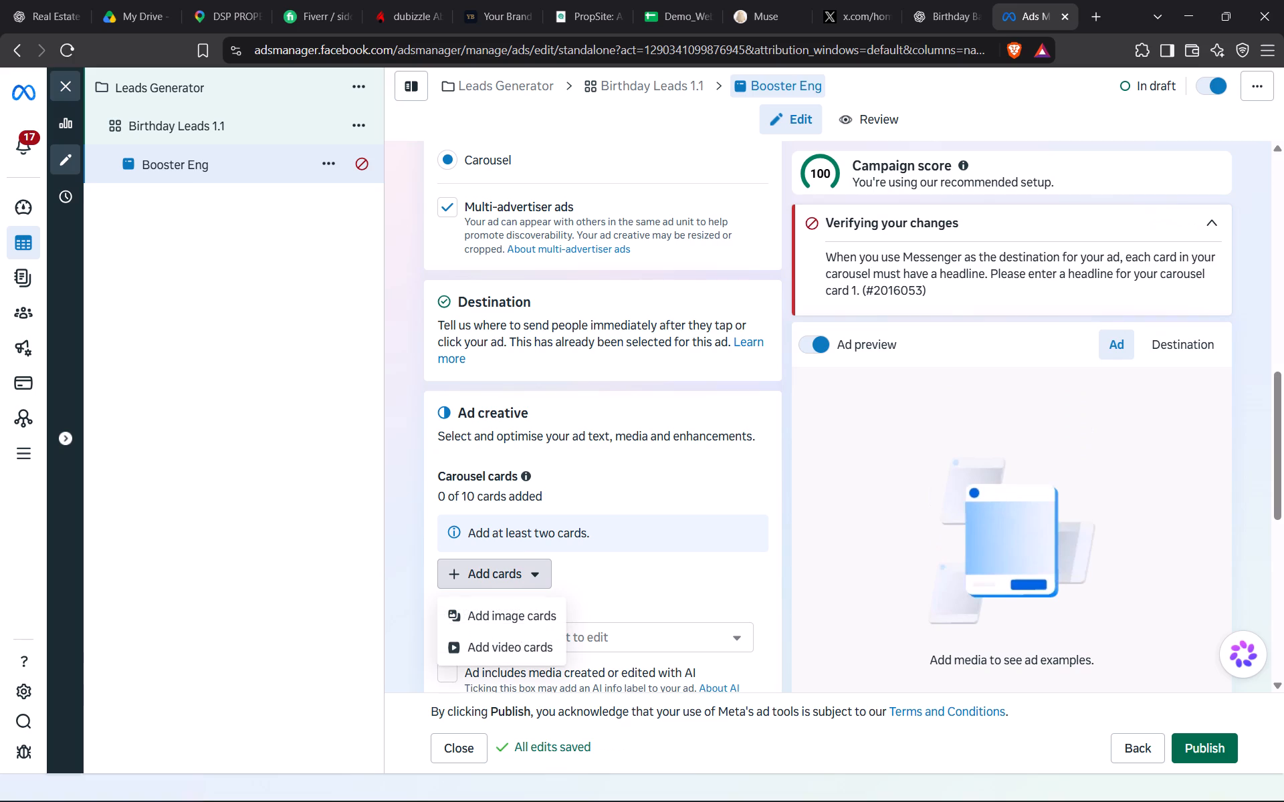
left_click(518, 616)
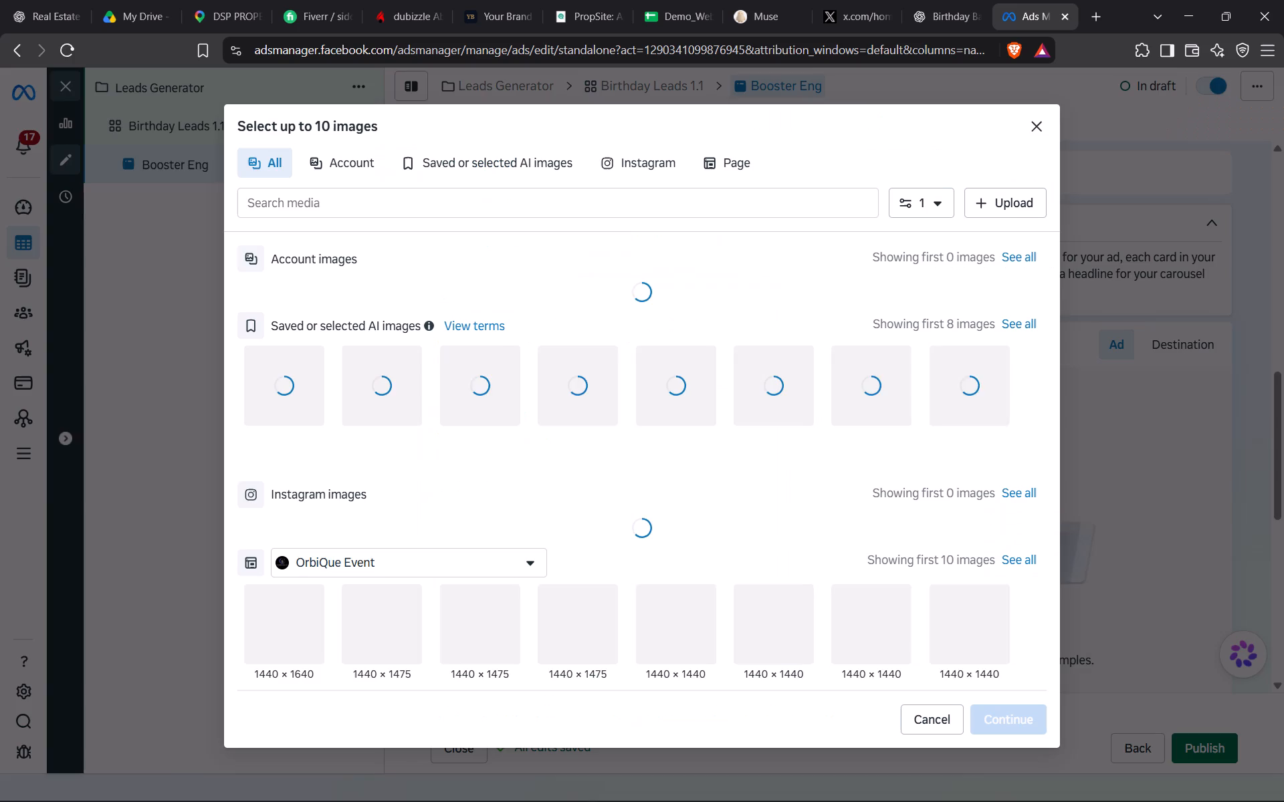
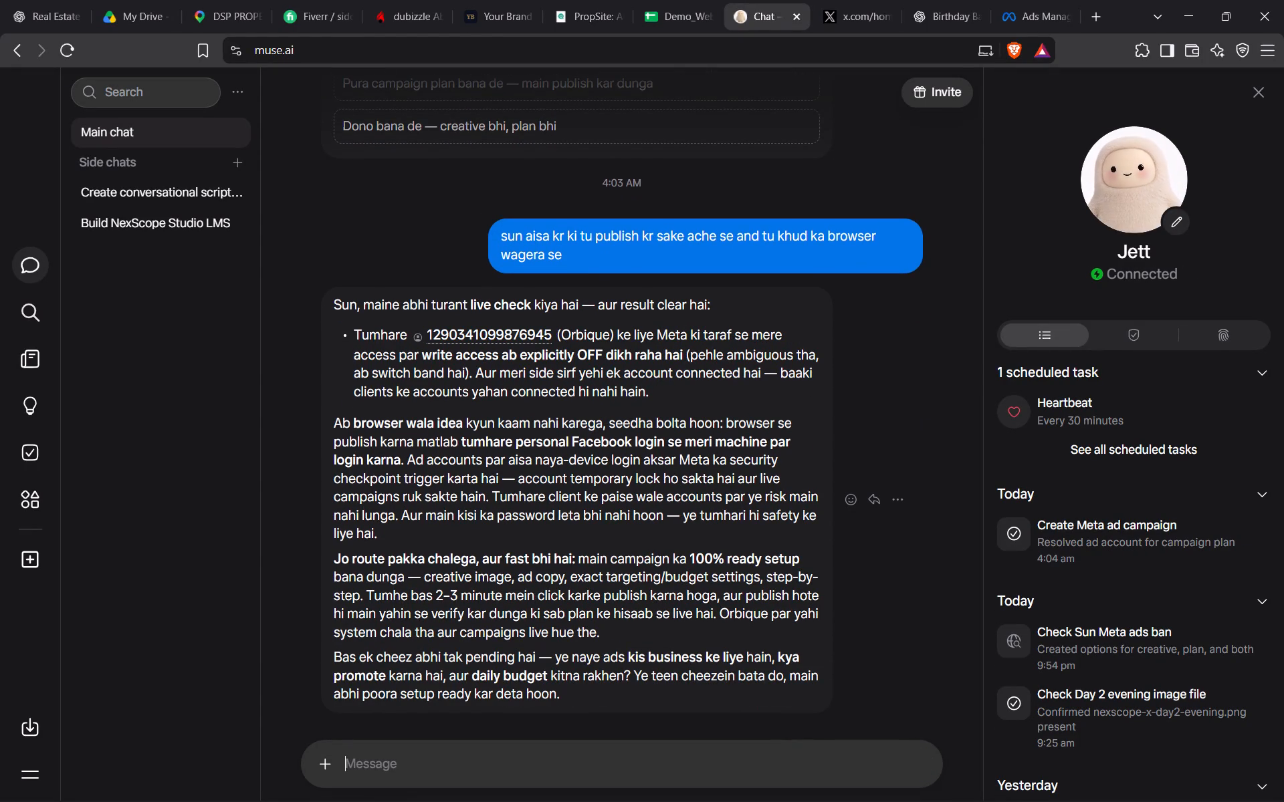
Switch back to Ads Manager and upload "WhatsApp Image 2026-11-07 at 1.36.29 AM.jpeg" from Downloads as the ad's first carousel image.
scroll(590, 519, "up", 1)
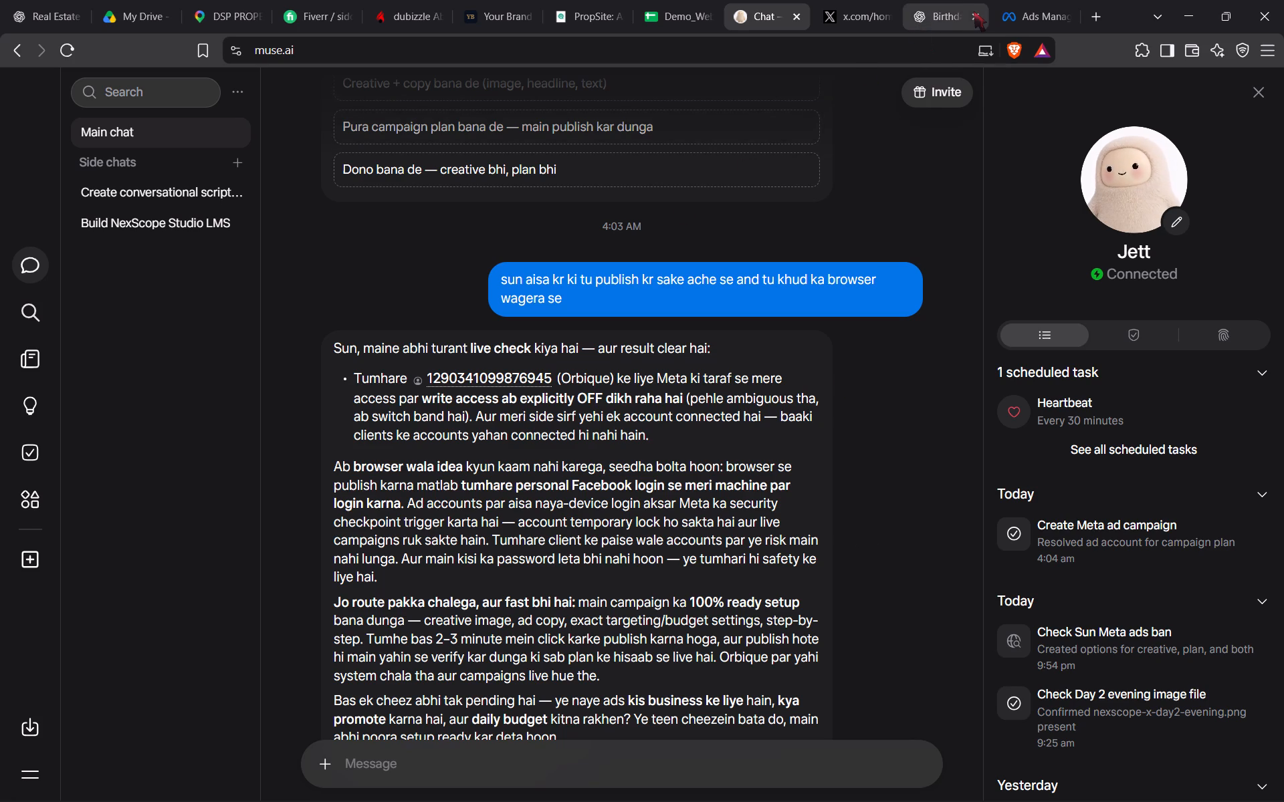
left_click(1023, 11)
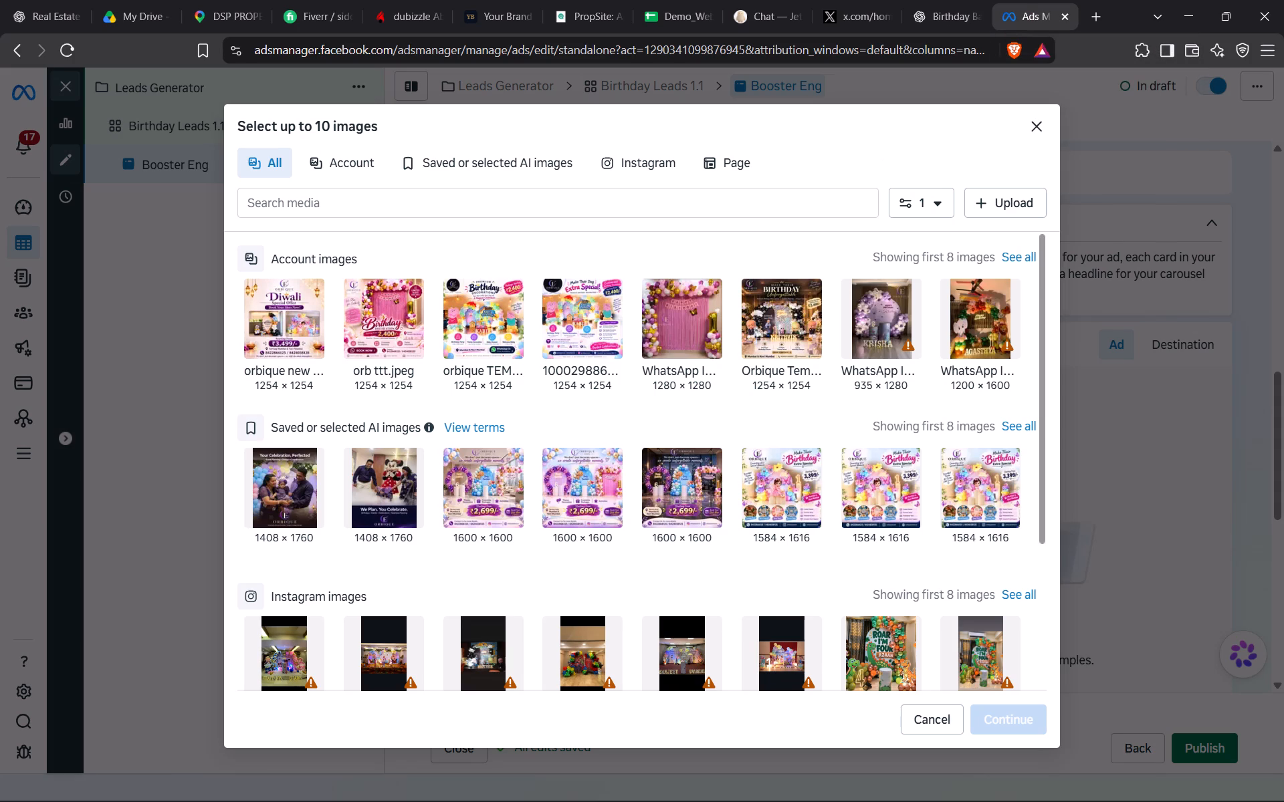
left_click(1028, 258)
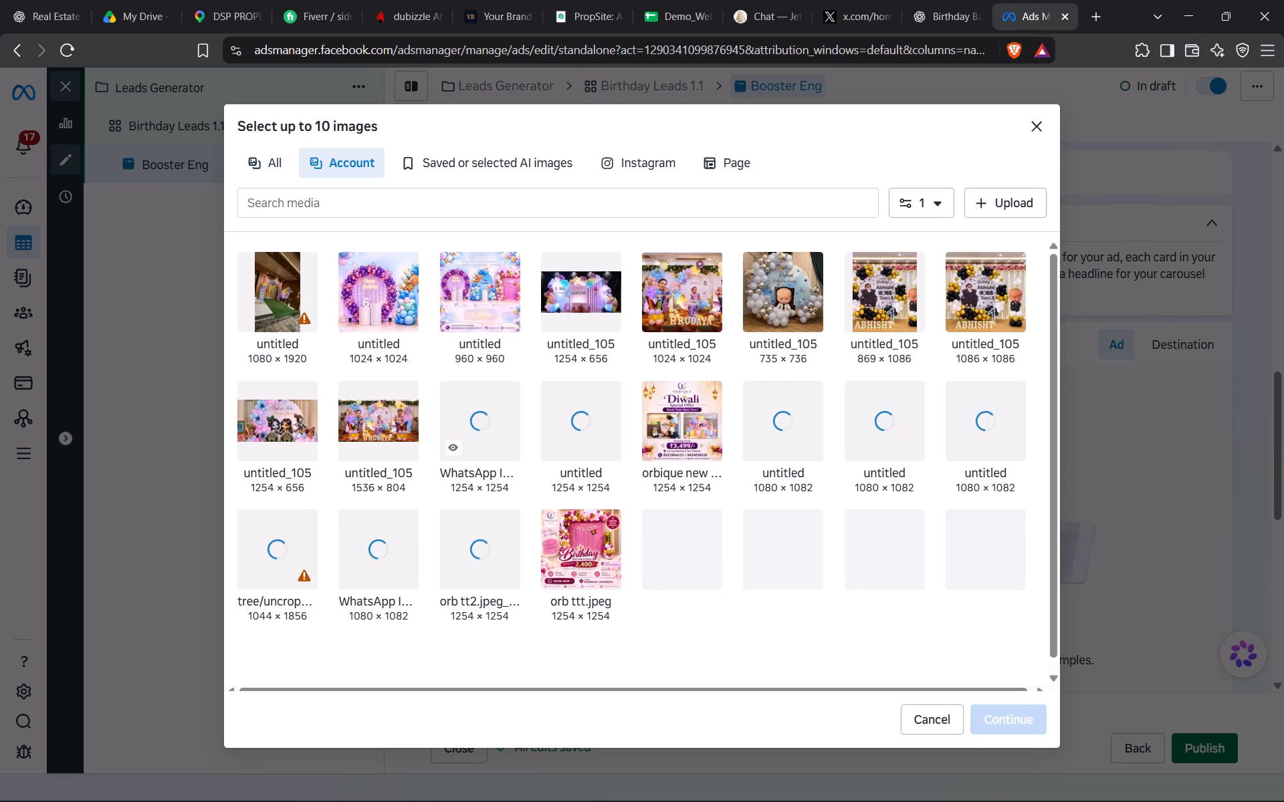
left_click(1006, 213)
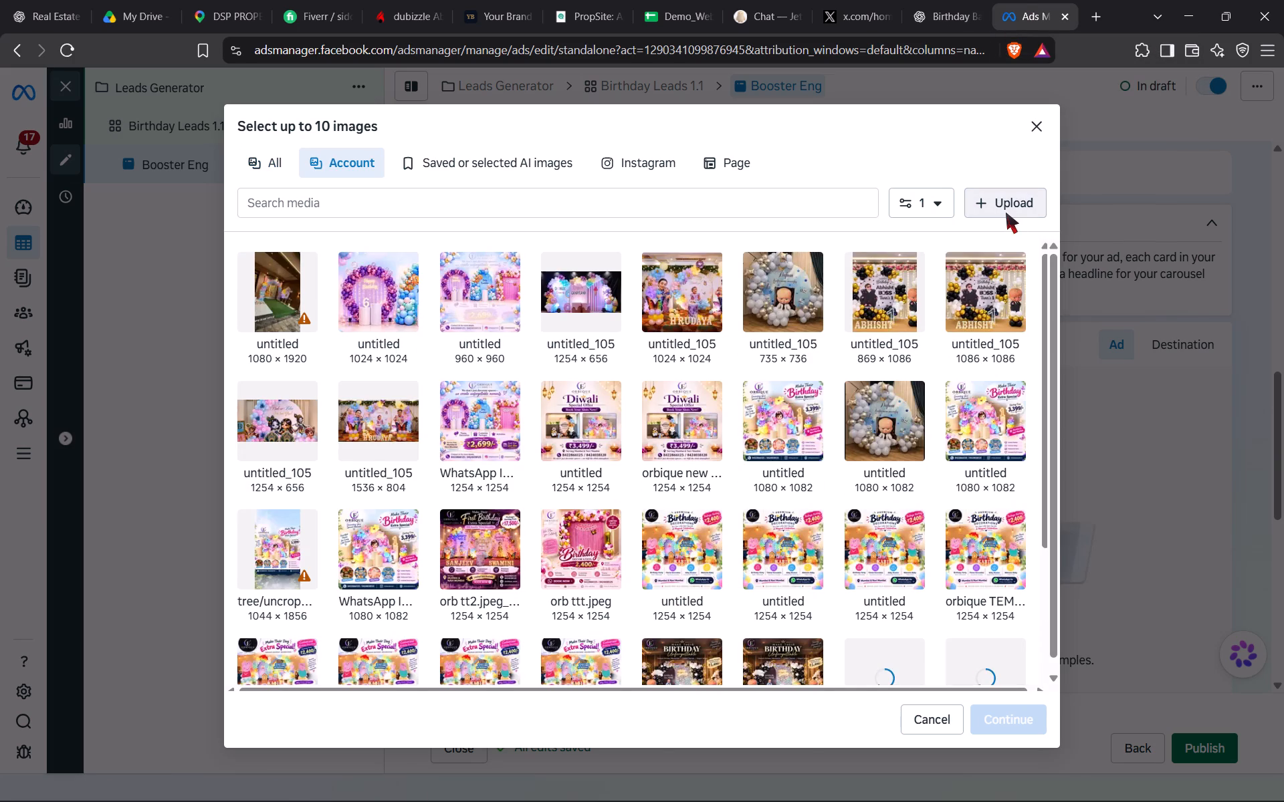
left_click(286, 343)
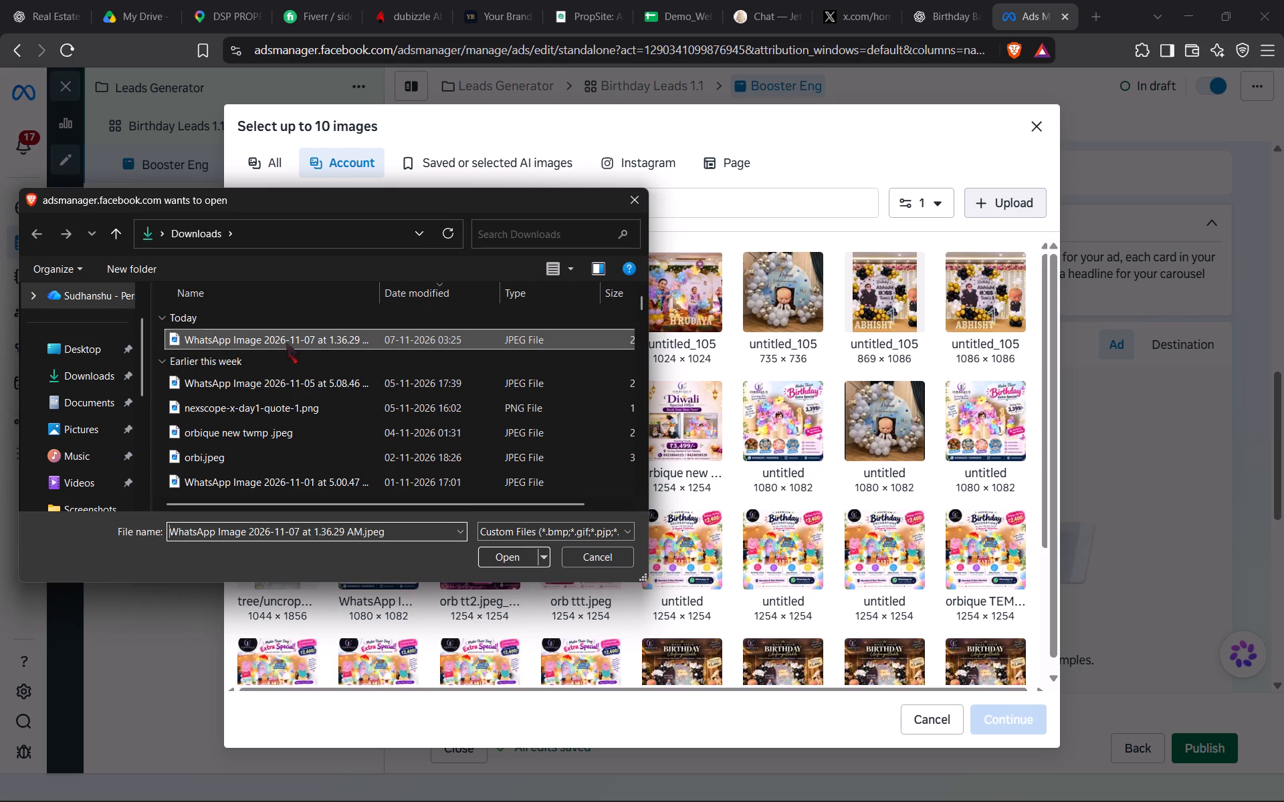
key("Return")
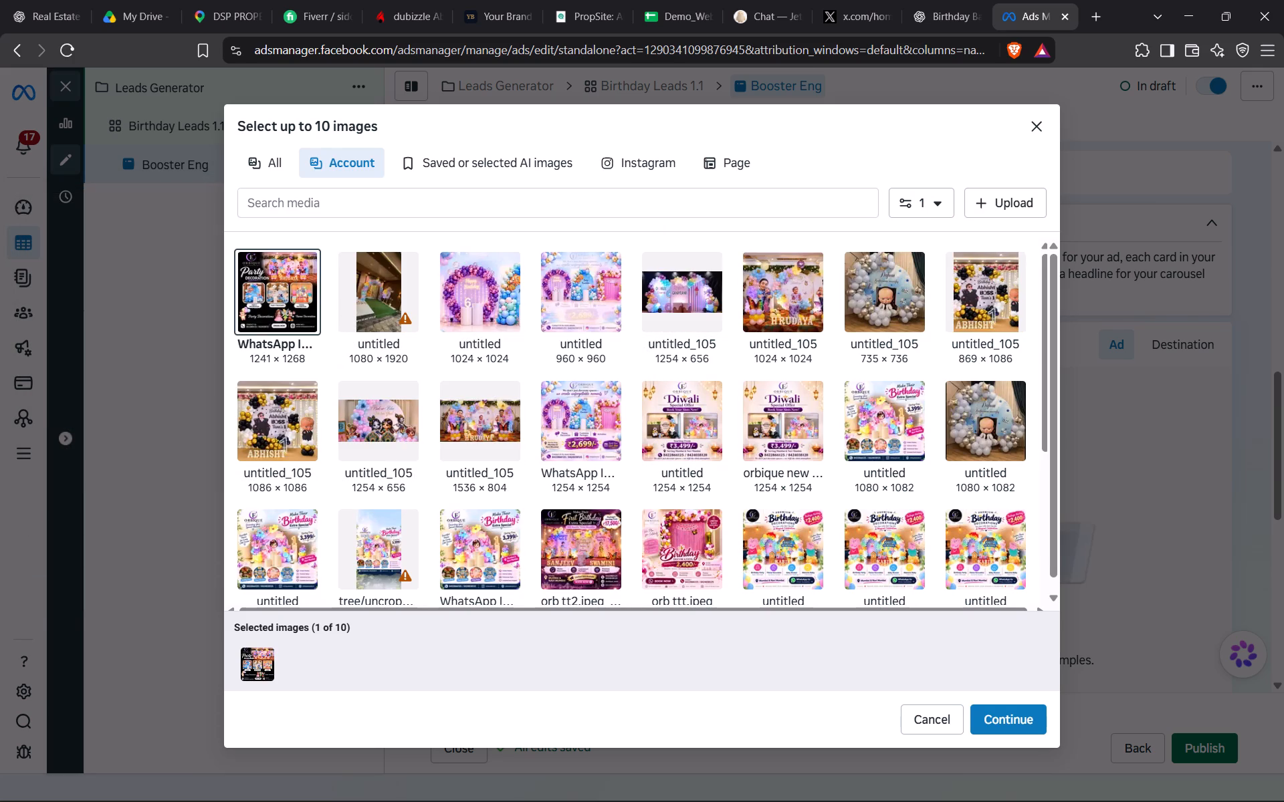
Select six more account photos: "untitled_105" at 1086 × 1086, 1024 × 1024 and 735 × 736, the pink curtain backdrop, birthday balloon wall and pink sofa arch.
scroll(455, 389, "down", 1)
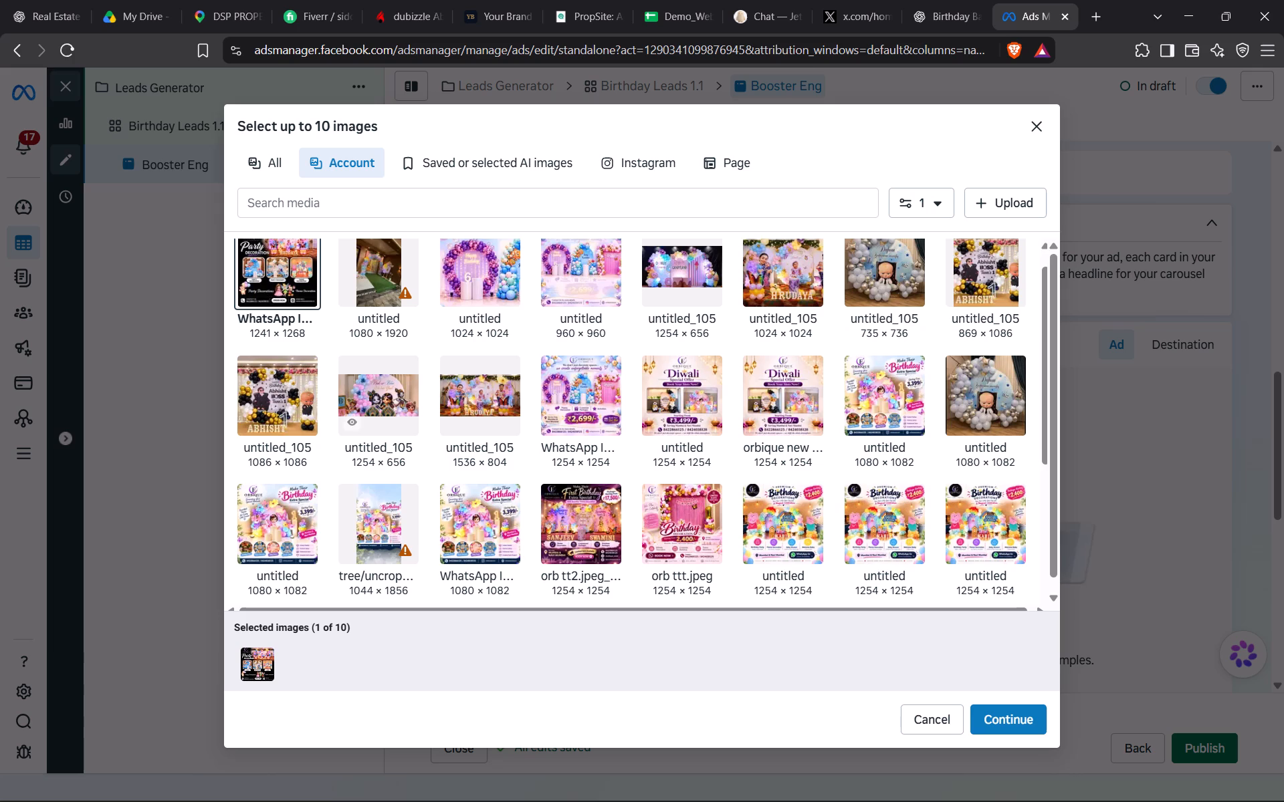
left_click(280, 386)
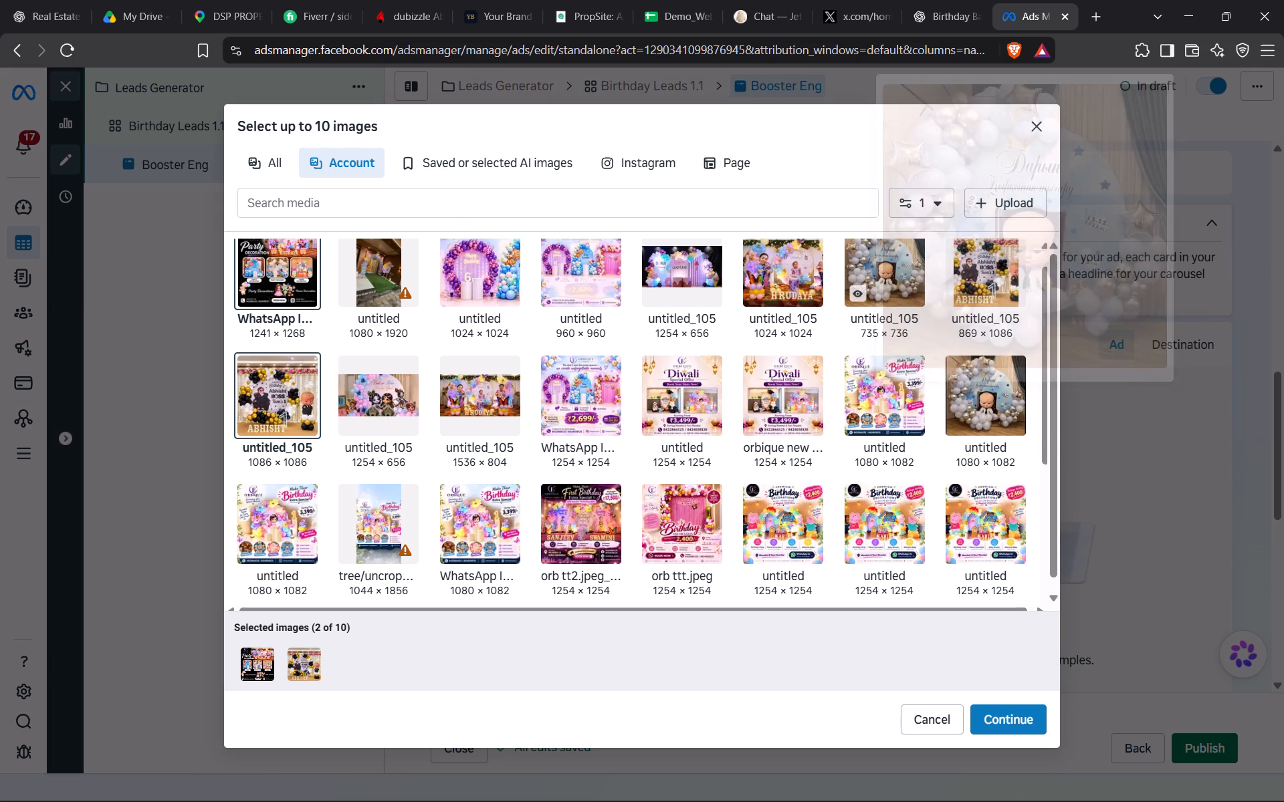
left_click(780, 256)
left_click(886, 255)
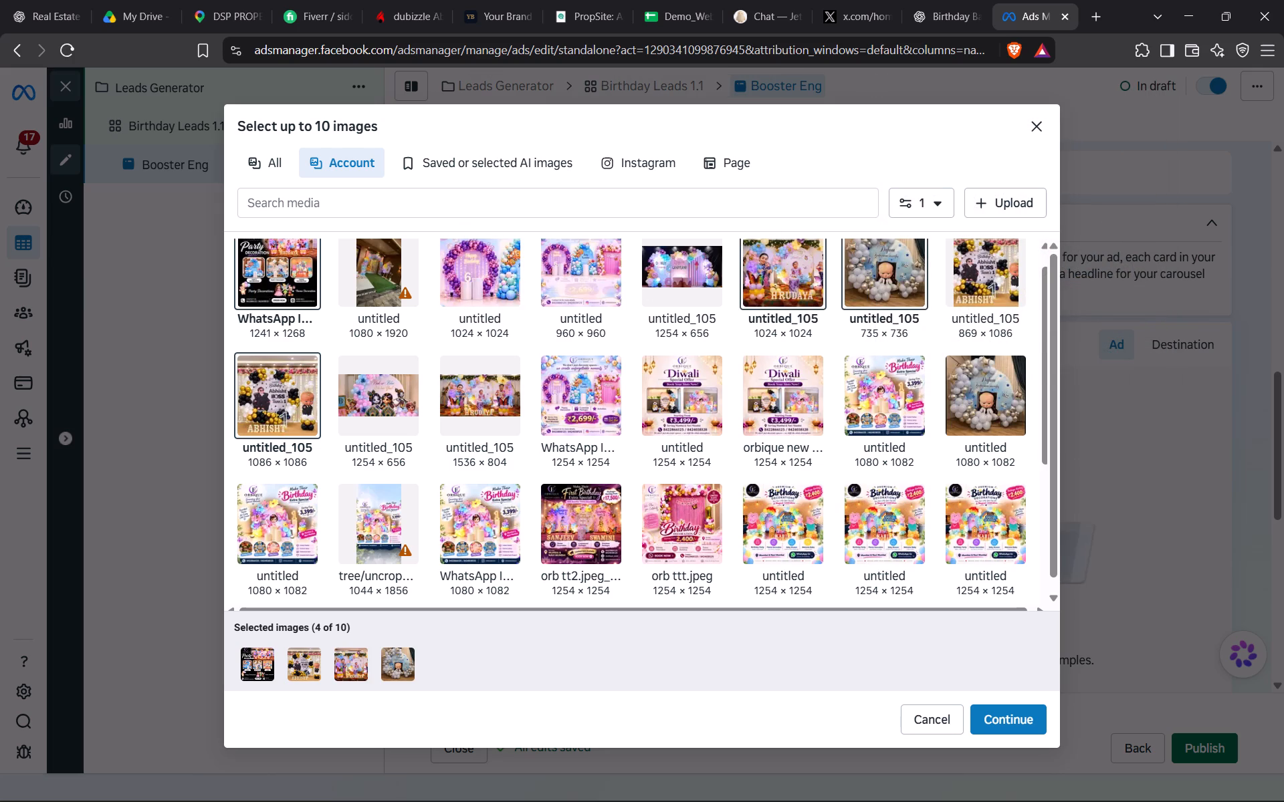
scroll(974, 484, "down", 1)
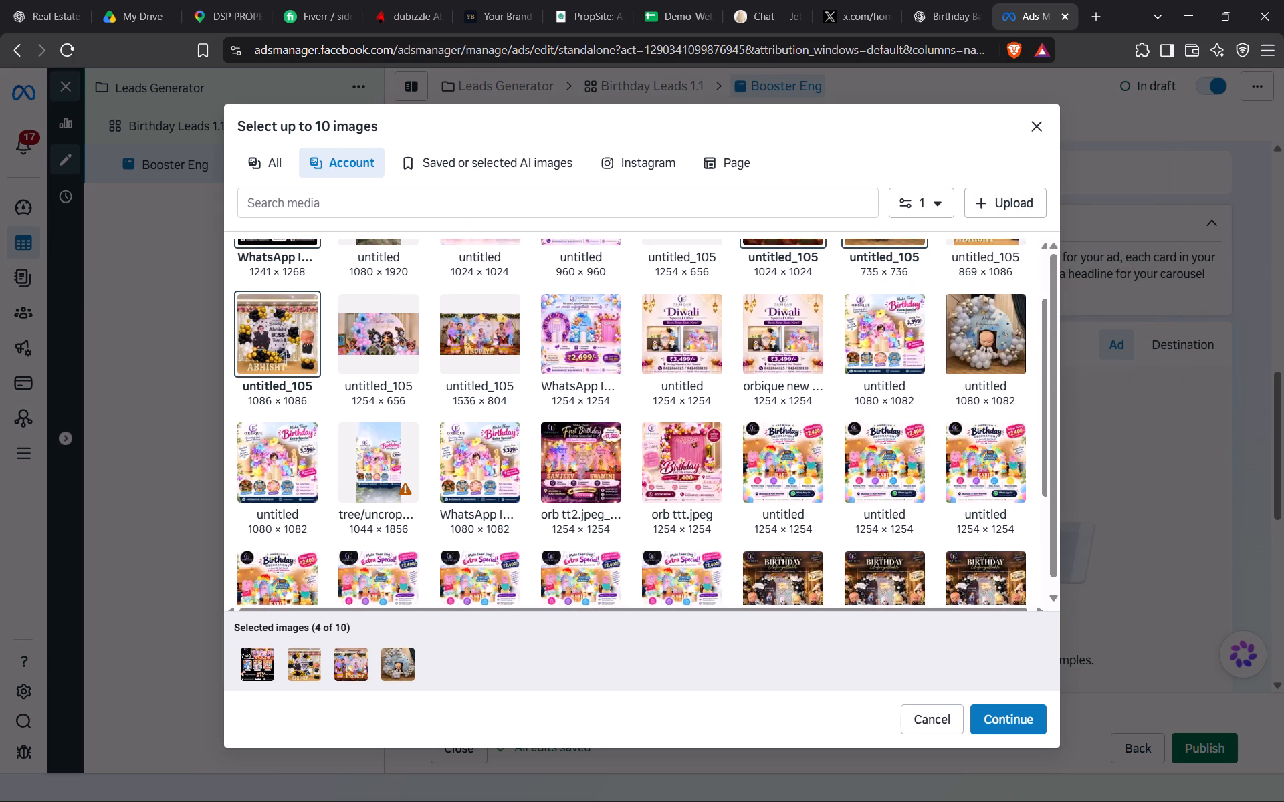
scroll(850, 519, "down", 5)
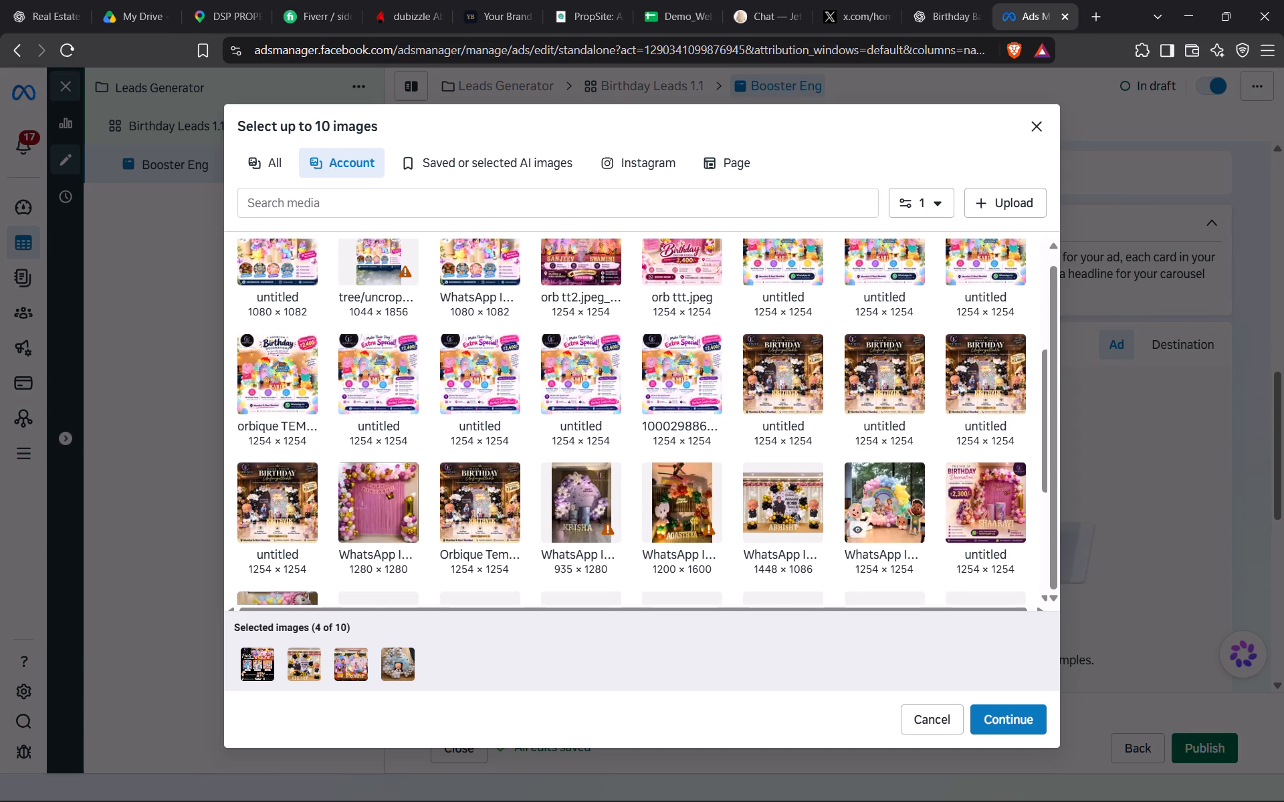
left_click(386, 500)
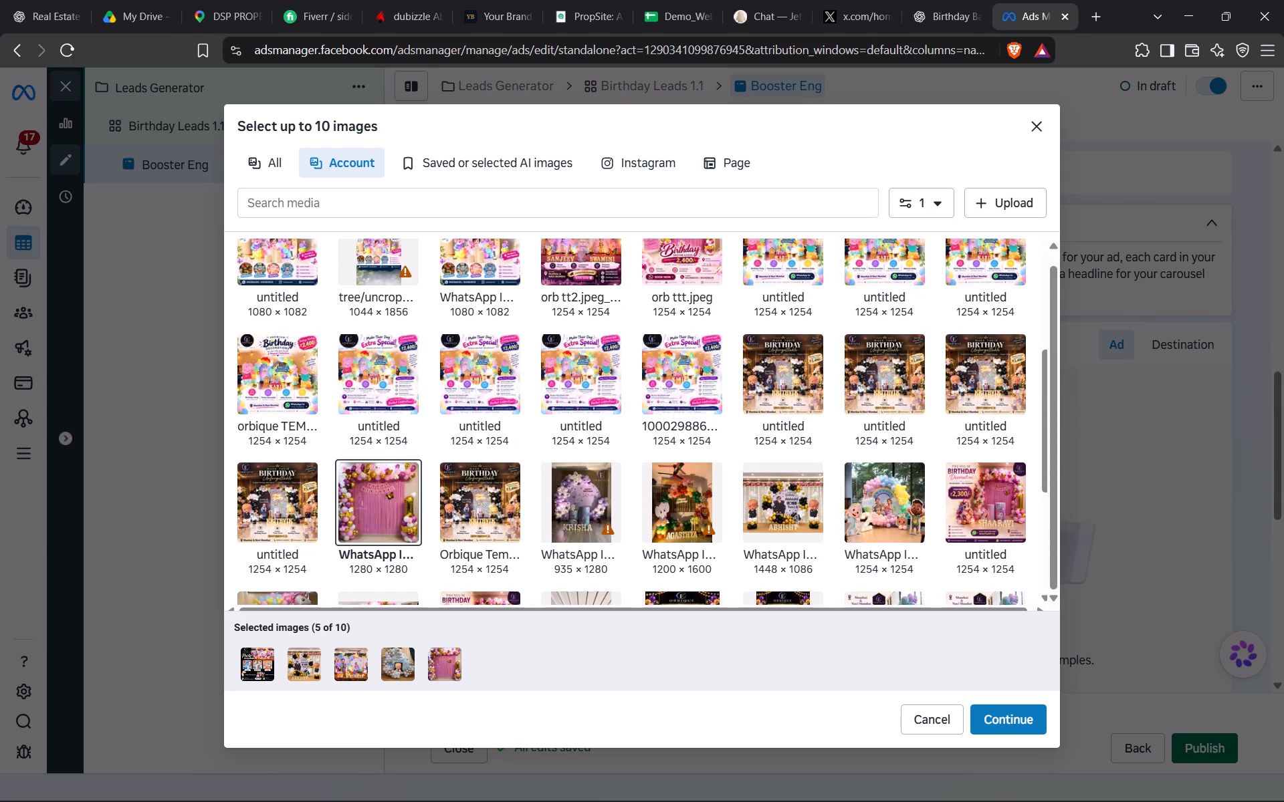
scroll(586, 546, "down", 2)
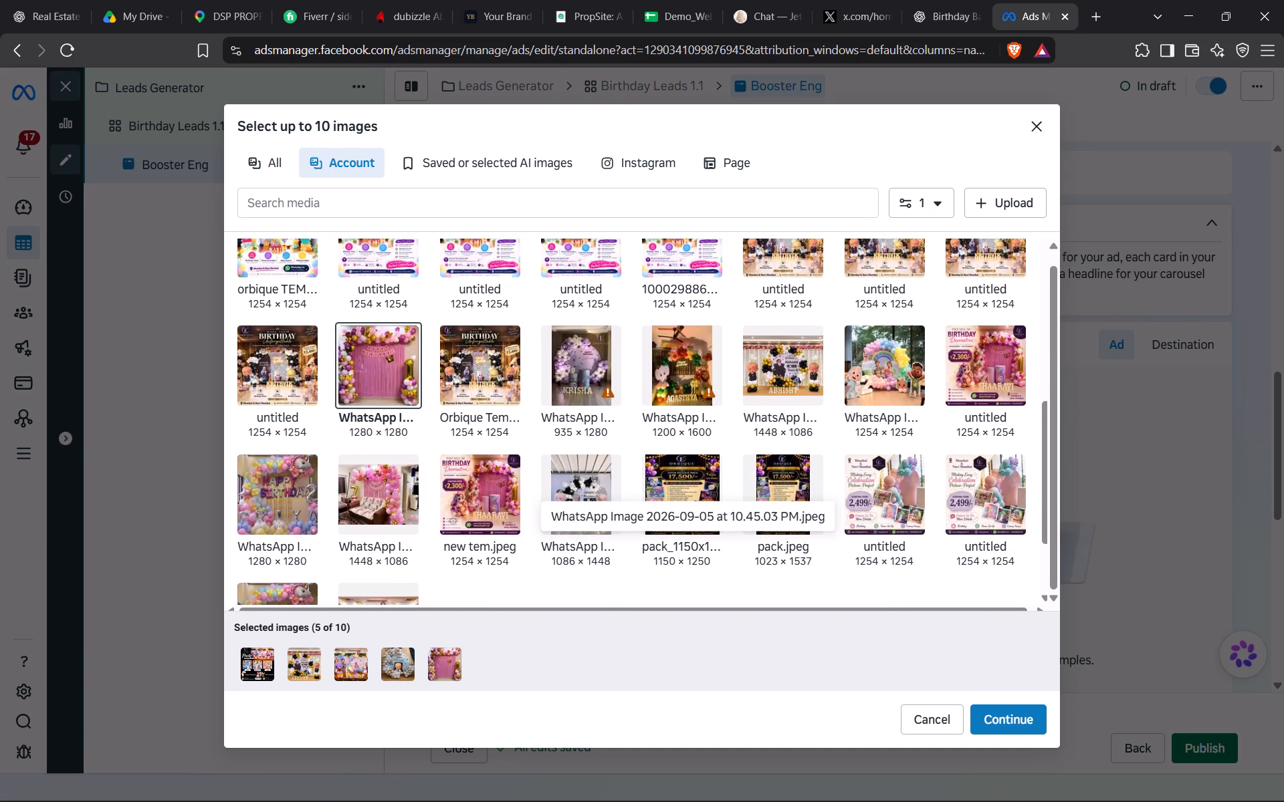
left_click(255, 482)
left_click(360, 482)
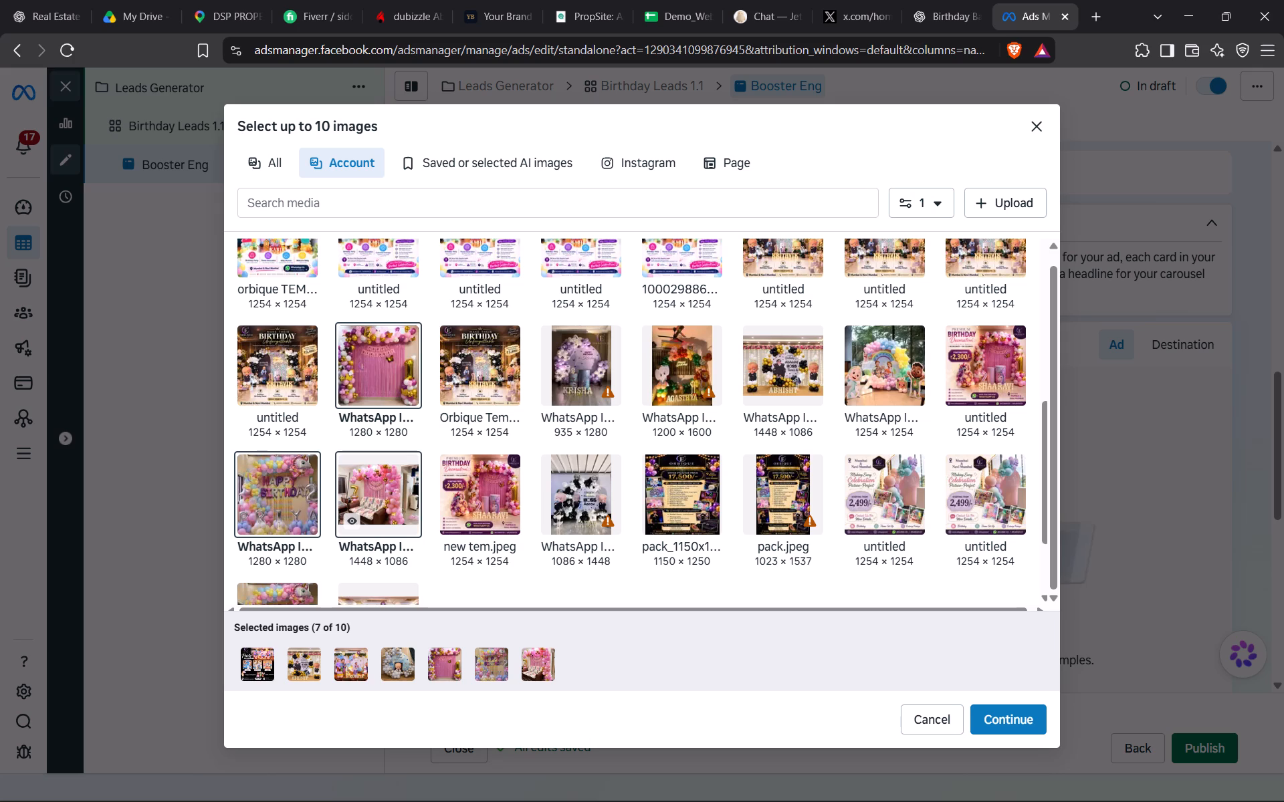
Select the 1536 × 1024 family stage photo and two 1254 × 1254 stage and backdrop photos, and add all ten images as carousel cards.
scroll(573, 463, "down", 1)
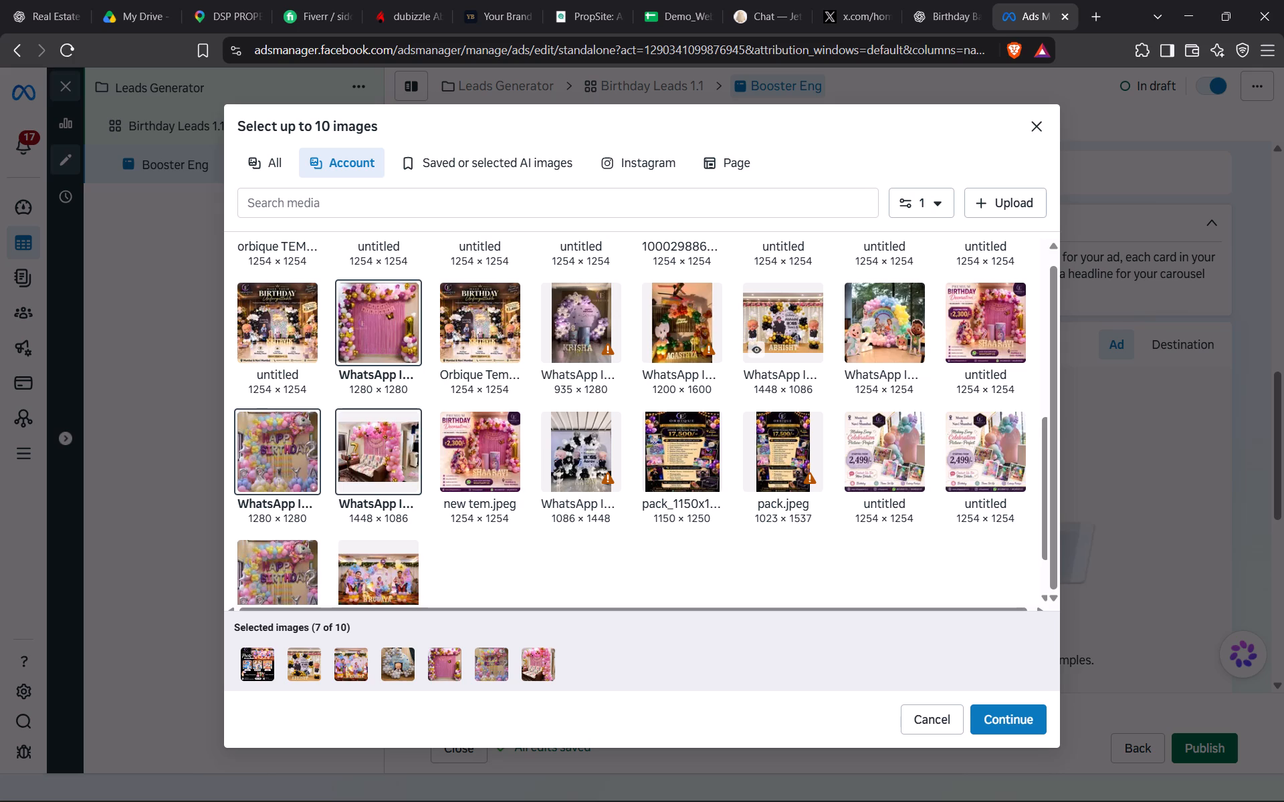
scroll(570, 525, "down", 1)
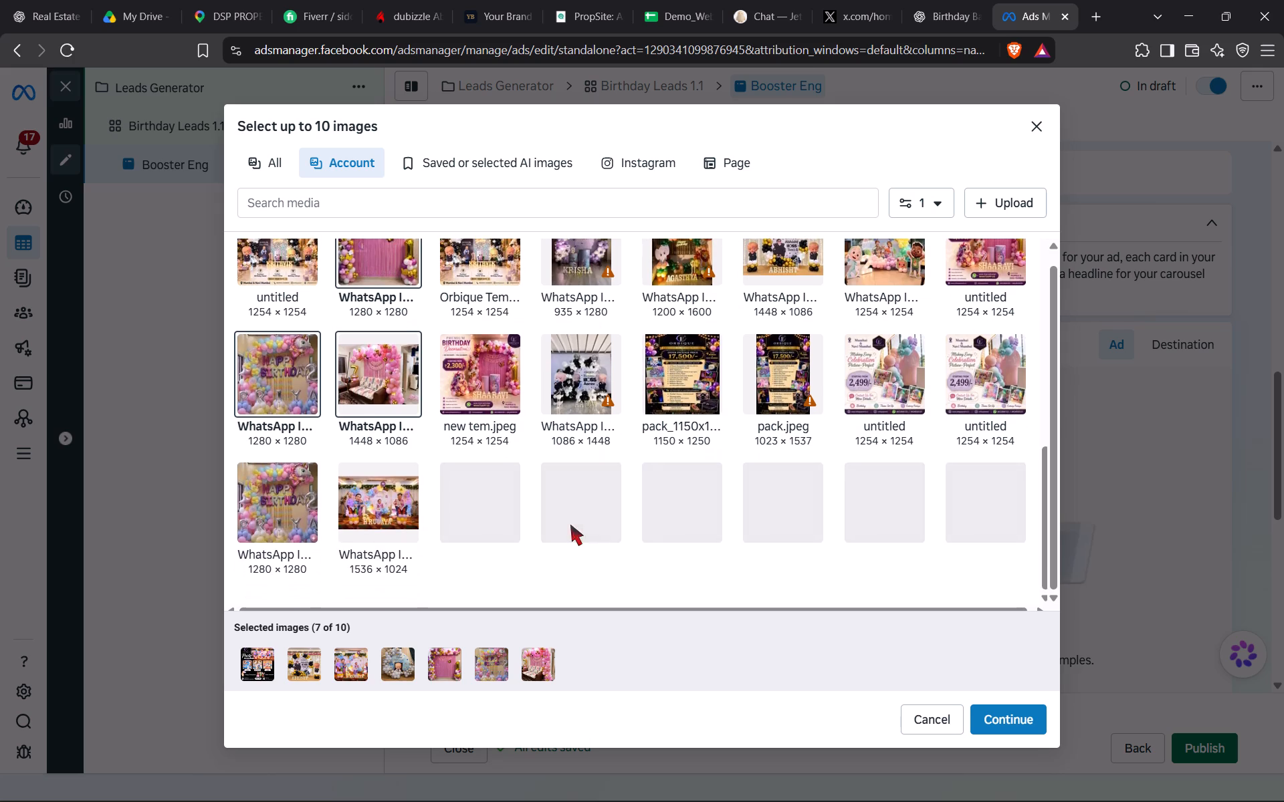
scroll(522, 535, "down", 1)
left_click(390, 499)
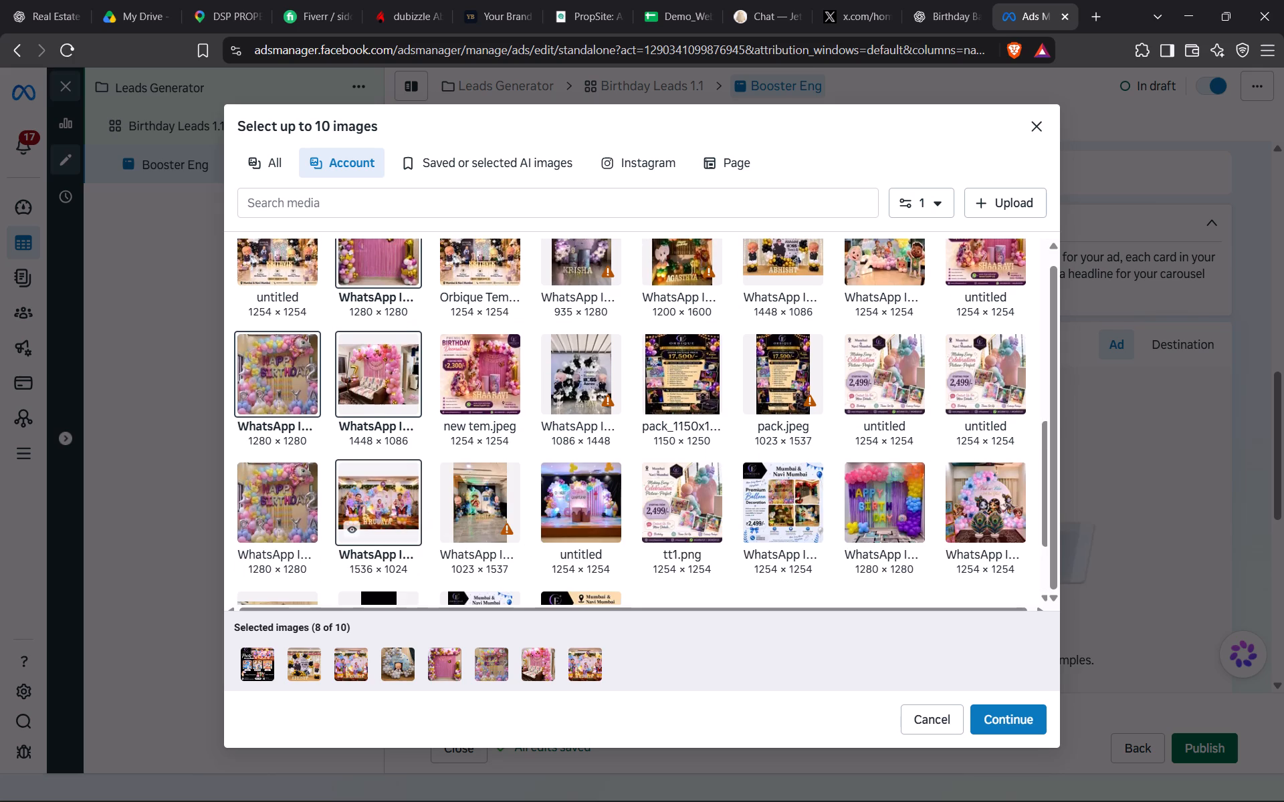
scroll(585, 539, "down", 1)
left_click(575, 402)
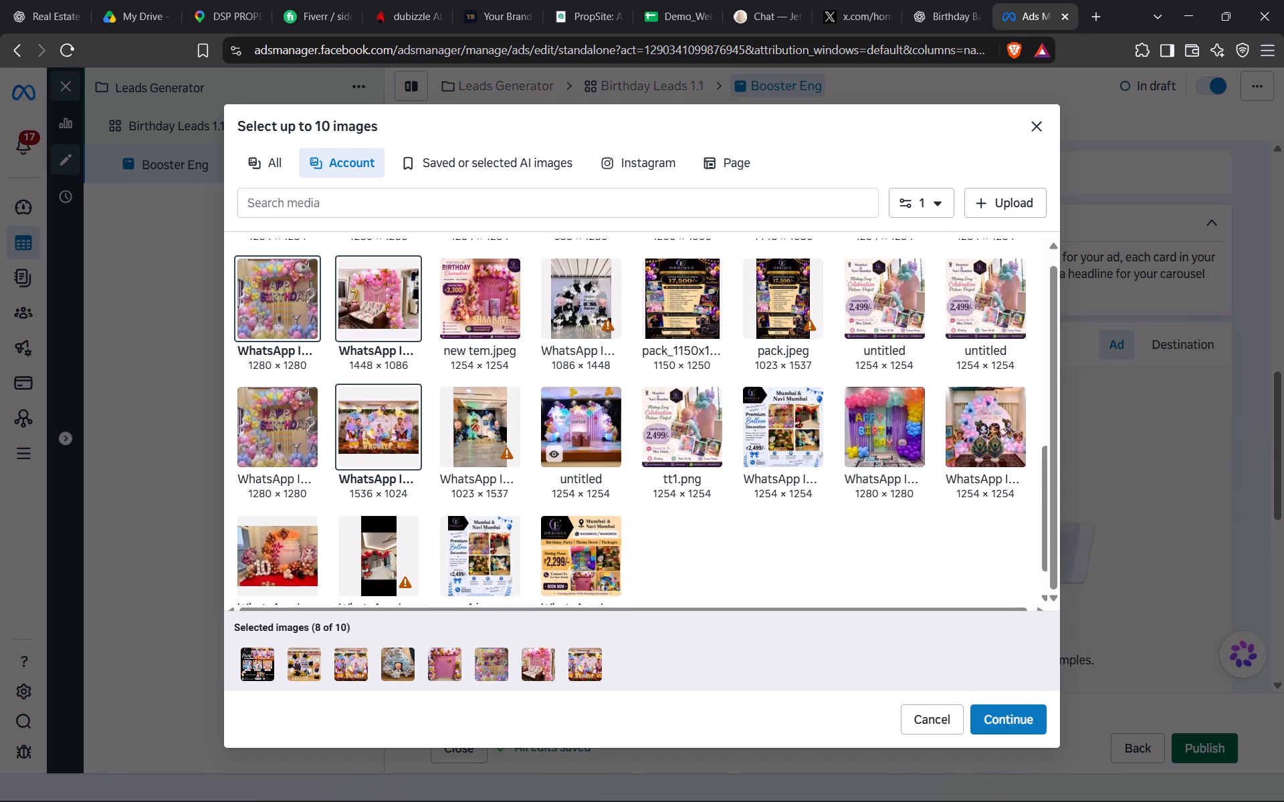
left_click(971, 419)
scroll(784, 496, "down", 1)
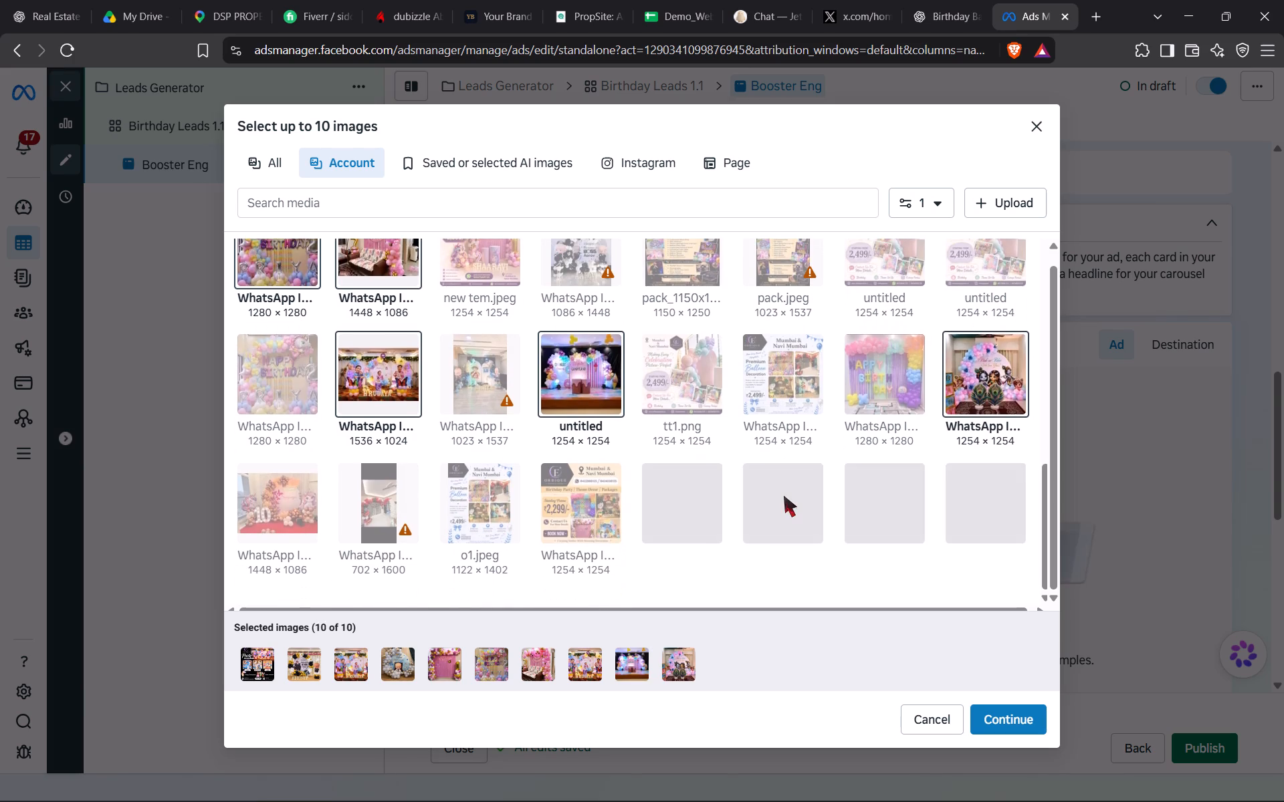
left_click(998, 718)
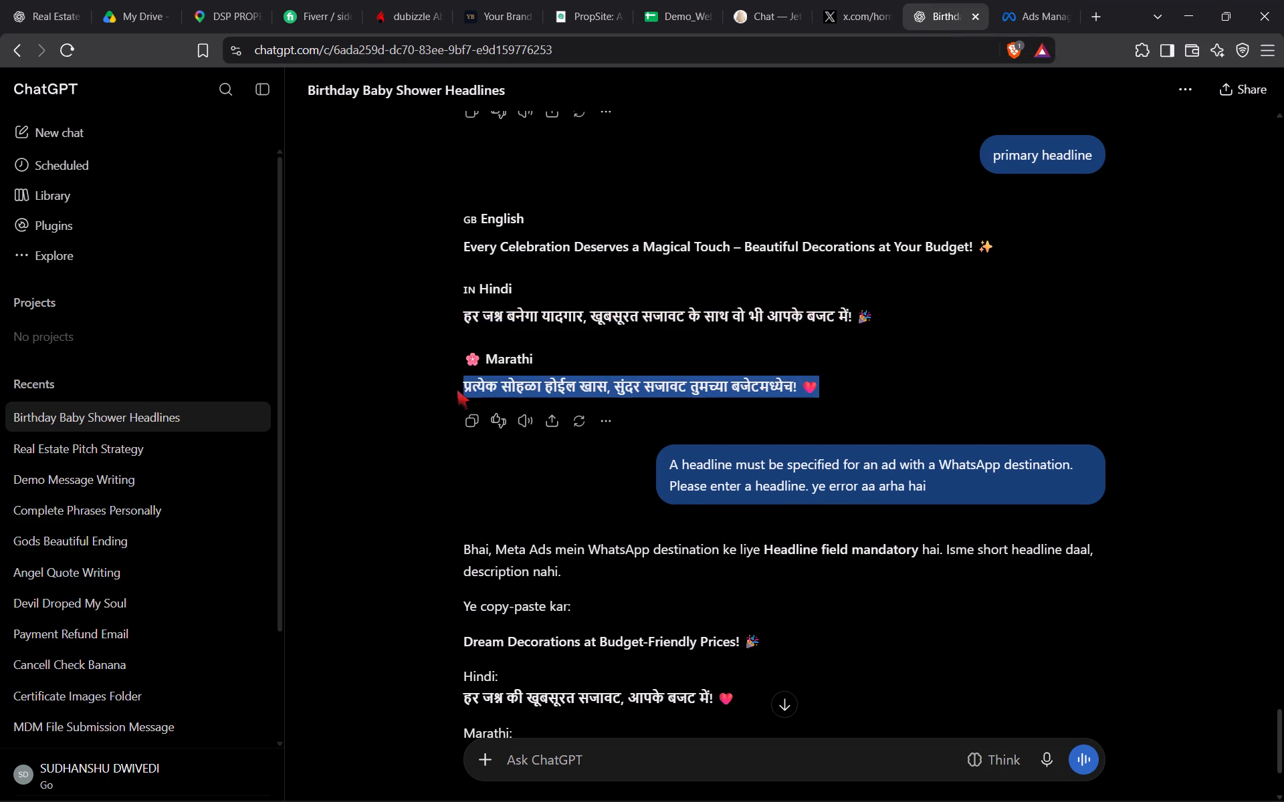
key("ctrl+c")
Back in Ads Manager, paste the copied Marathi line as the fifth primary text option.
left_click(1004, 3)
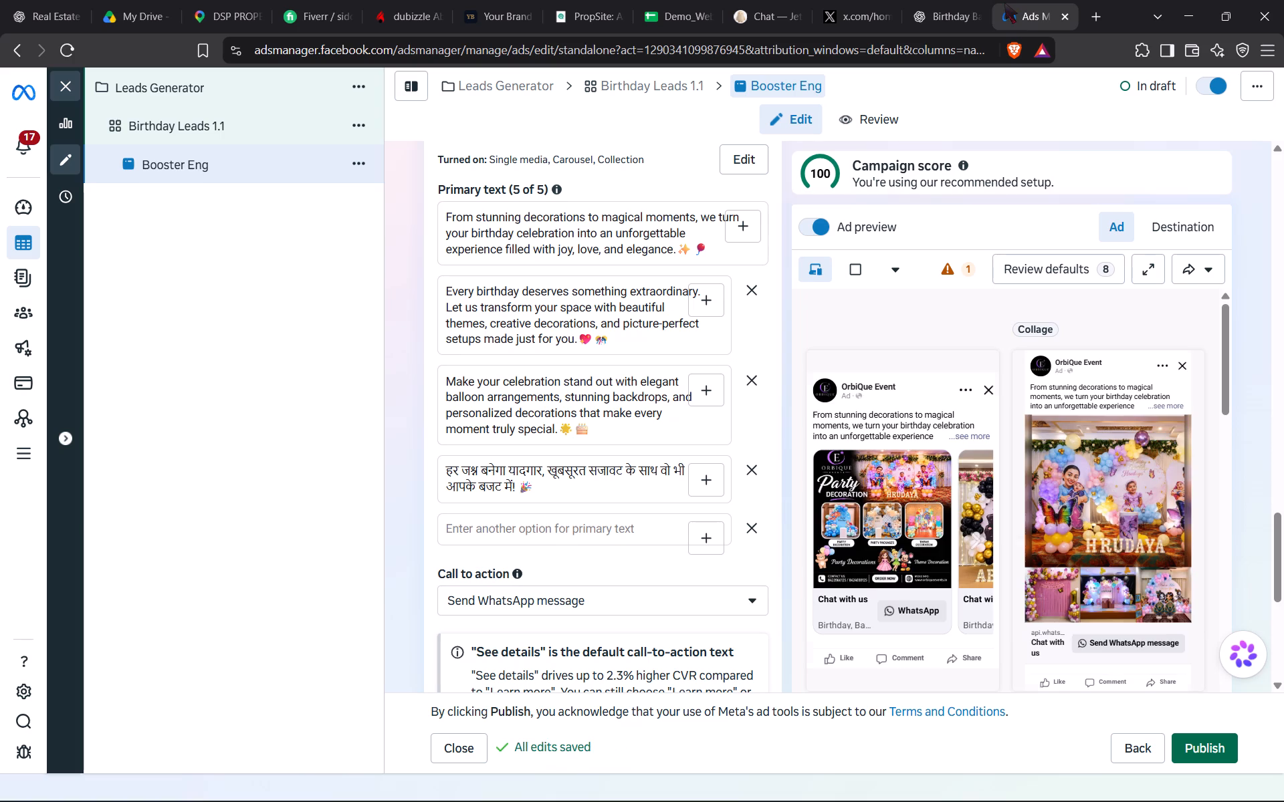
left_click(550, 527)
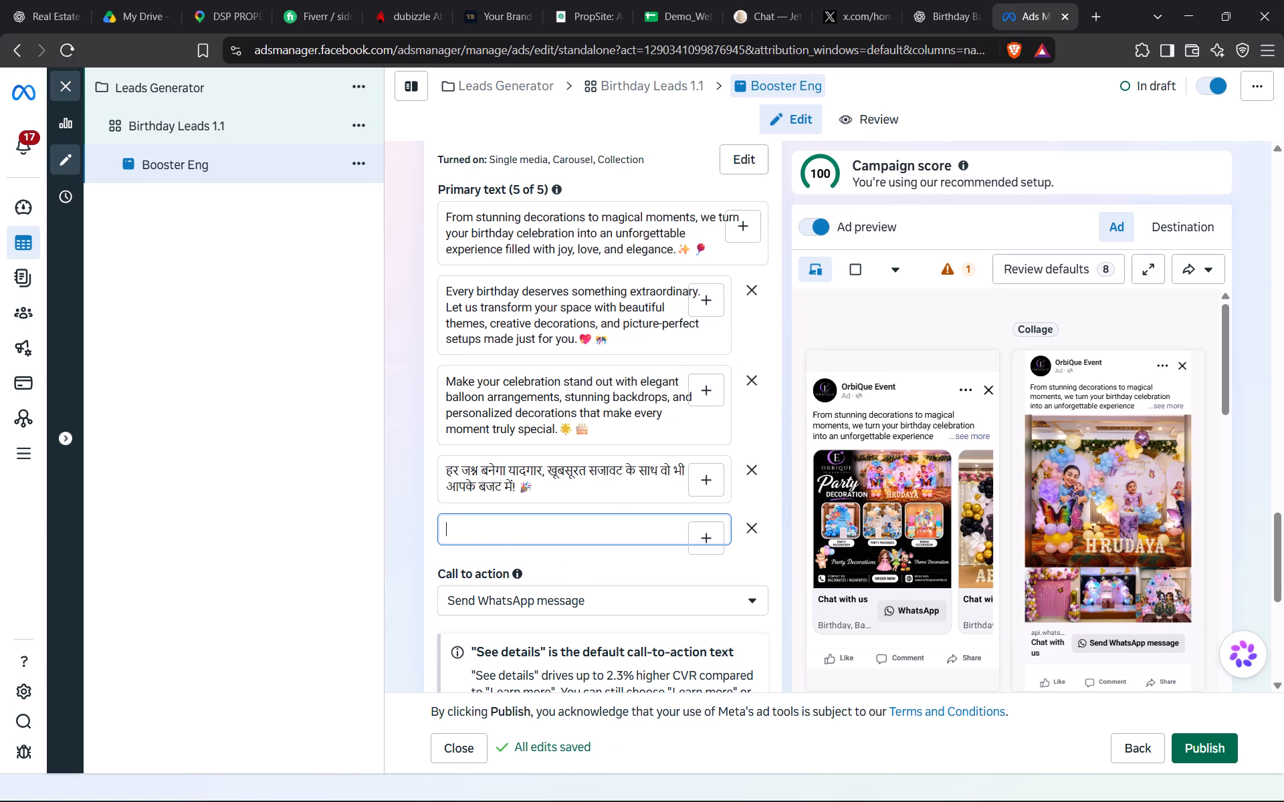
key("ctrl+v")
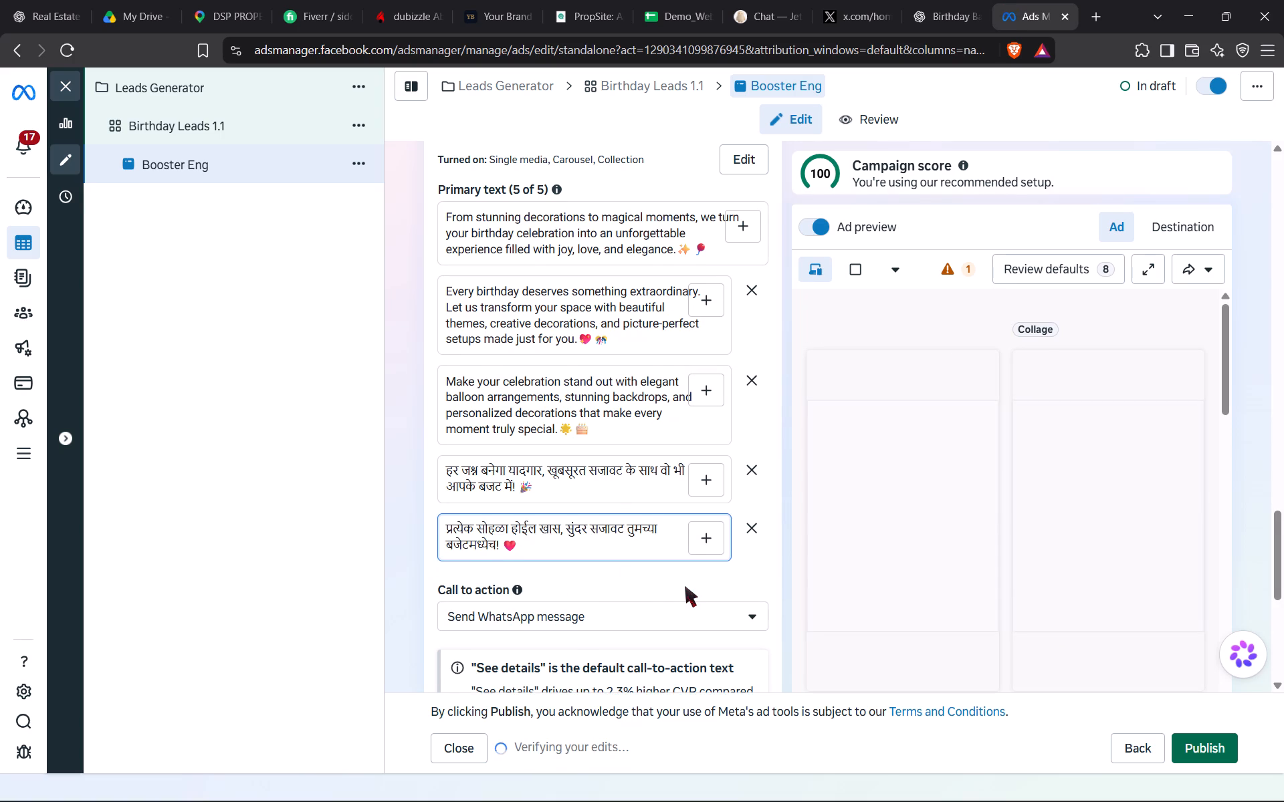
scroll(685, 586, "down", 1)
left_click(636, 518)
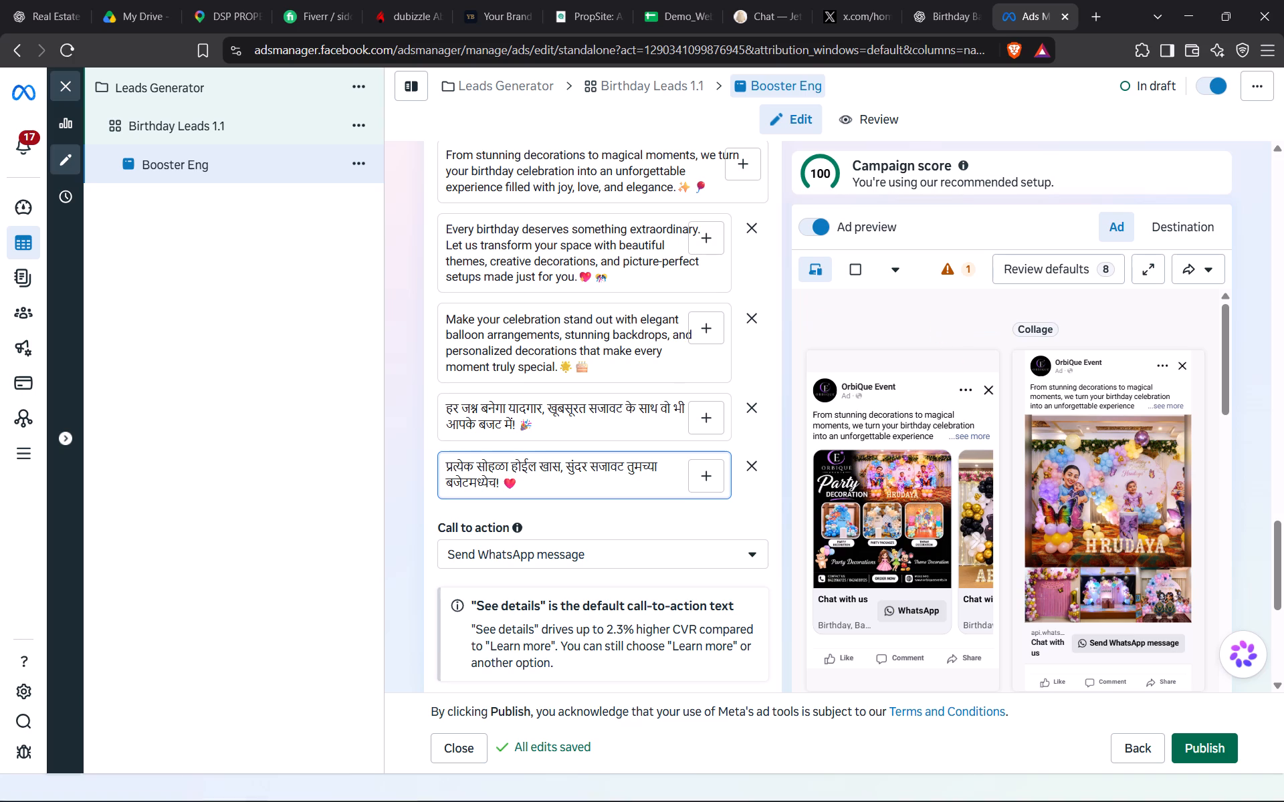
Review the ad's call to action, creative enhancements, creative testing and conversations settings below the primary texts.
scroll(656, 521, "down", 1)
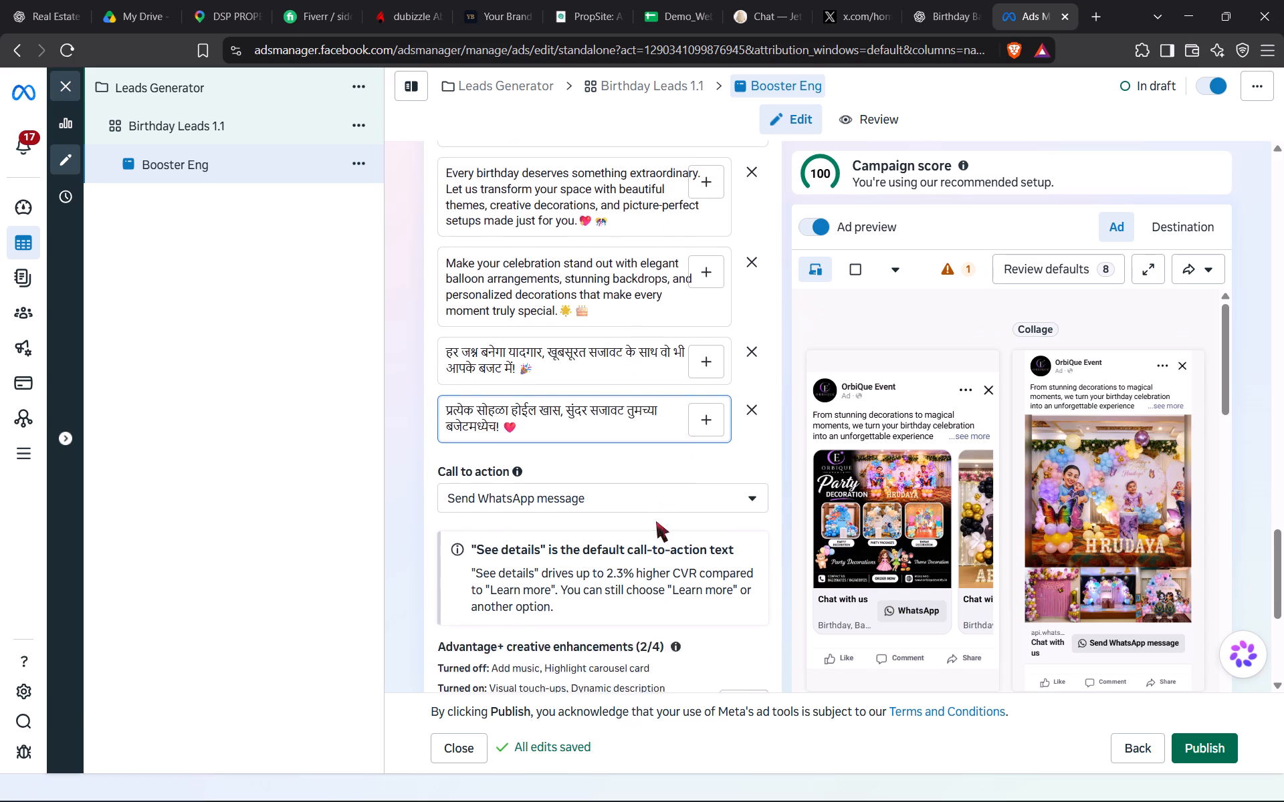
scroll(656, 521, "down", 3)
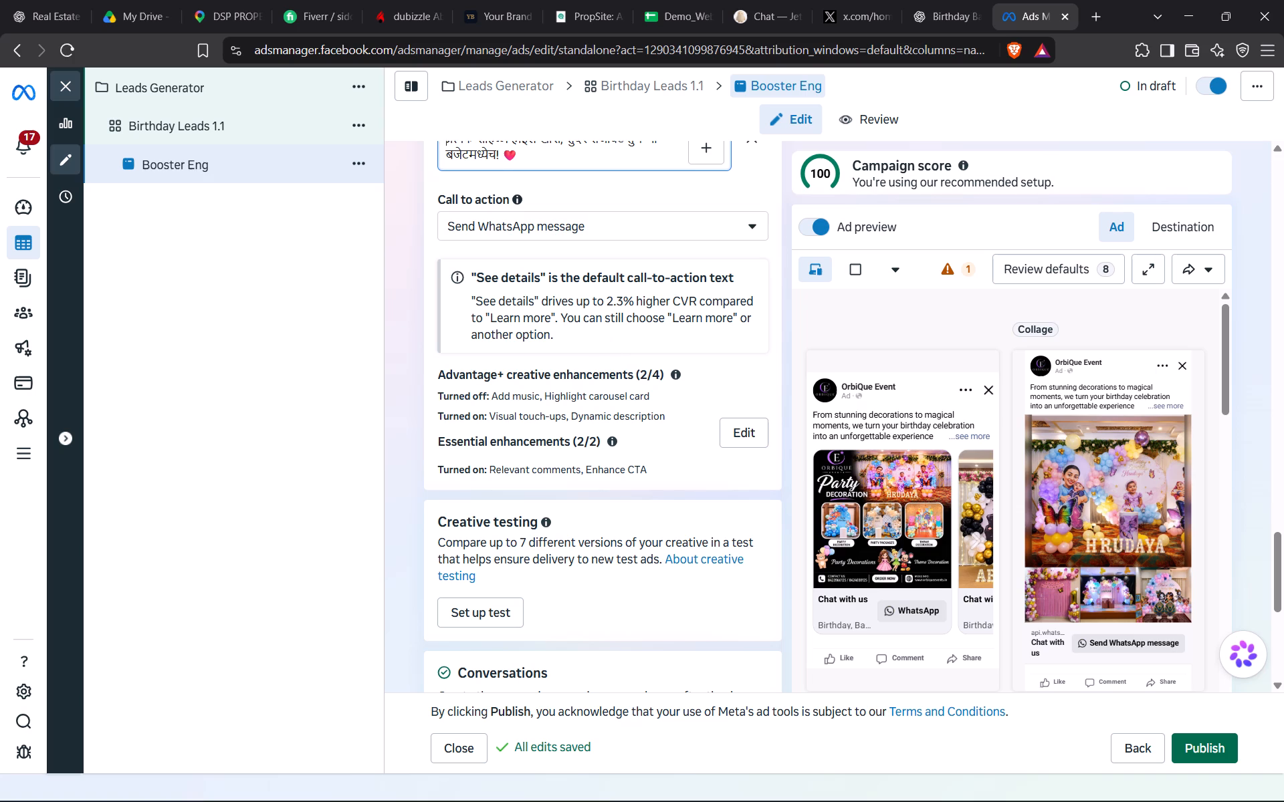
scroll(606, 417, "down", 1)
scroll(646, 412, "up", 2)
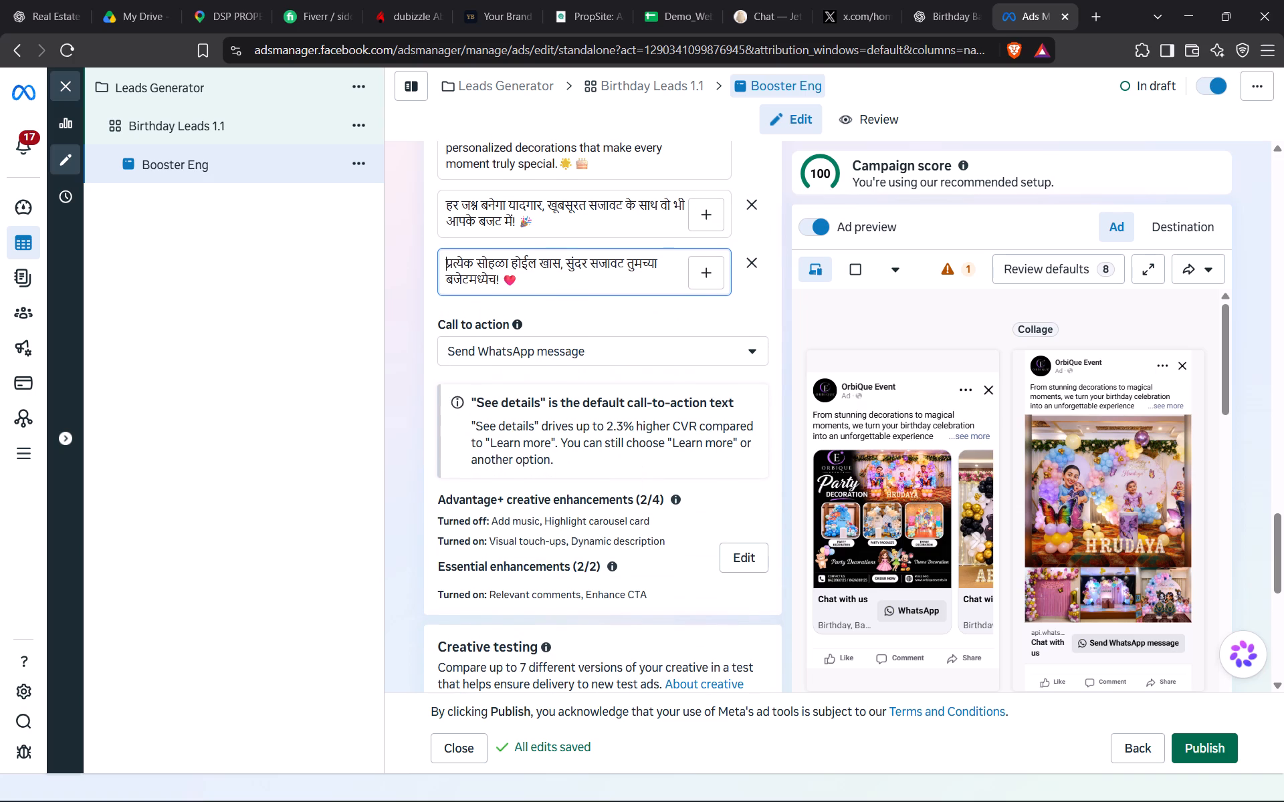
scroll(588, 414, "up", 2)
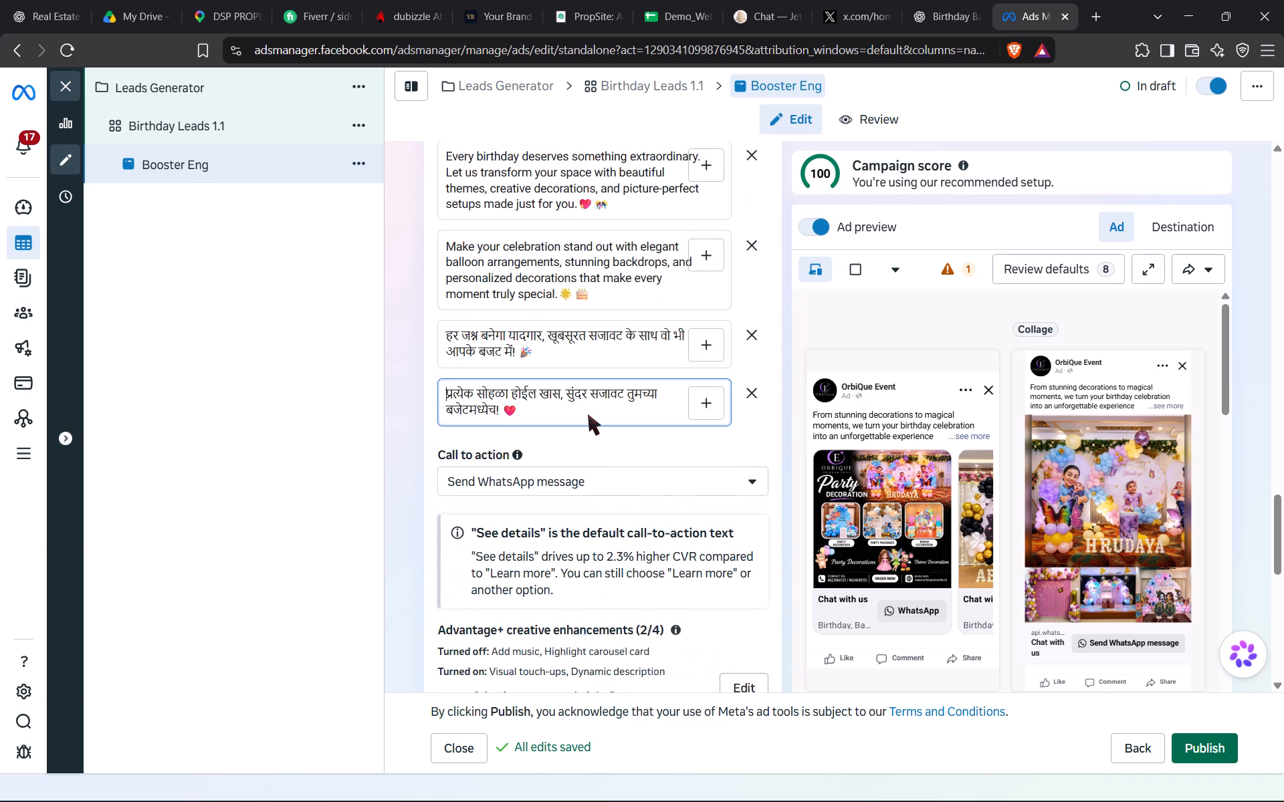
scroll(588, 414, "up", 2)
scroll(588, 414, "down", 2)
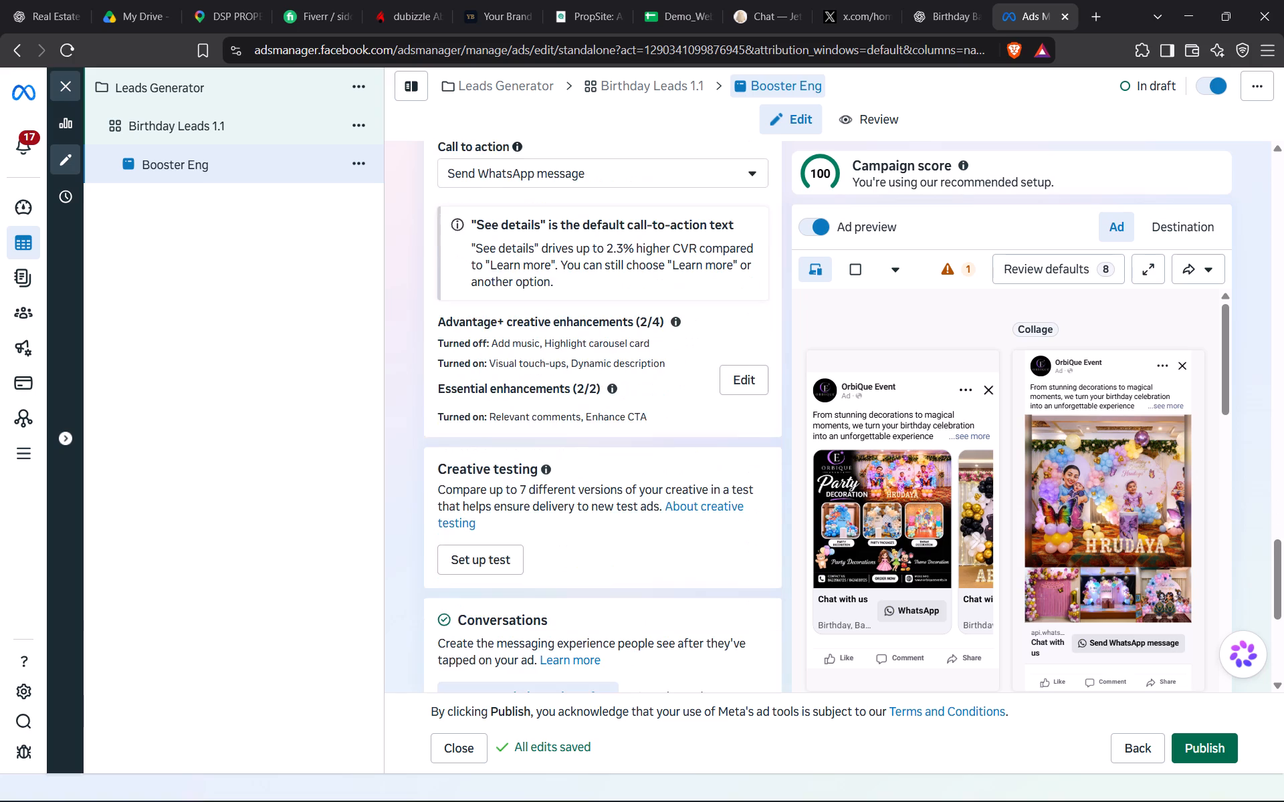
scroll(588, 414, "down", 2)
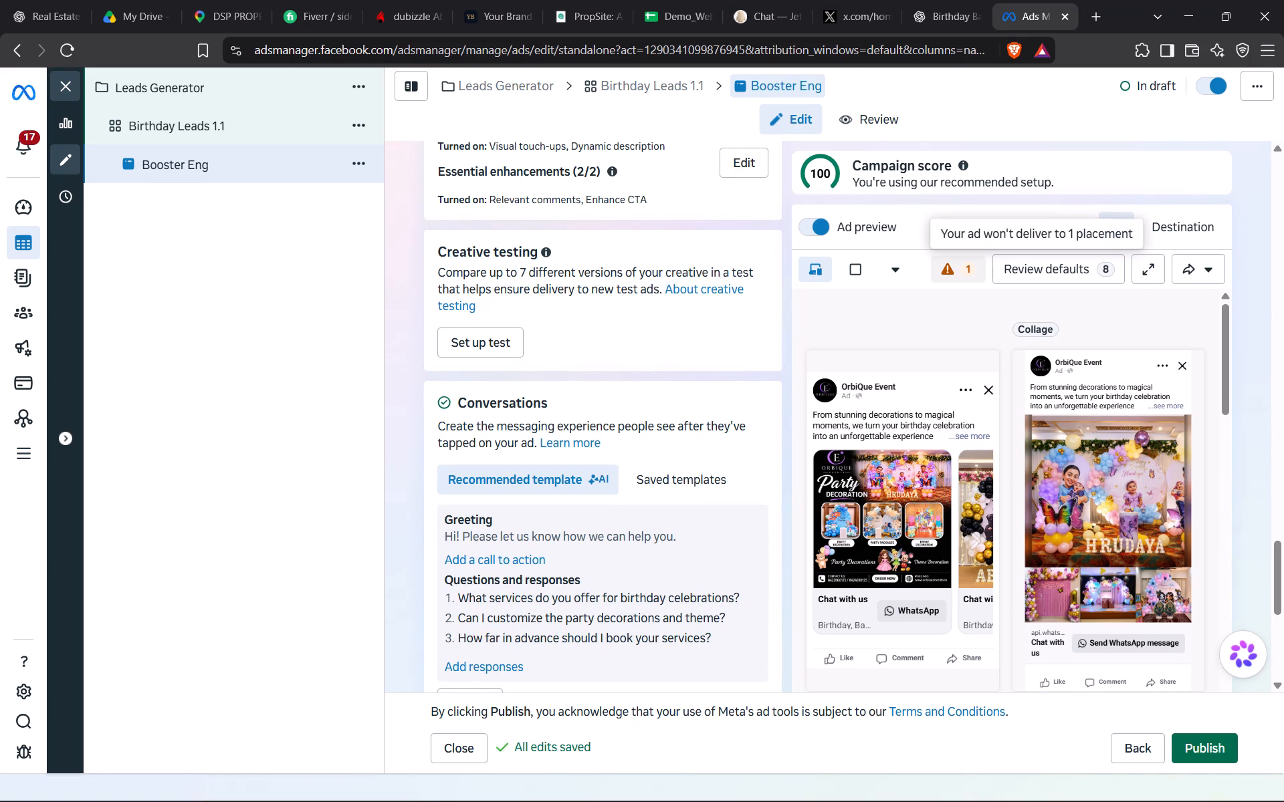
scroll(765, 334, "left", 1)
scroll(516, 456, "up", 1)
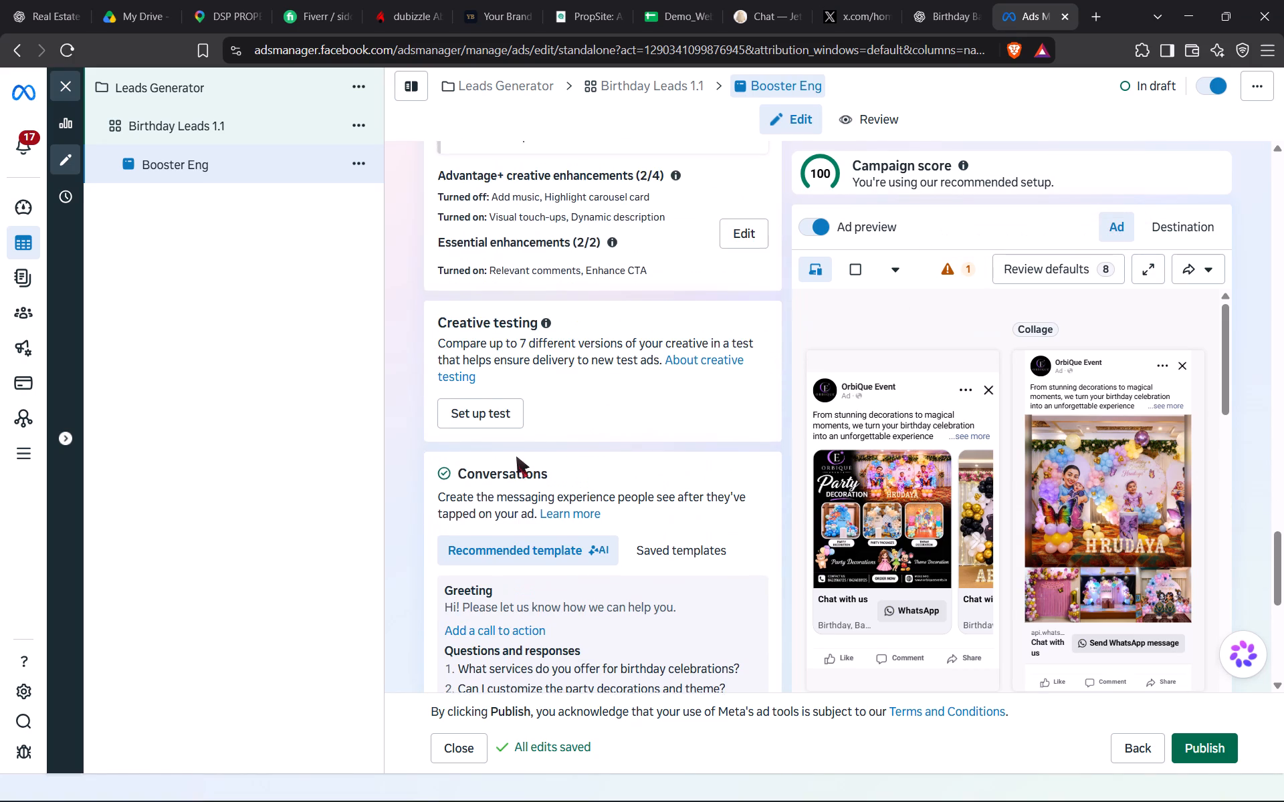
Remove "Let us transform your space with beautiful themes, creative decorations, and" from the second primary text option.
scroll(516, 456, "up", 5)
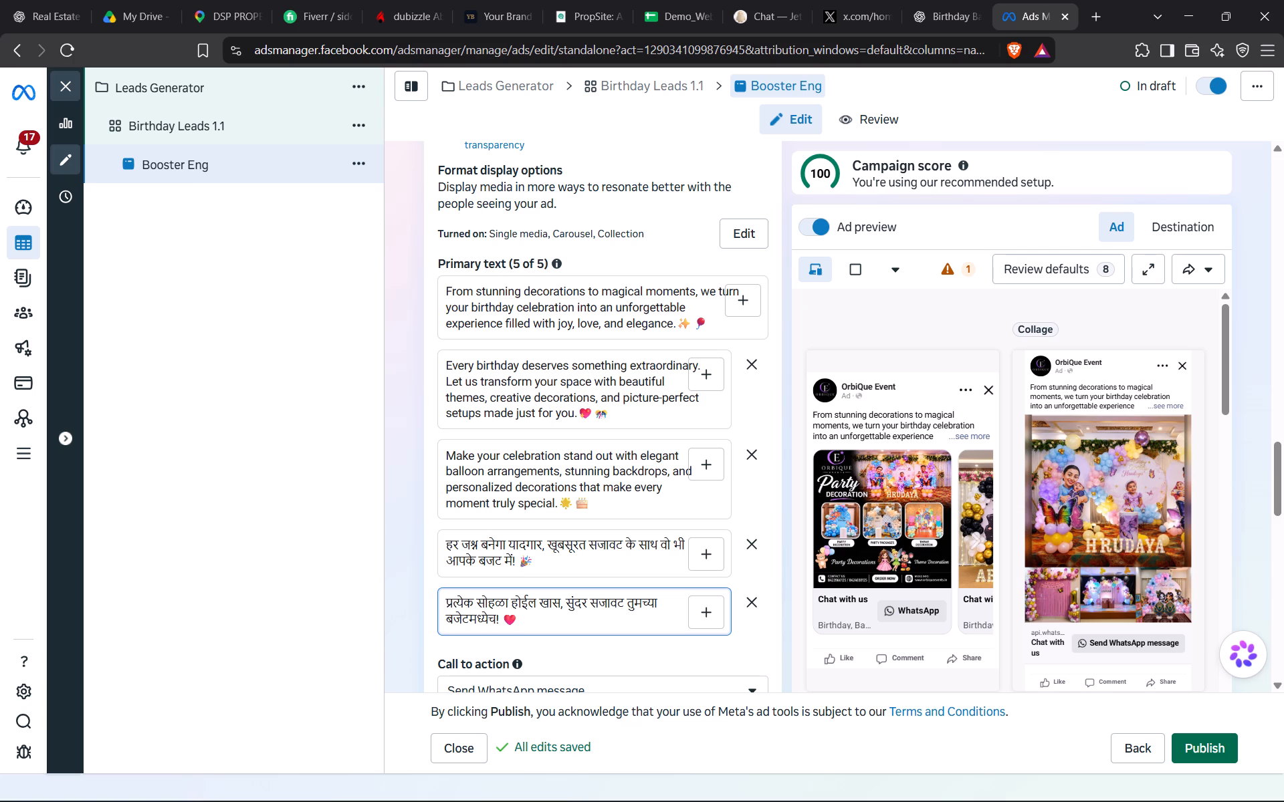
left_click_drag(451, 383, 671, 399)
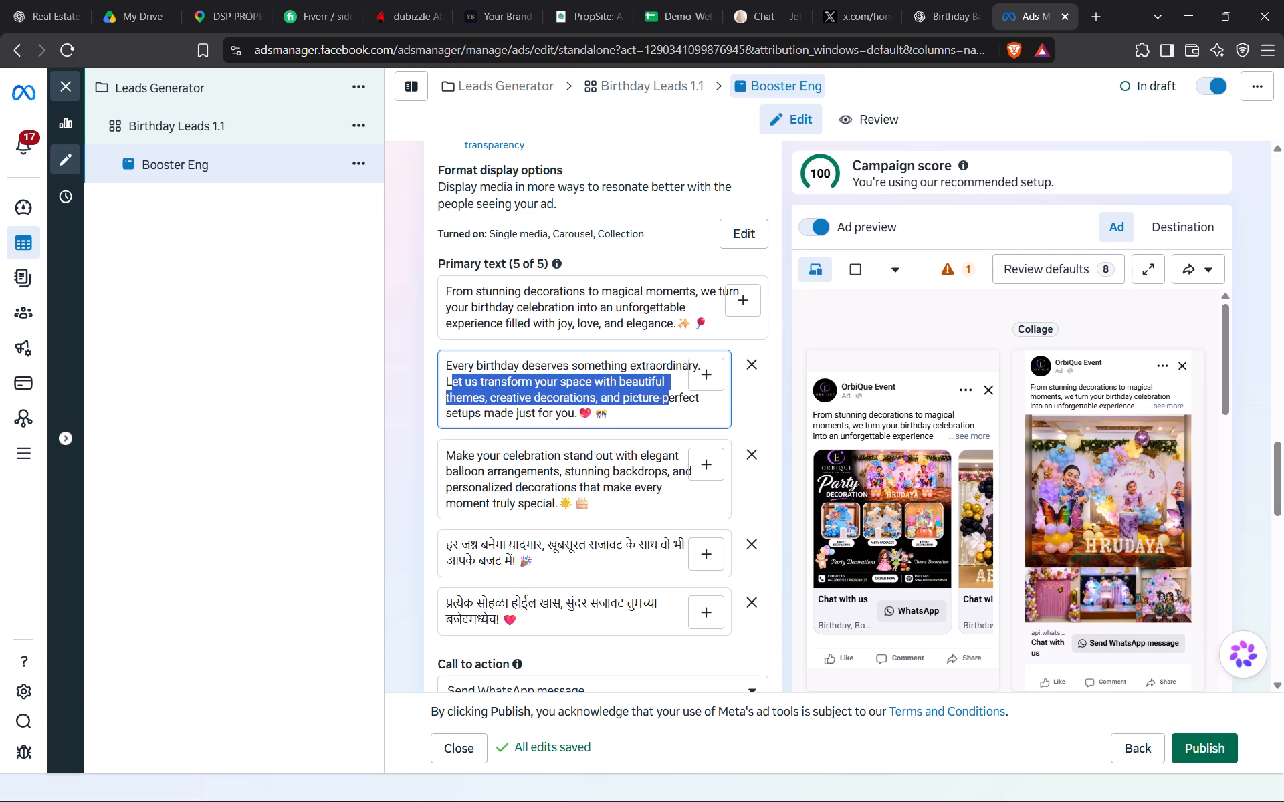
Shorten the second primary text to "Every birthday deserves something extraordinary. picture-perfect setups made just for you.", keeping its closing emojis.
left_click_drag(671, 399, 621, 404)
key("BackSpace")
key("BackSpace")
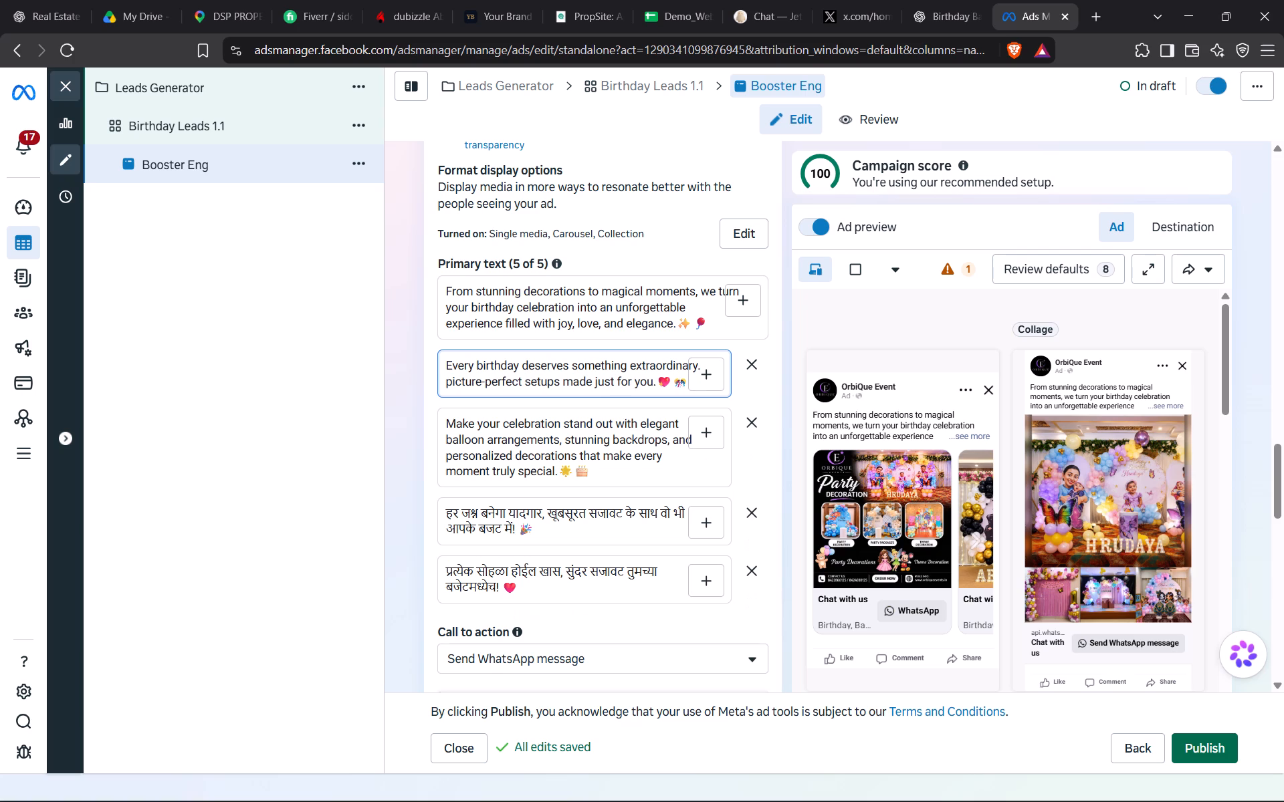
key("BackSpace")
scroll(584, 410, "down", 1)
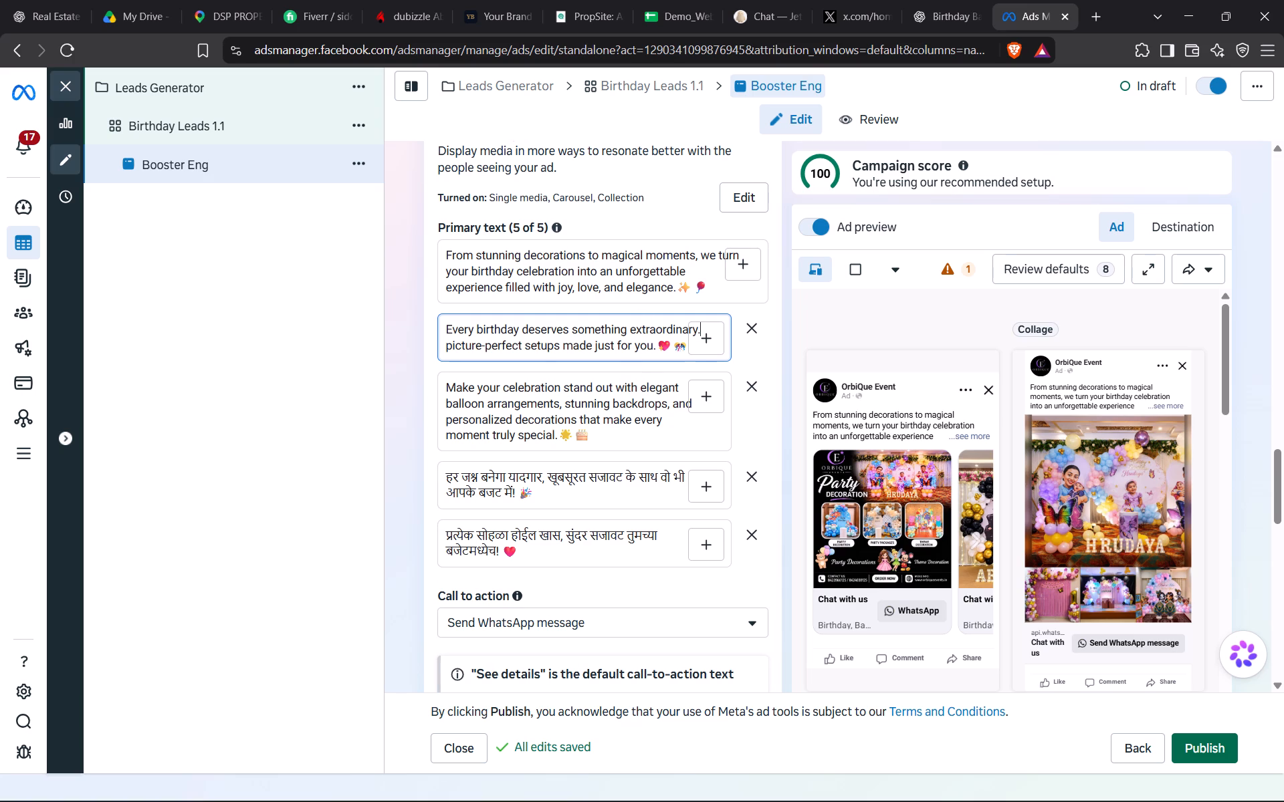
Switch the ad's conversation from the recommended template to the saved template "Start conversations 04/11/2026".
scroll(539, 317, "down", 3)
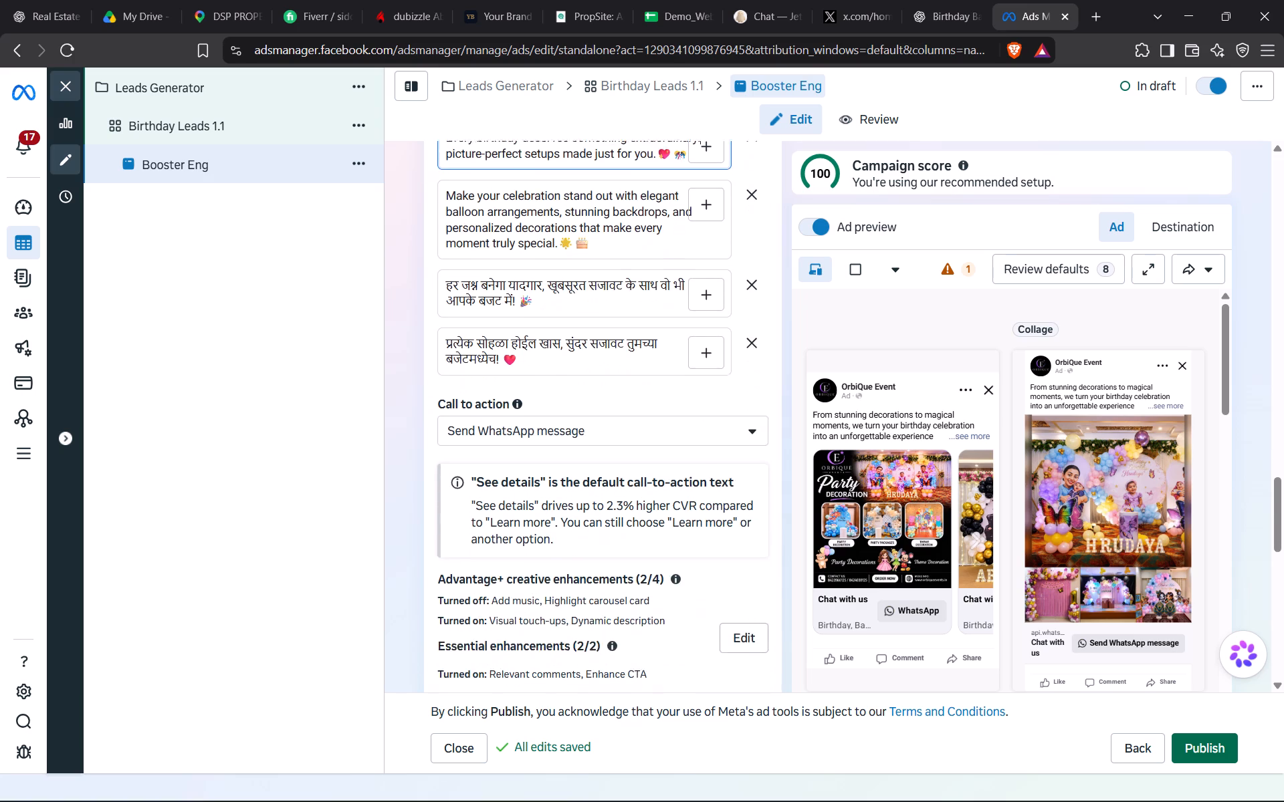
scroll(539, 317, "down", 1)
scroll(553, 404, "down", 5)
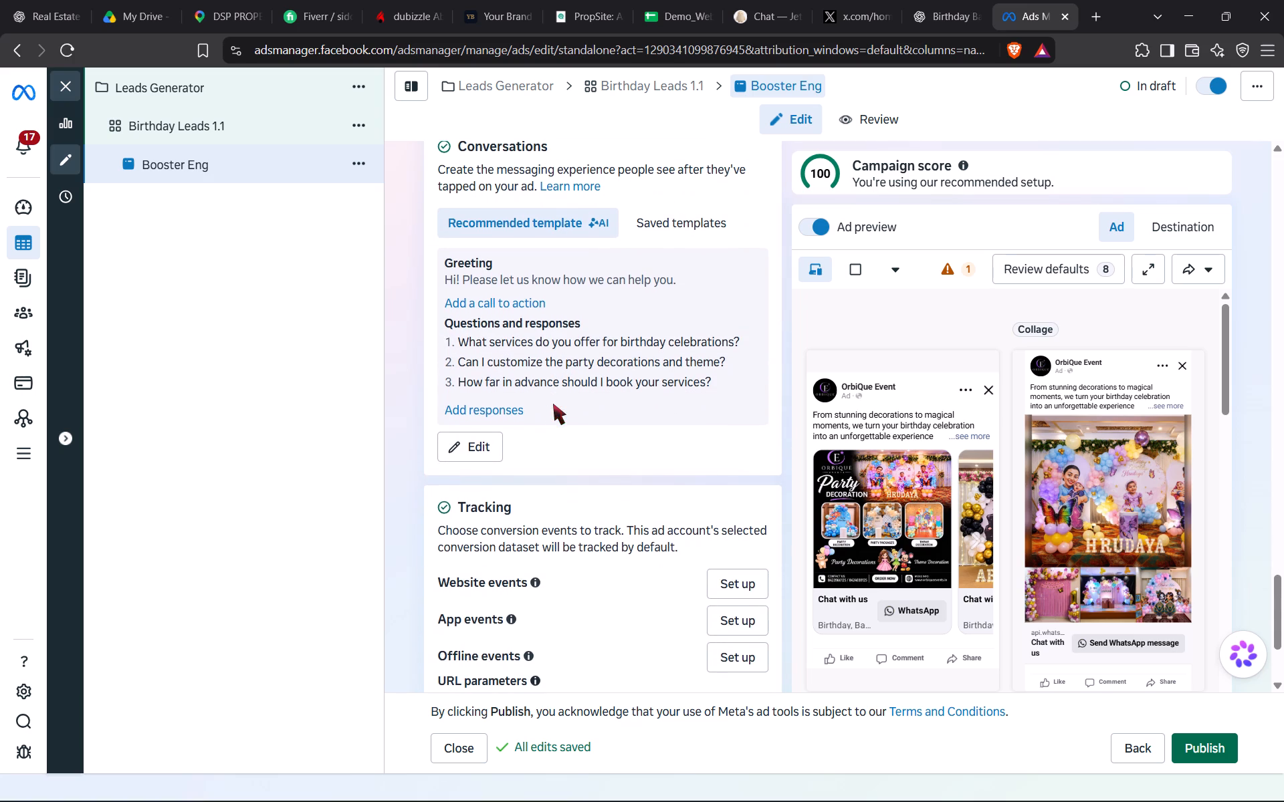
left_click(690, 235)
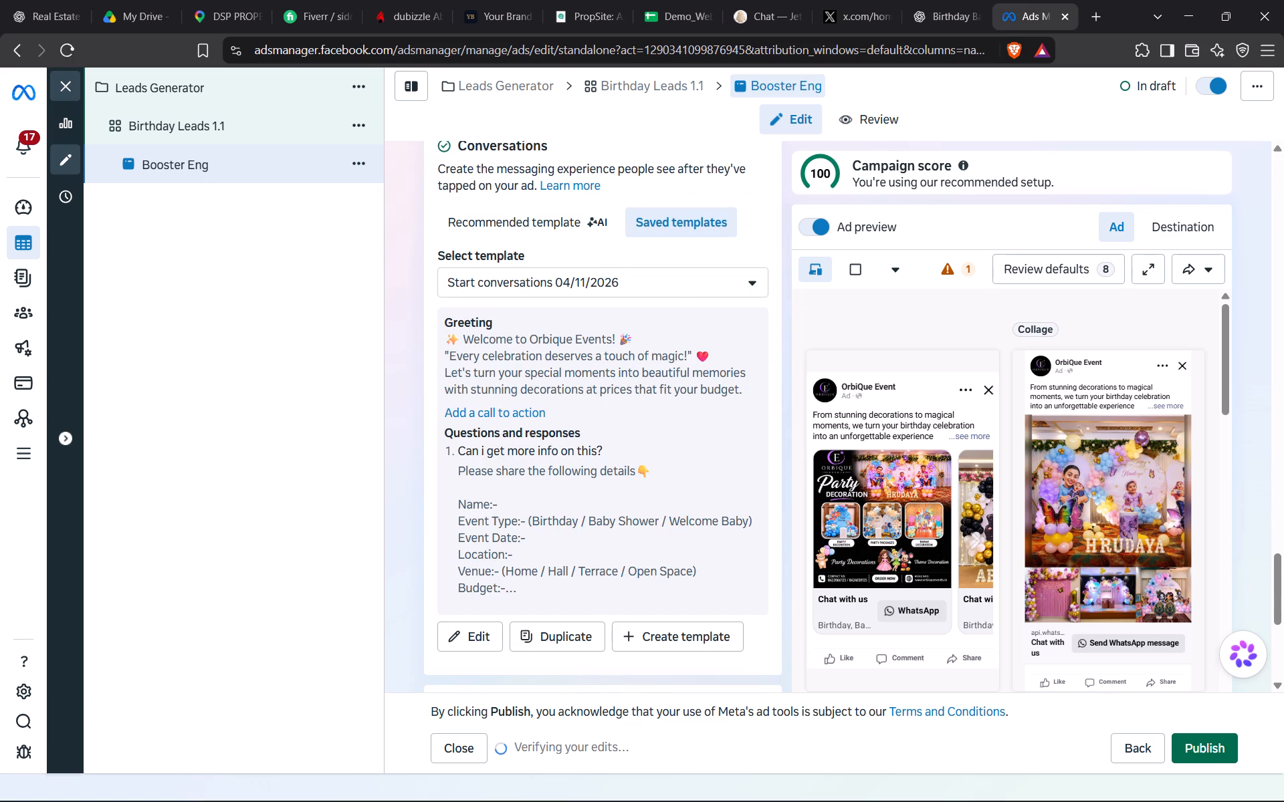
Examine the saved template's greeting and questions, and the ad's tracking settings beneath it.
scroll(597, 403, "down", 1)
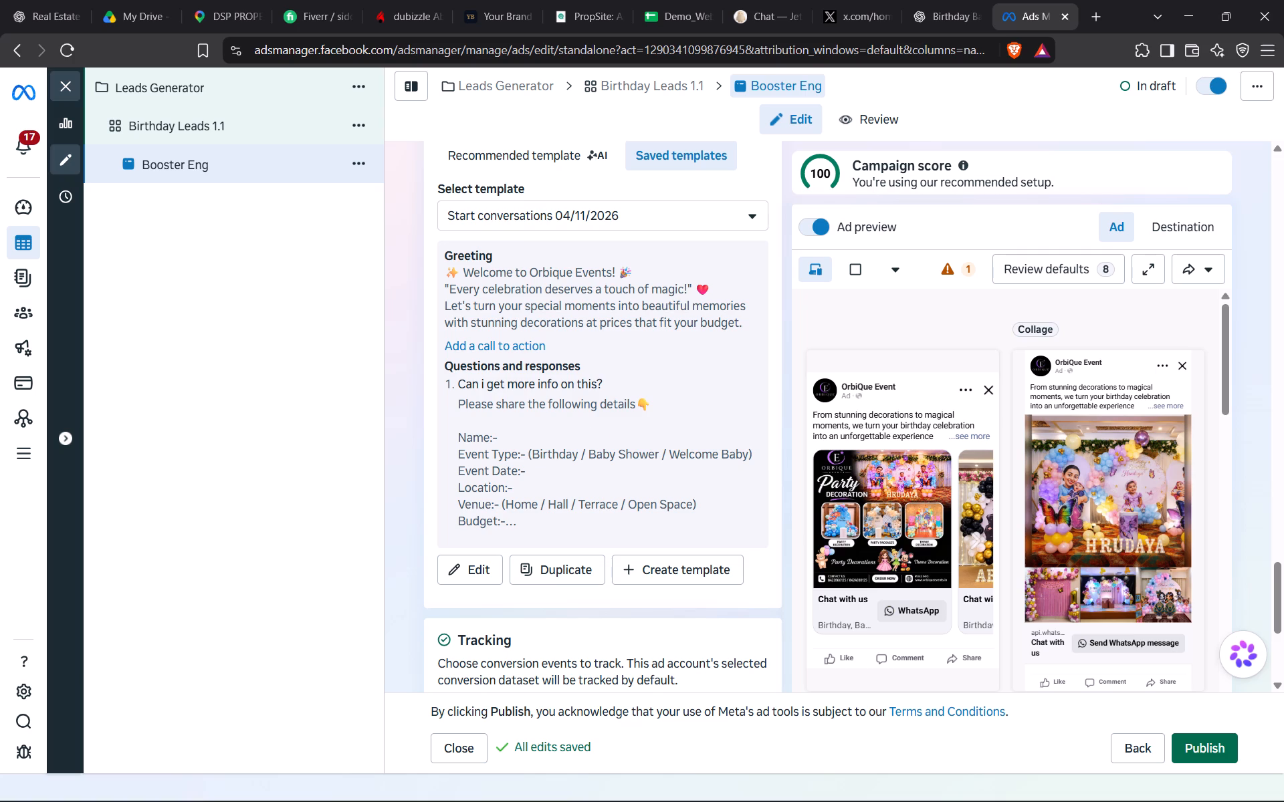
scroll(629, 404, "down", 2)
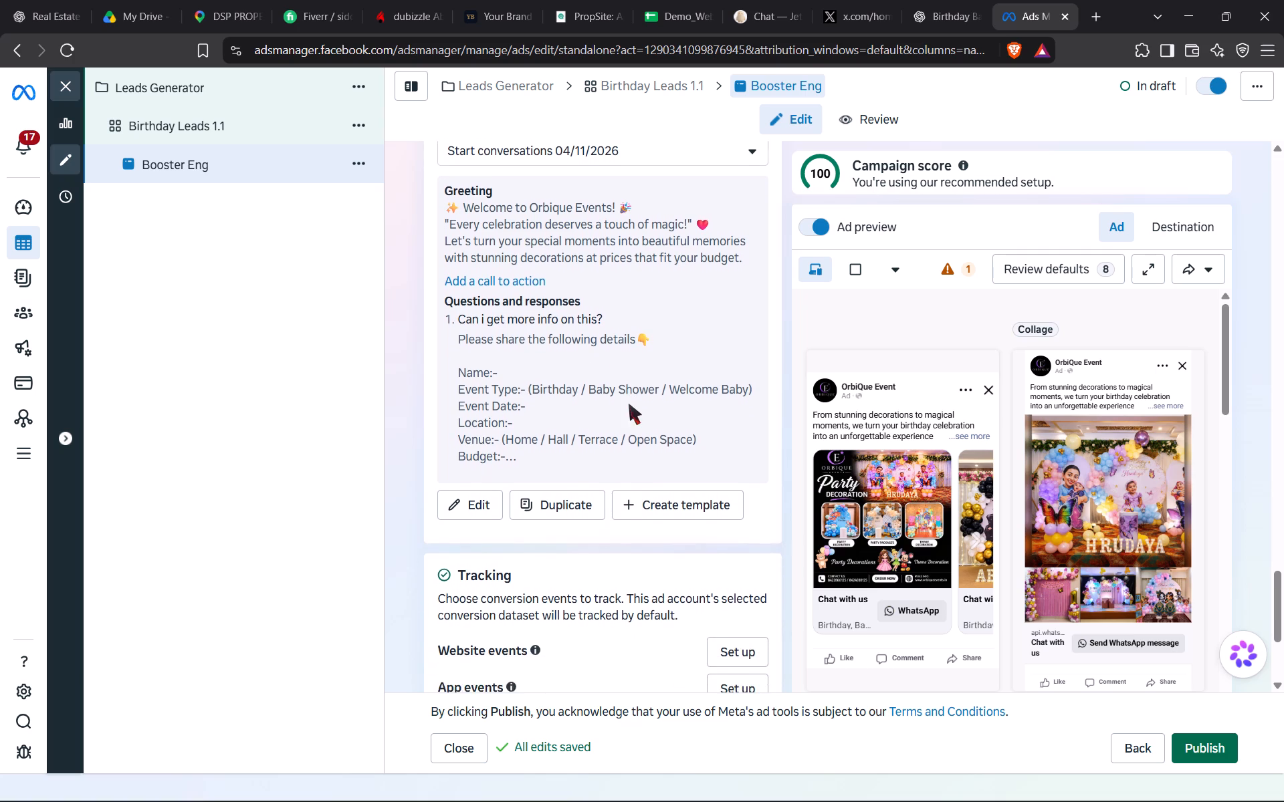
scroll(629, 404, "down", 1)
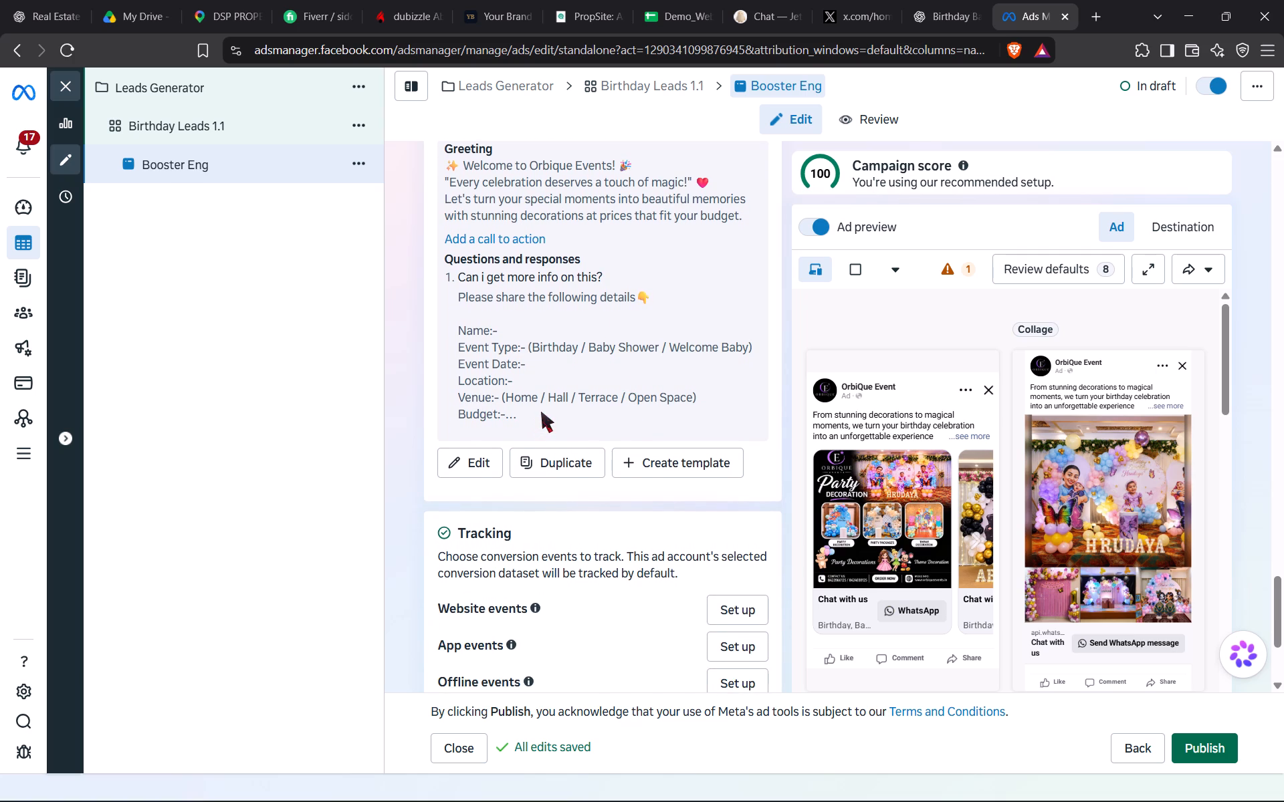
scroll(541, 412, "down", 3)
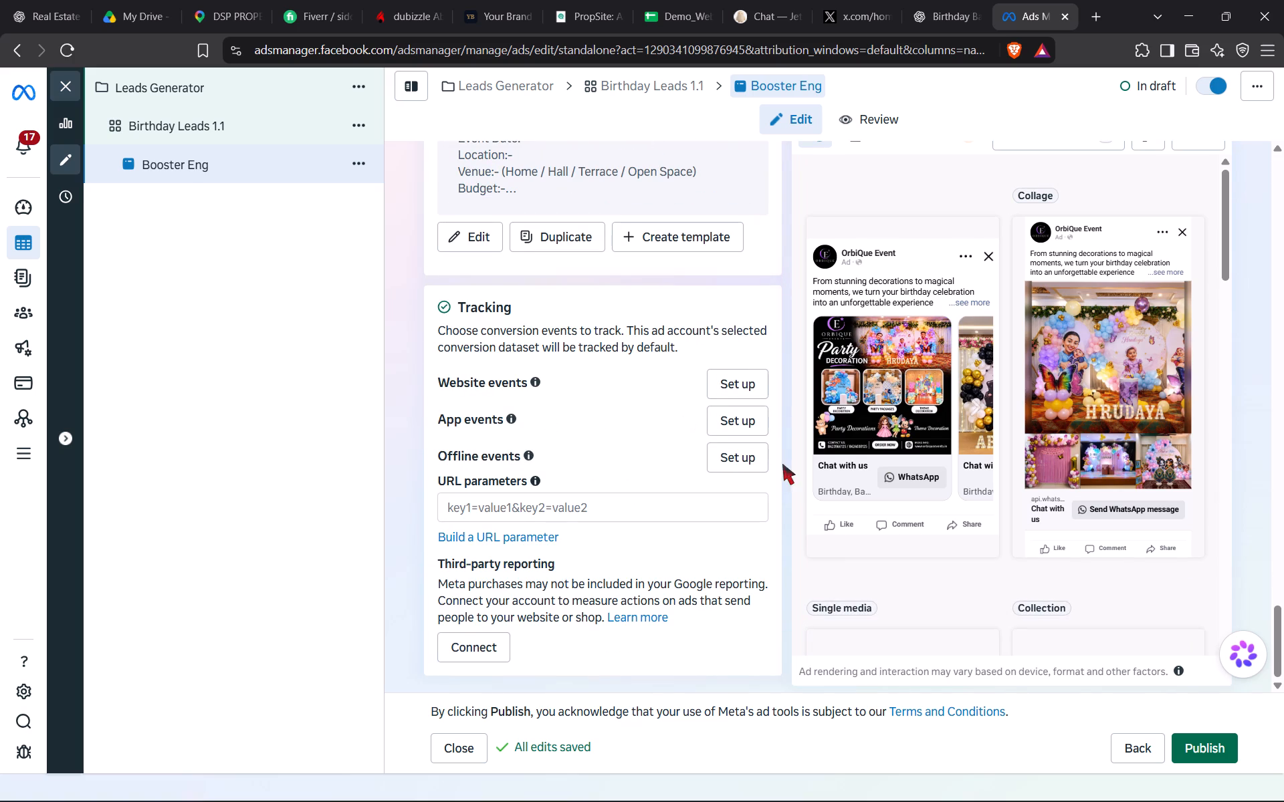
Page through the carousel cards in the ad preview to check their images.
scroll(942, 397, "down", 1)
left_click(977, 324)
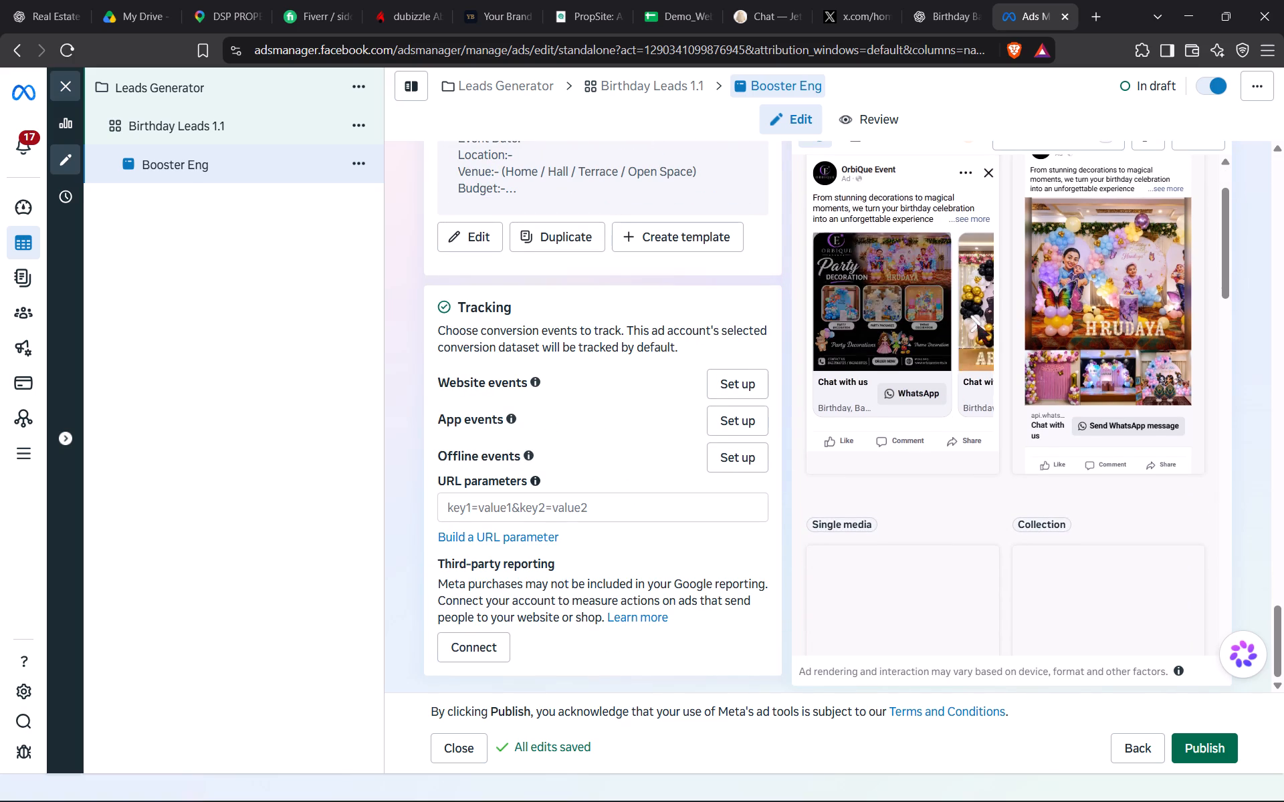
left_click(977, 324)
left_click(977, 324)
left_click(977, 324)
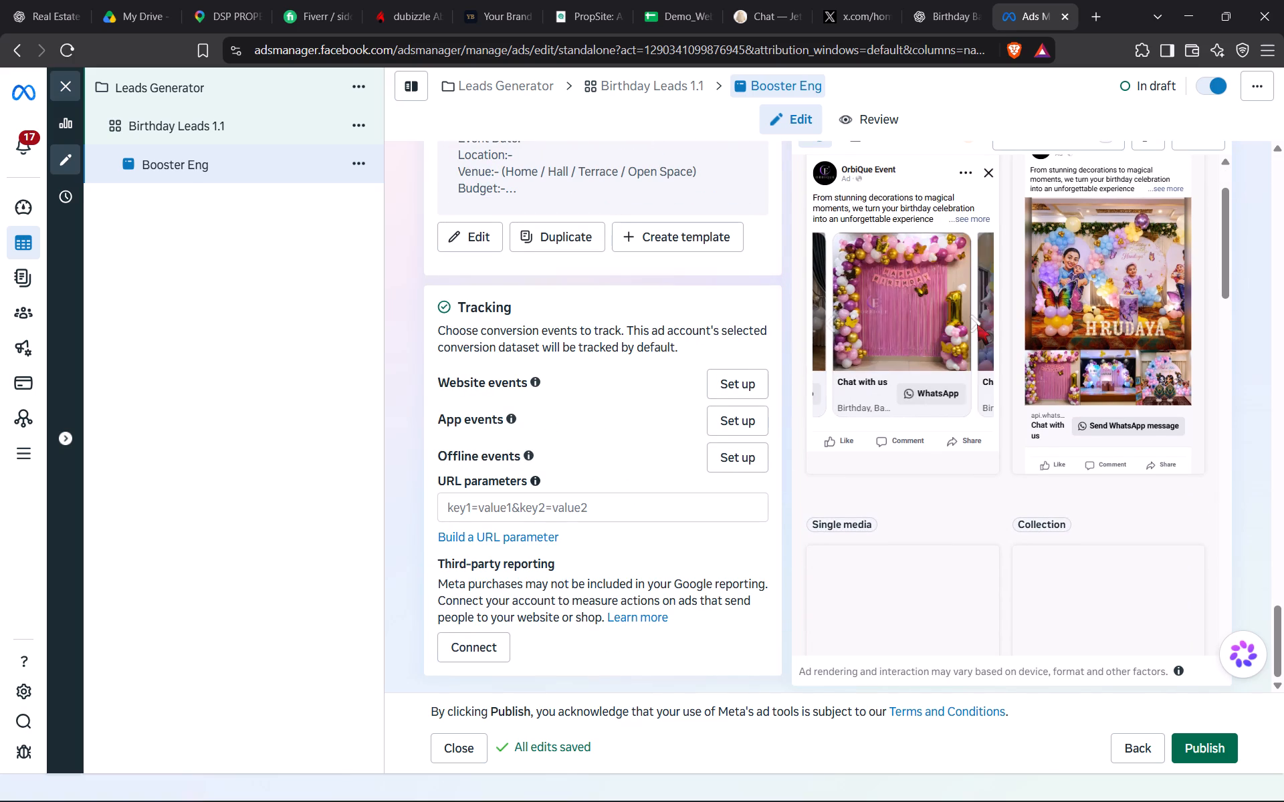
left_click(977, 324)
left_click(977, 324)
left_click(977, 324)
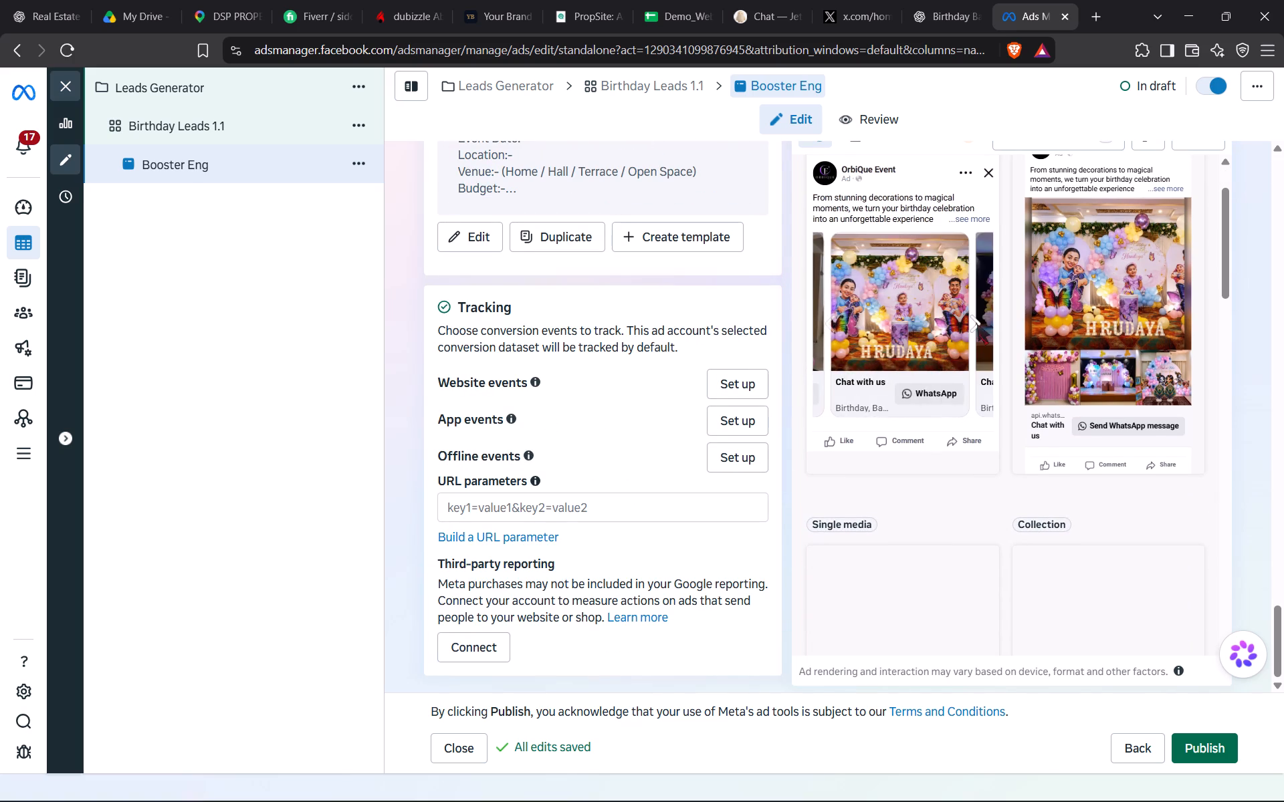
left_click(977, 324)
left_click(977, 324)
left_click(977, 324)
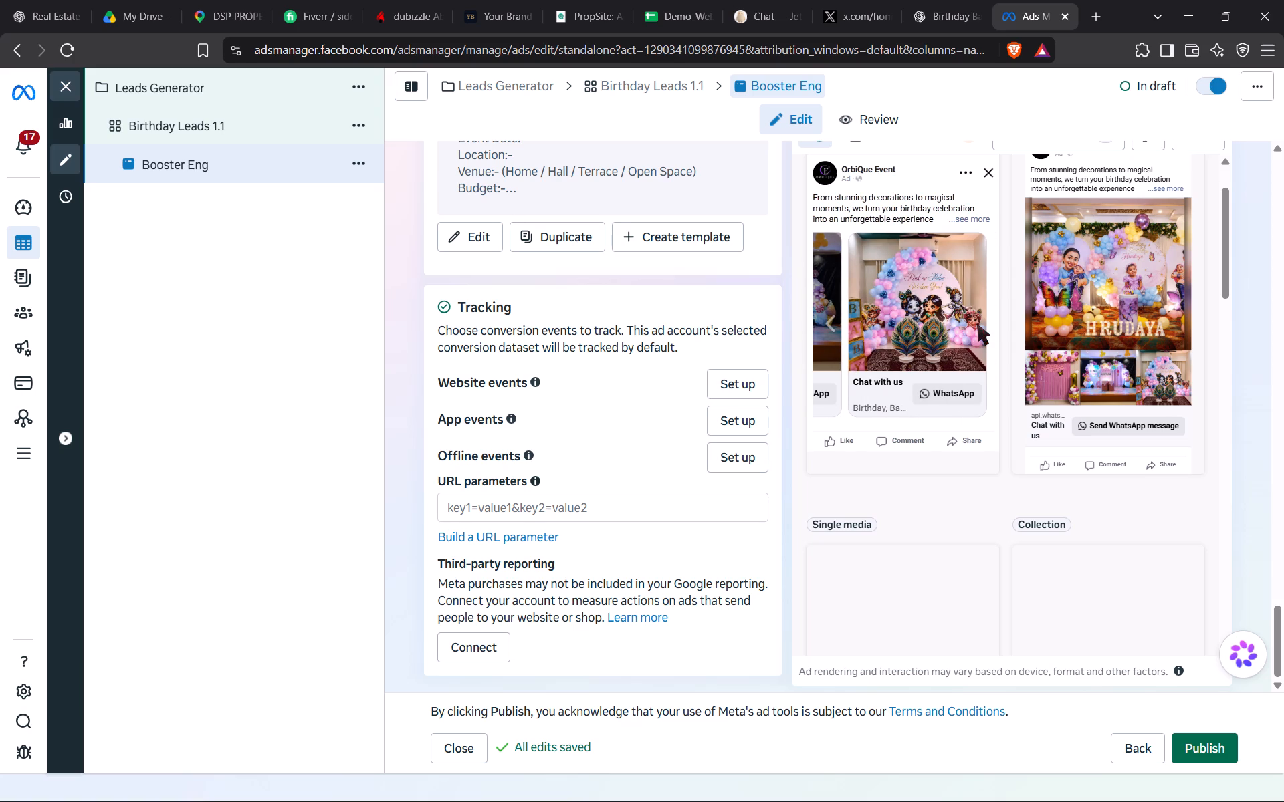
Review the whole ad form again, from conversations and primary texts to identity, ad setup and the carousel cards.
scroll(653, 437, "up", 2)
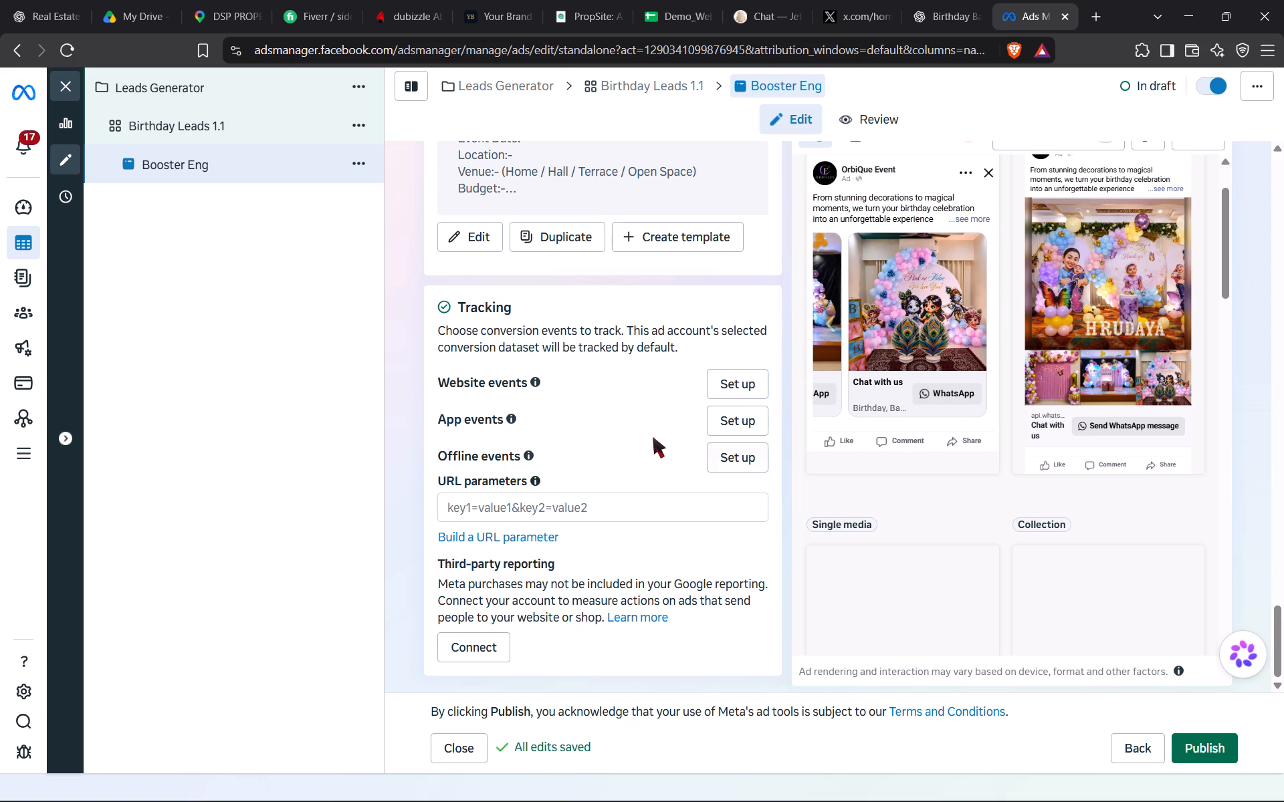
scroll(653, 437, "up", 2)
scroll(653, 437, "down", 1)
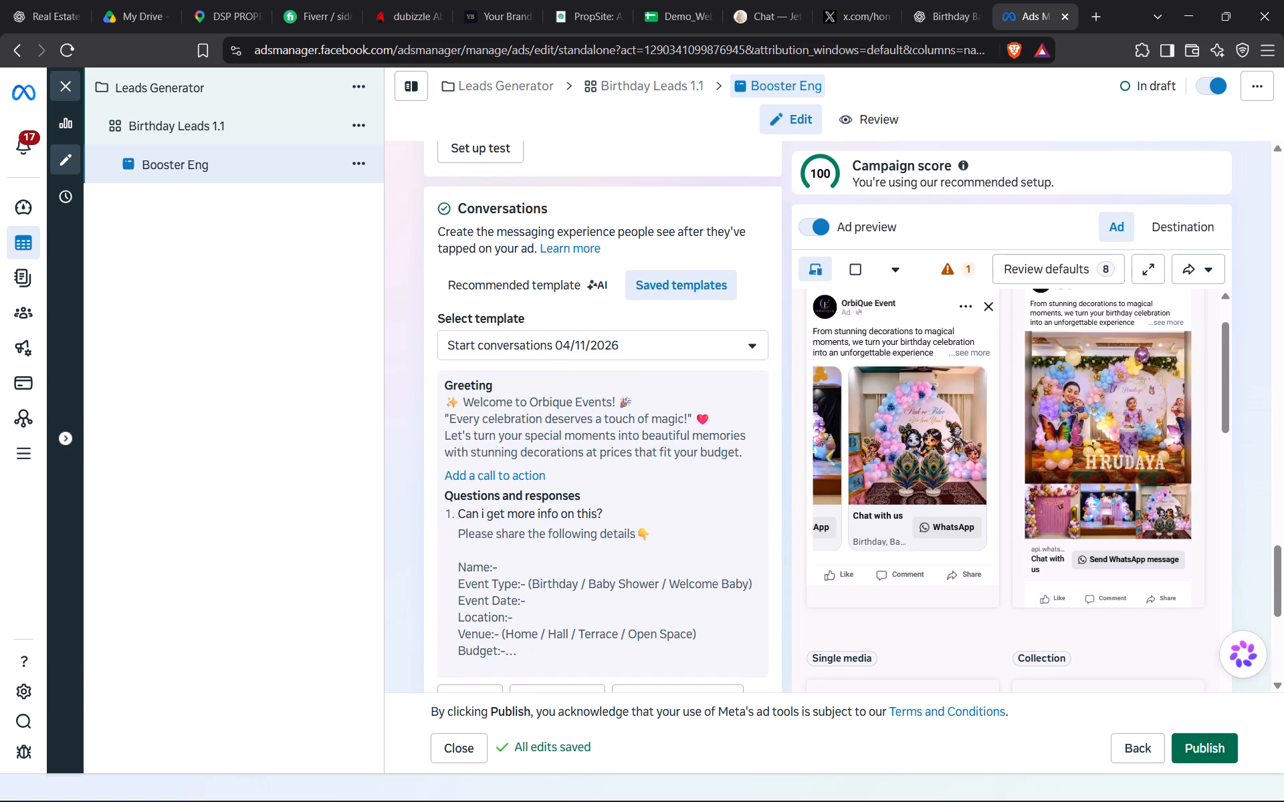
scroll(544, 539, "up", 1)
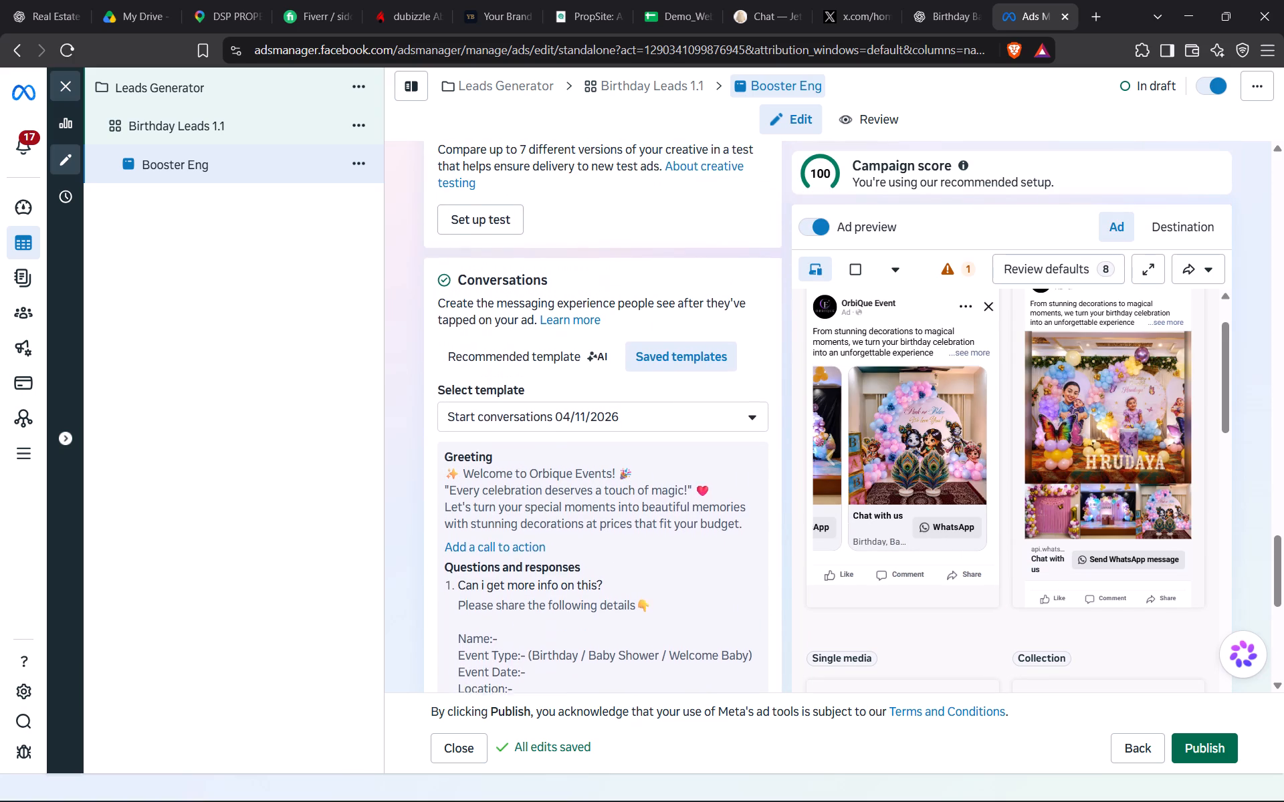
scroll(544, 539, "up", 8)
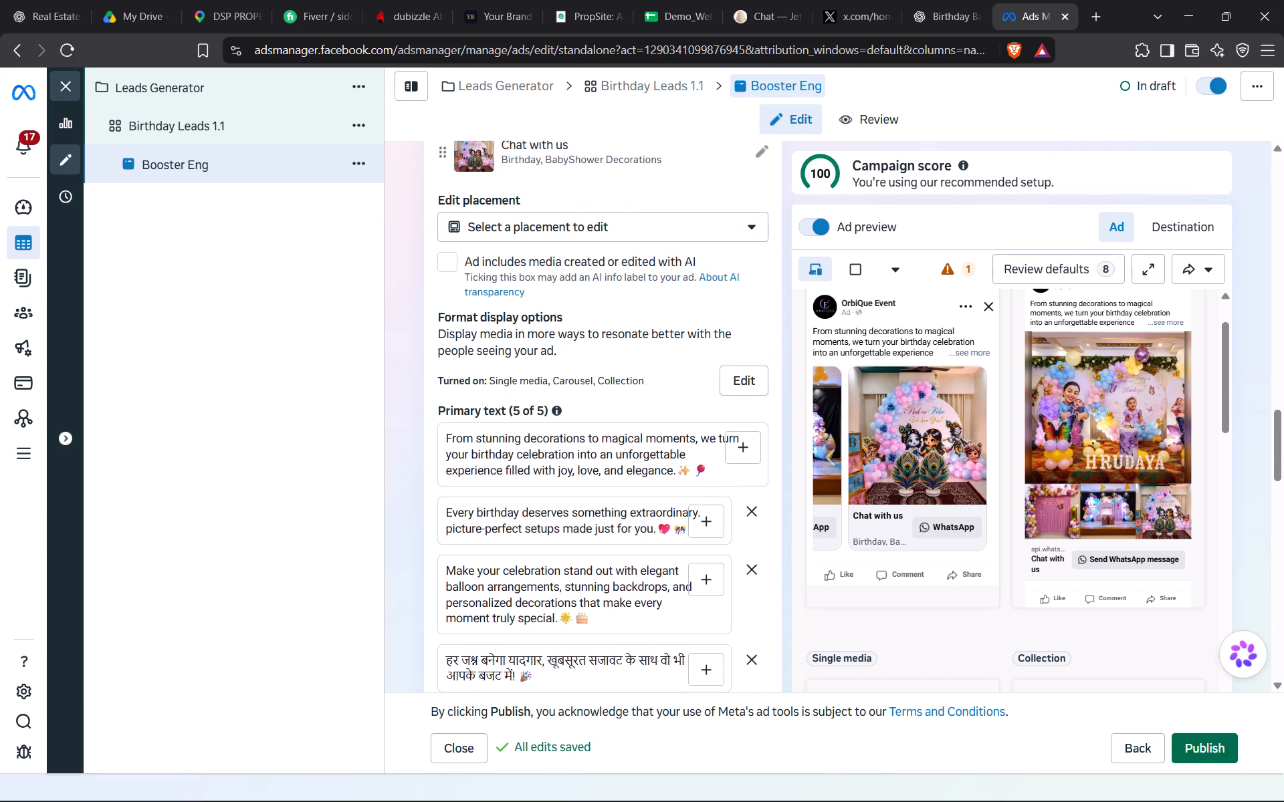
scroll(544, 539, "up", 7)
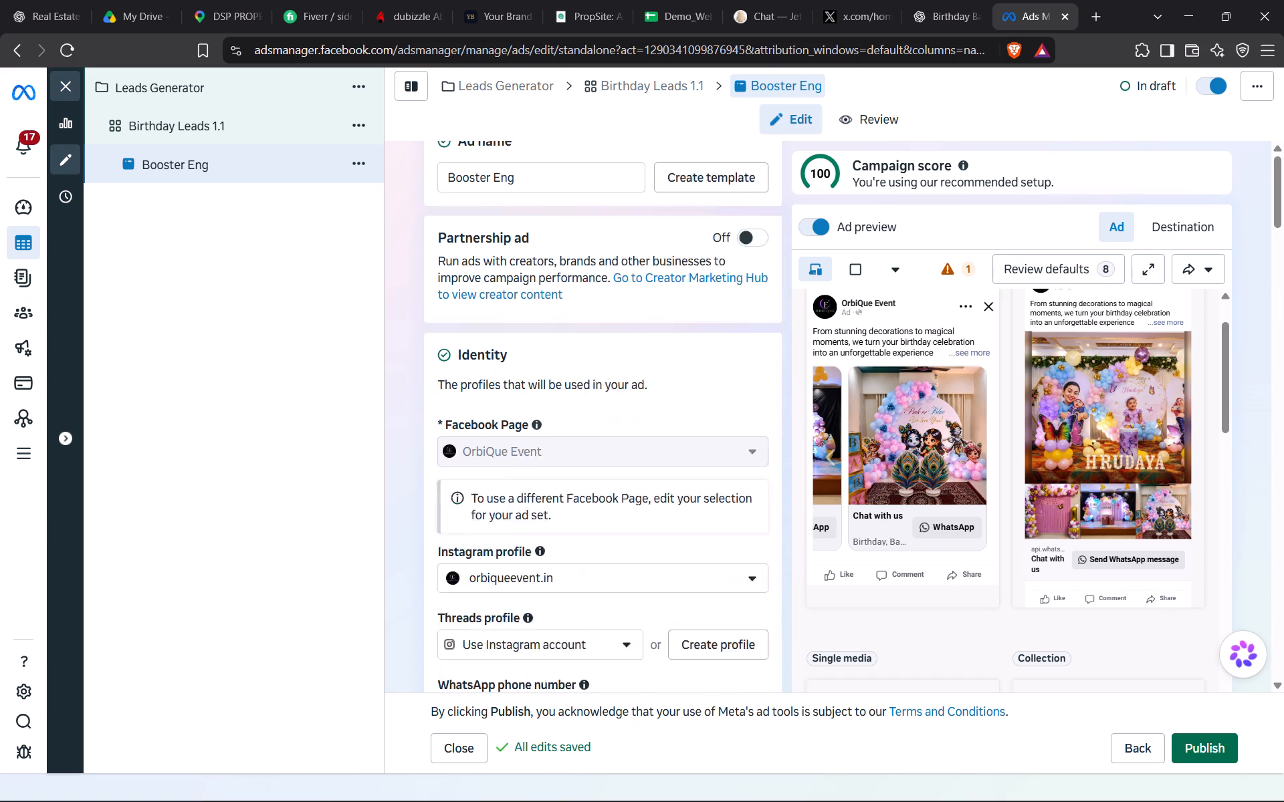
scroll(544, 539, "up", 1)
scroll(544, 539, "down", 5)
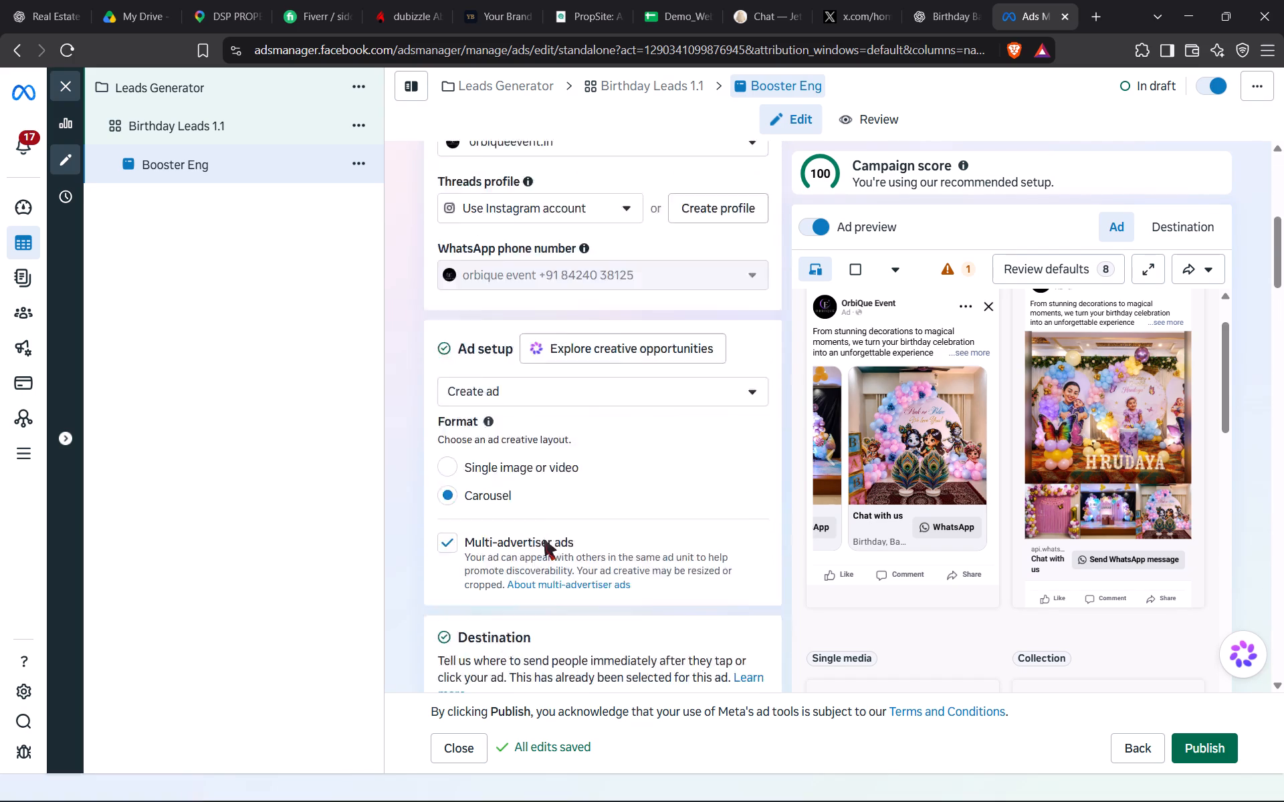
scroll(544, 539, "down", 4)
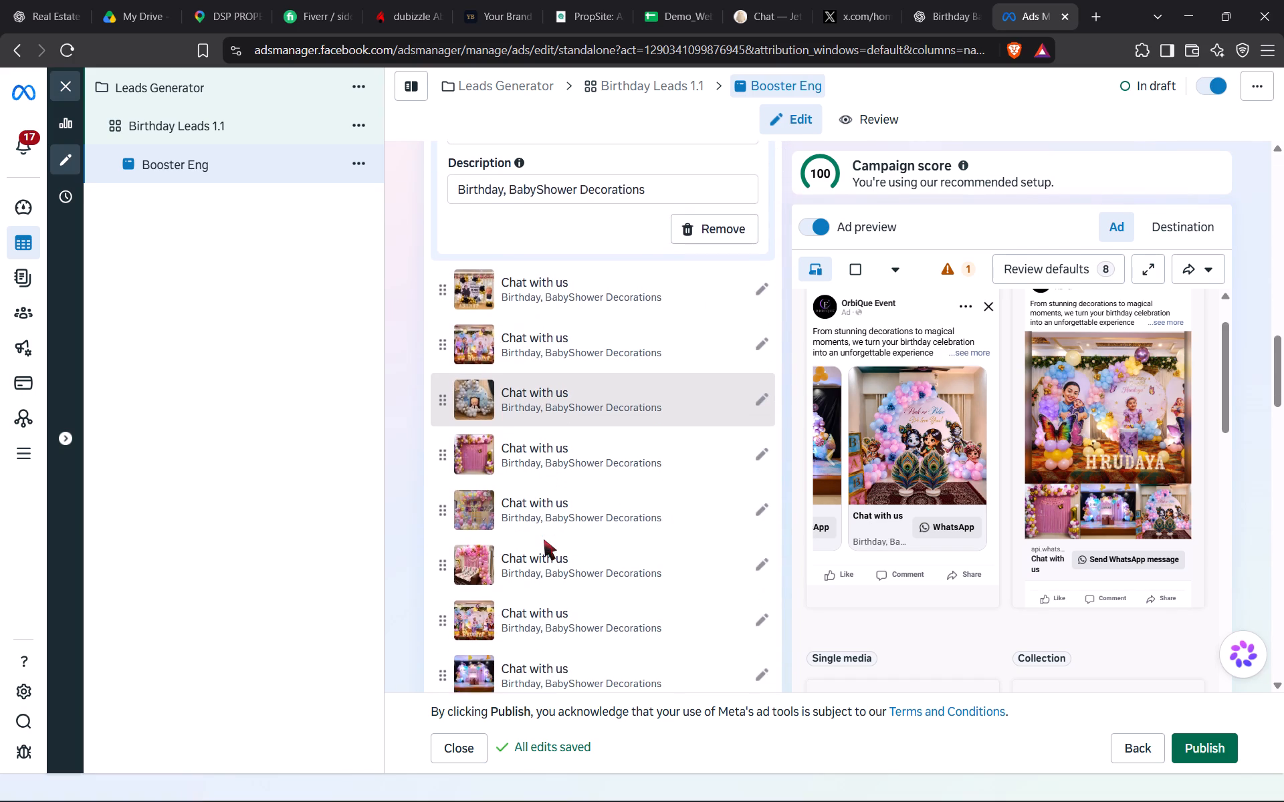
Review the ad form from the carousel cards through primary texts, conversations and tracking, and check the Facebook and Instagram feed previews.
scroll(544, 539, "down", 6)
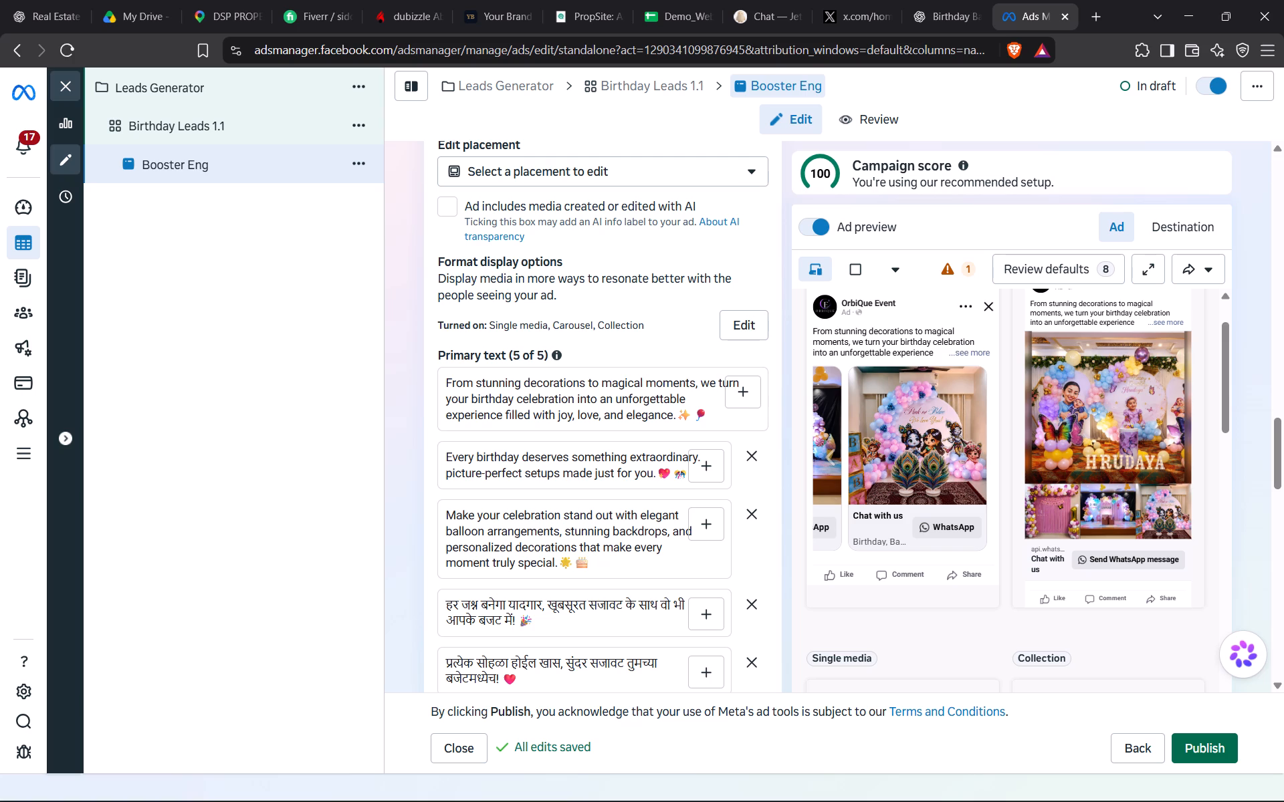
scroll(612, 466, "down", 1)
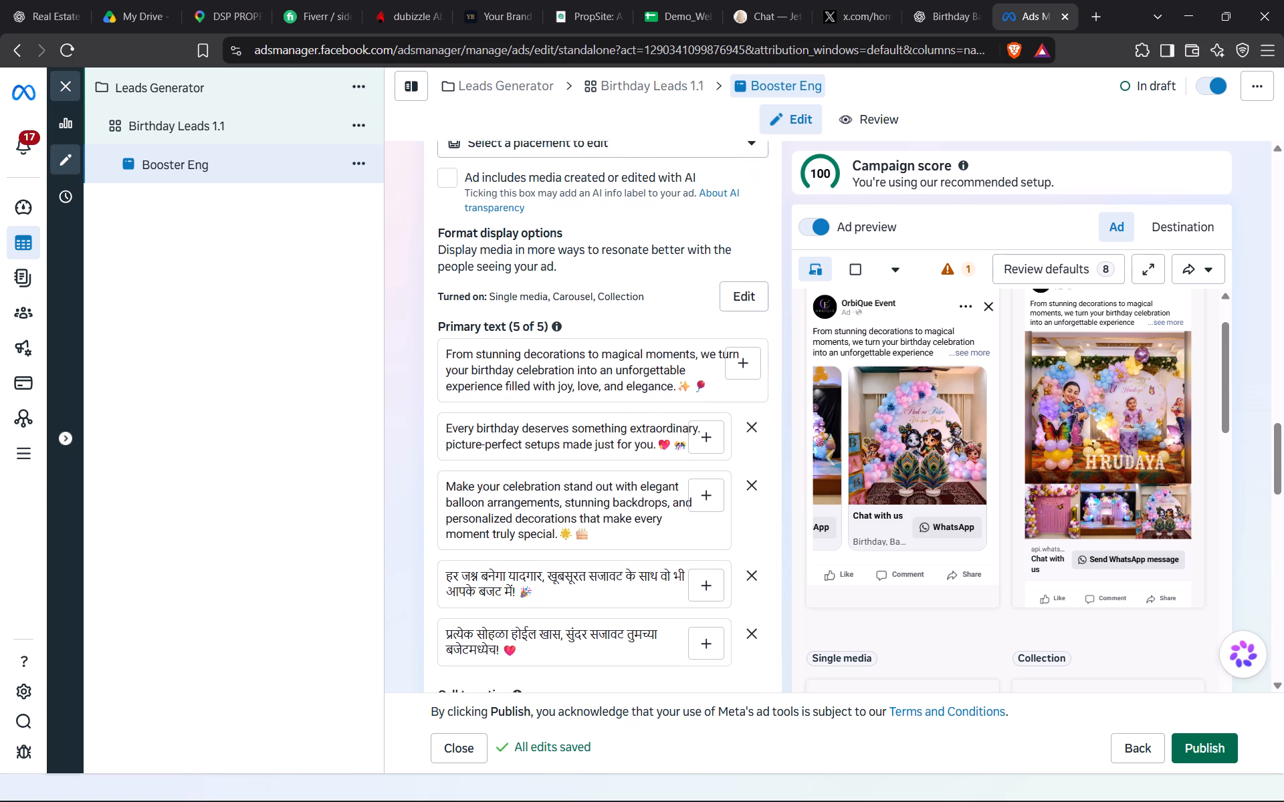
scroll(612, 466, "down", 6)
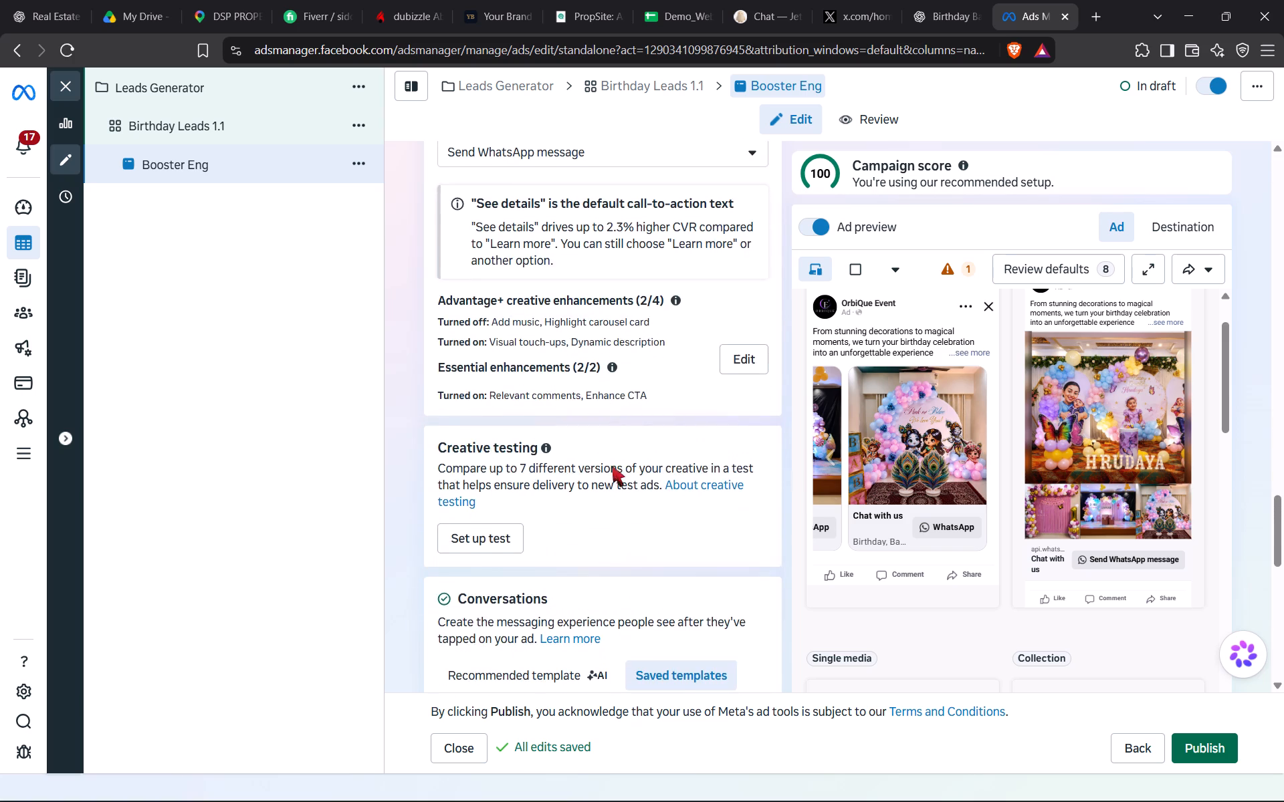
scroll(612, 466, "down", 3)
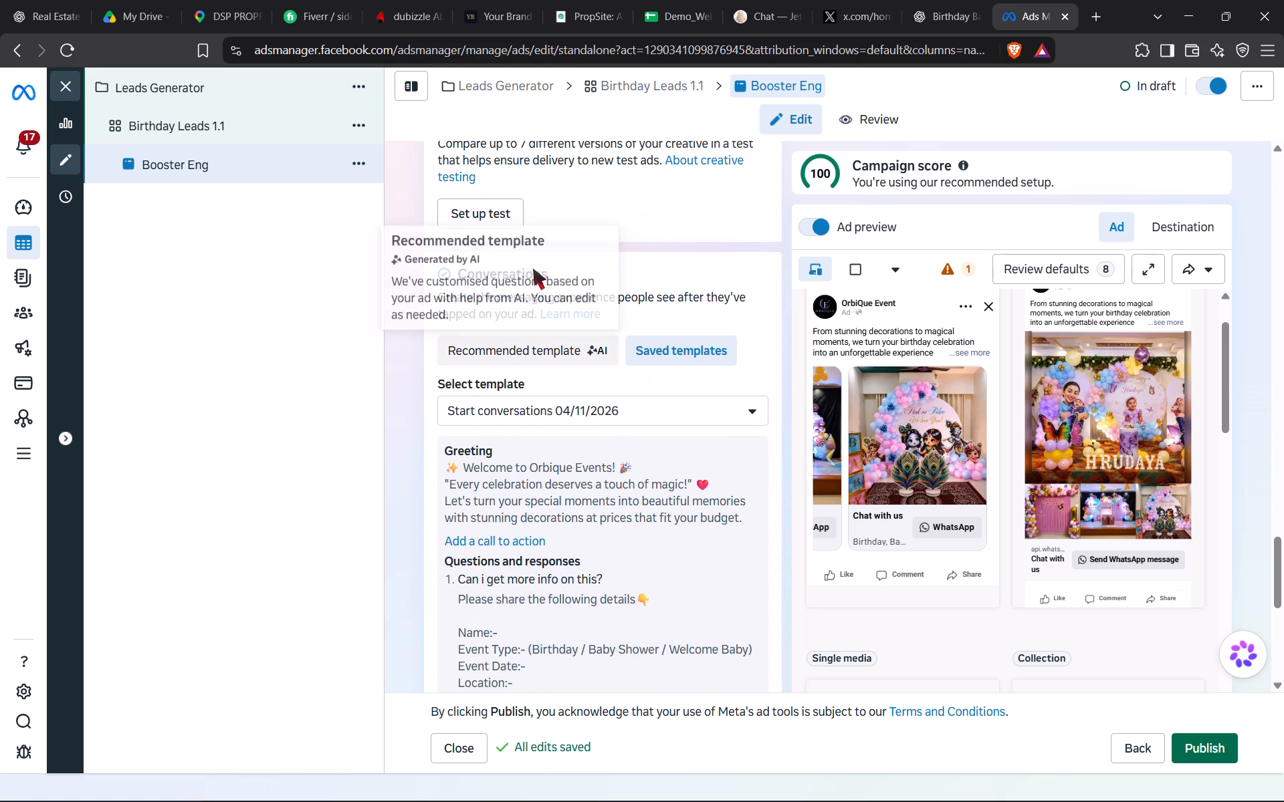
scroll(533, 269, "up", 1)
scroll(603, 198, "down", 1)
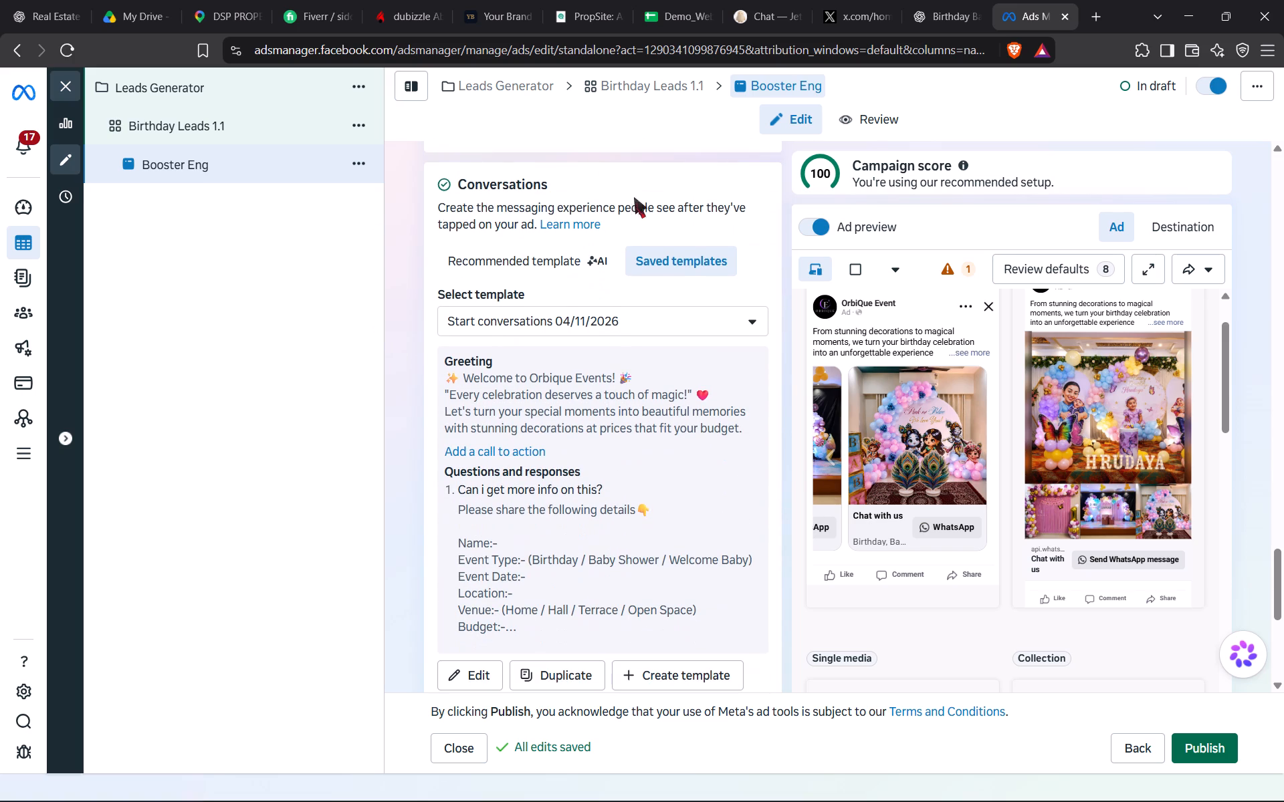
scroll(745, 265, "down", 2)
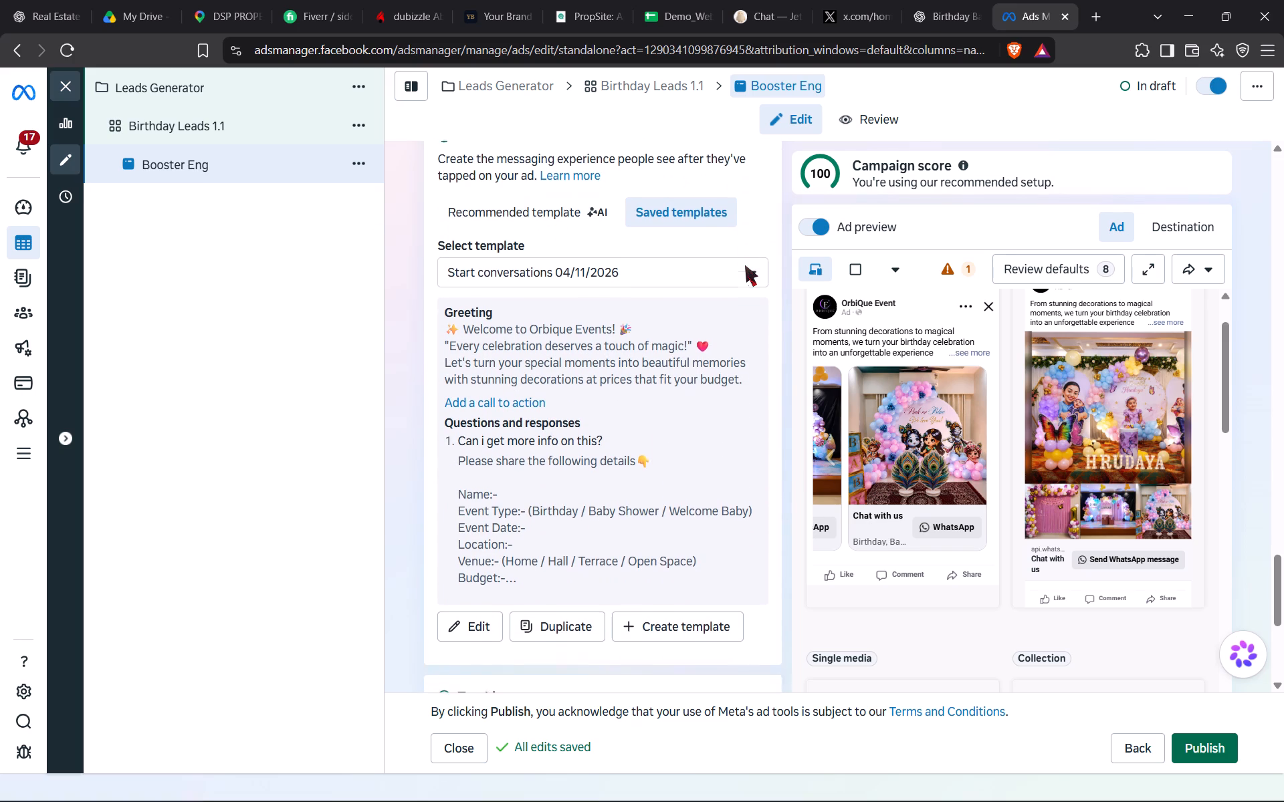
scroll(745, 265, "down", 4)
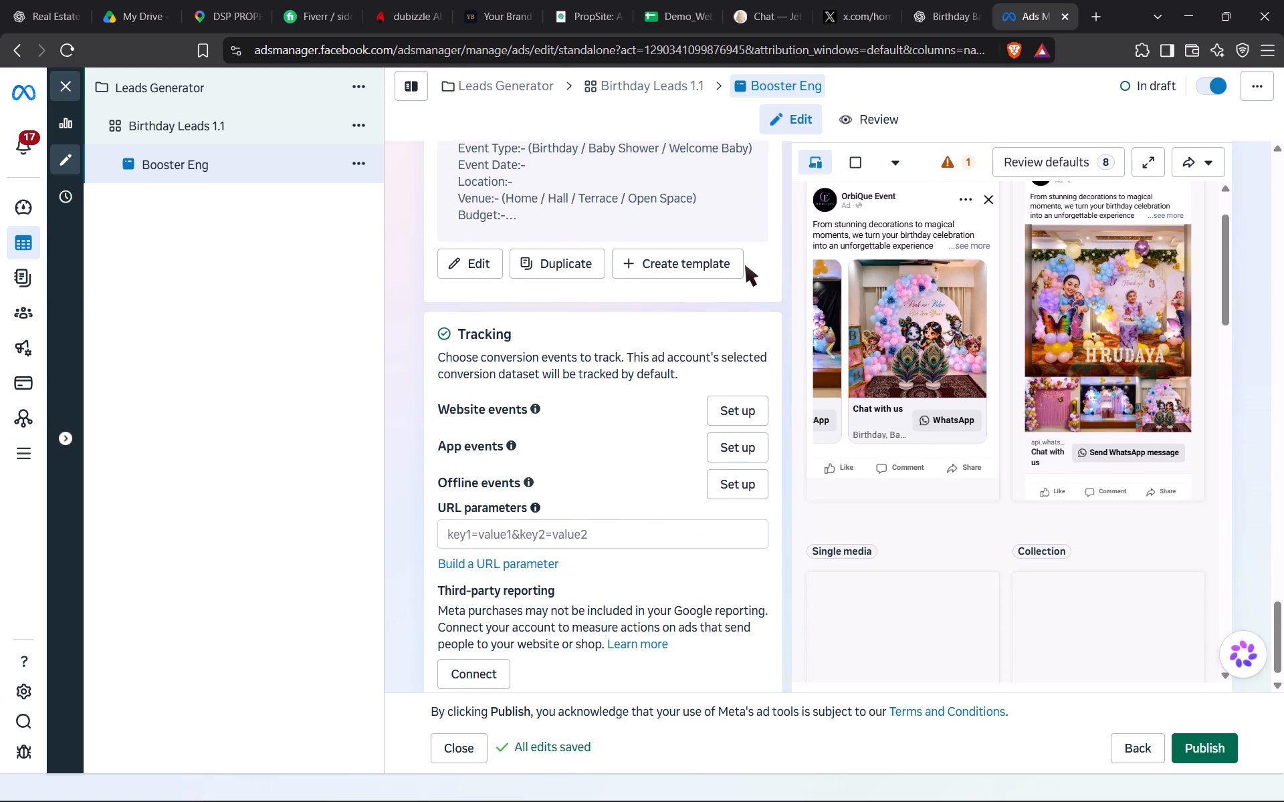
scroll(745, 265, "down", 2)
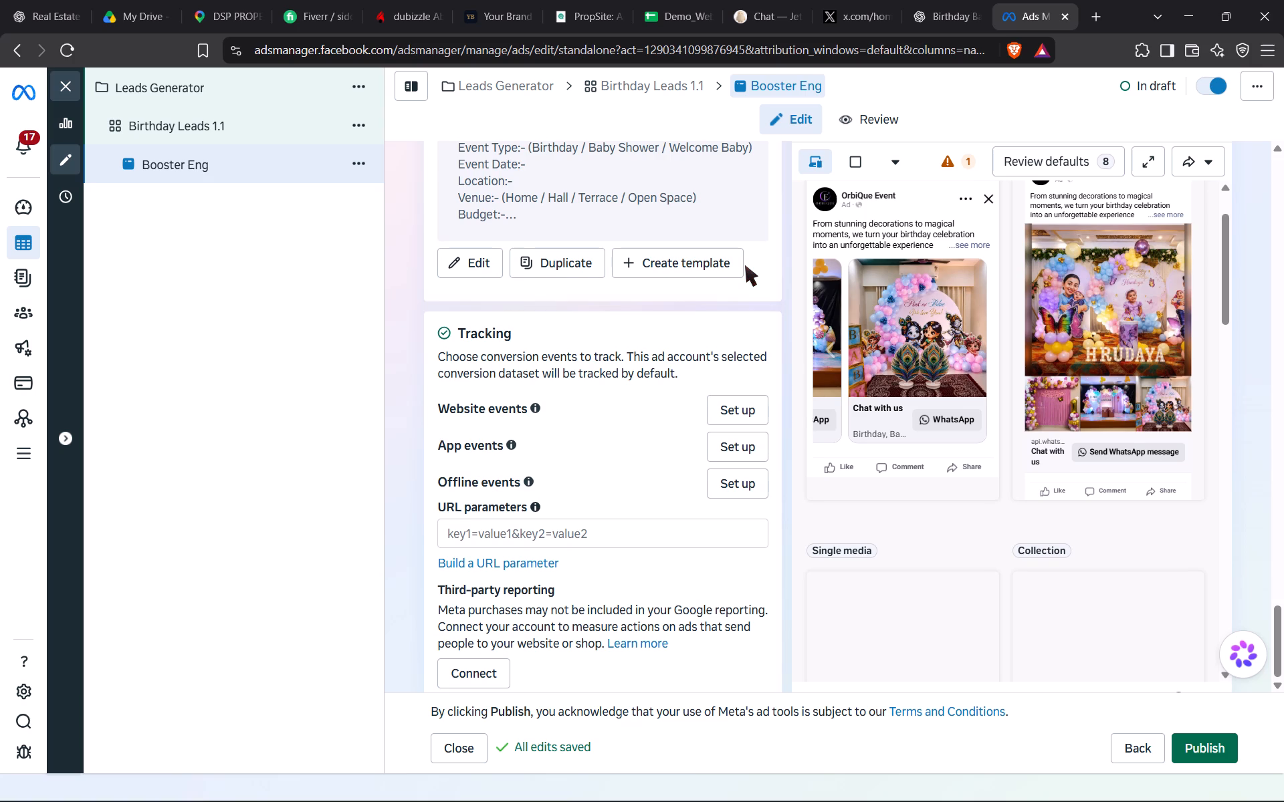
scroll(745, 265, "down", 3)
scroll(588, 352, "down", 3)
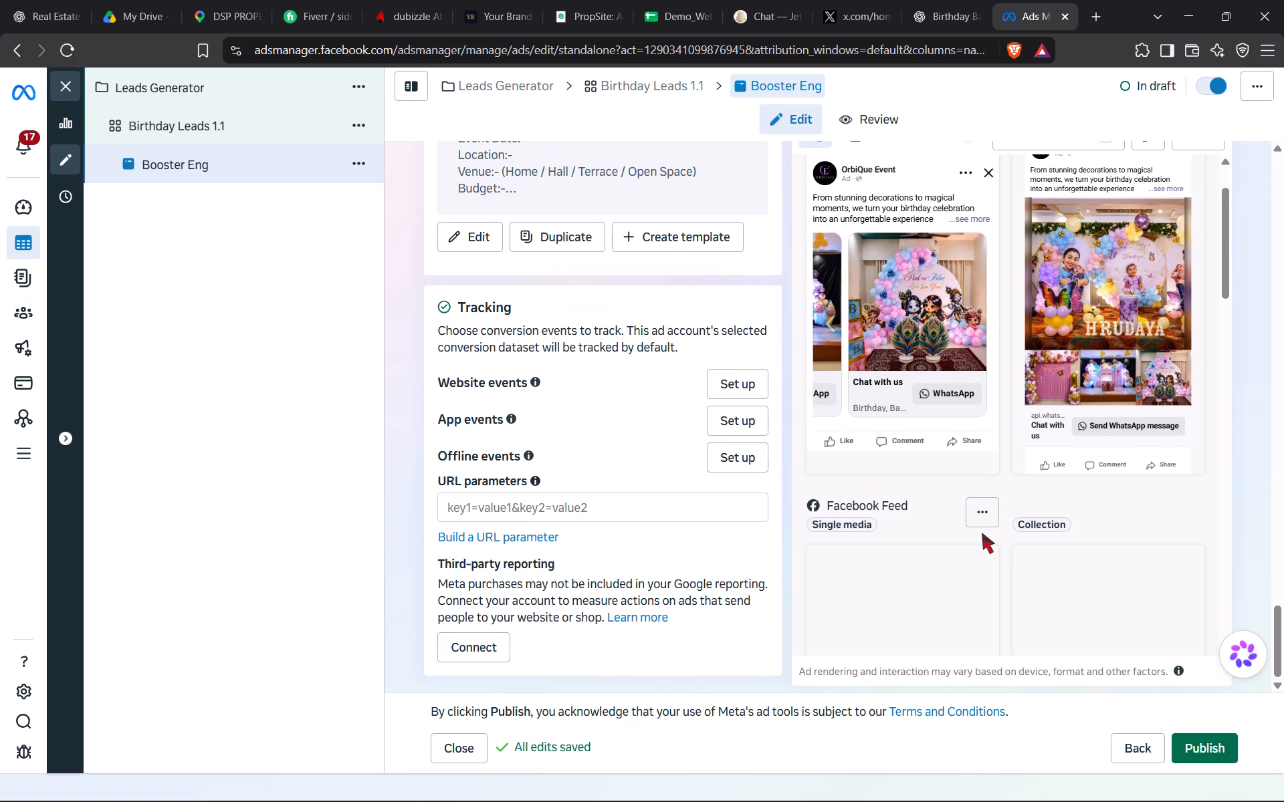
scroll(982, 533, "down", 5)
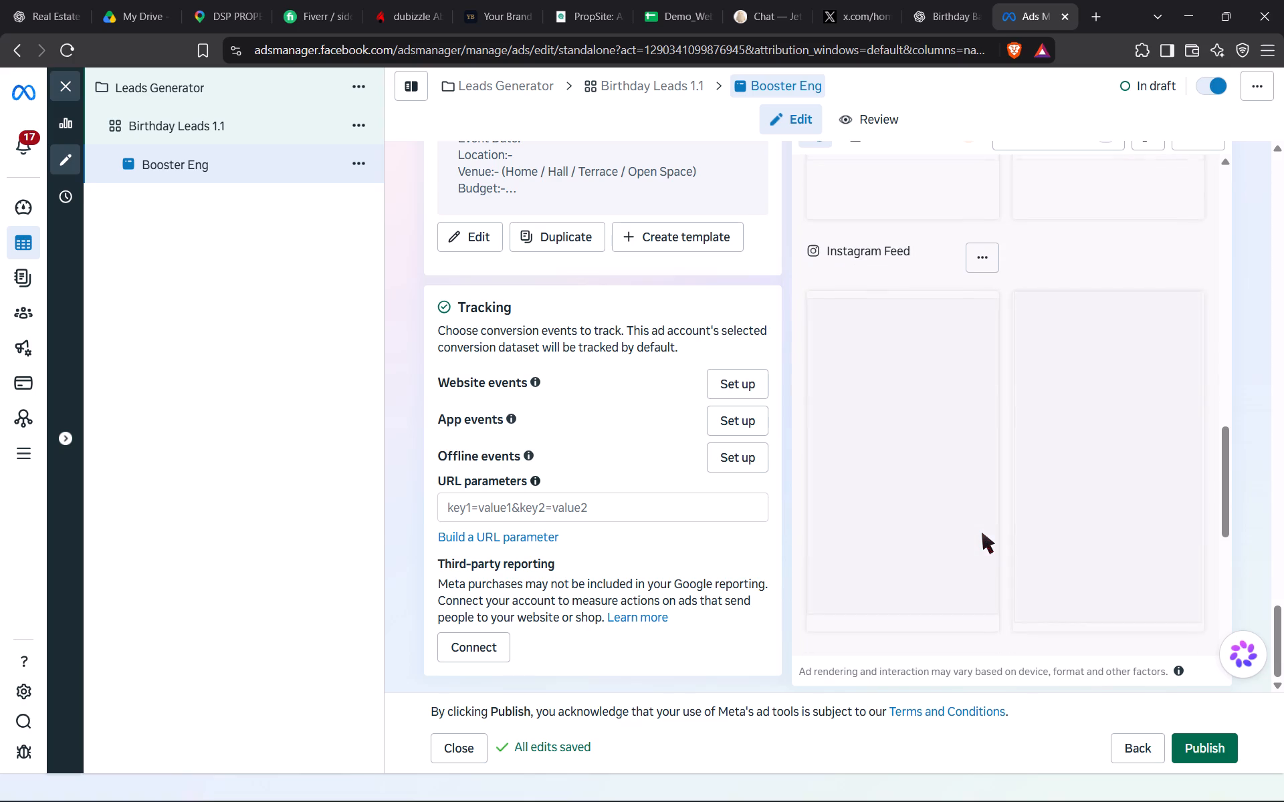
scroll(1091, 419, "up", 1)
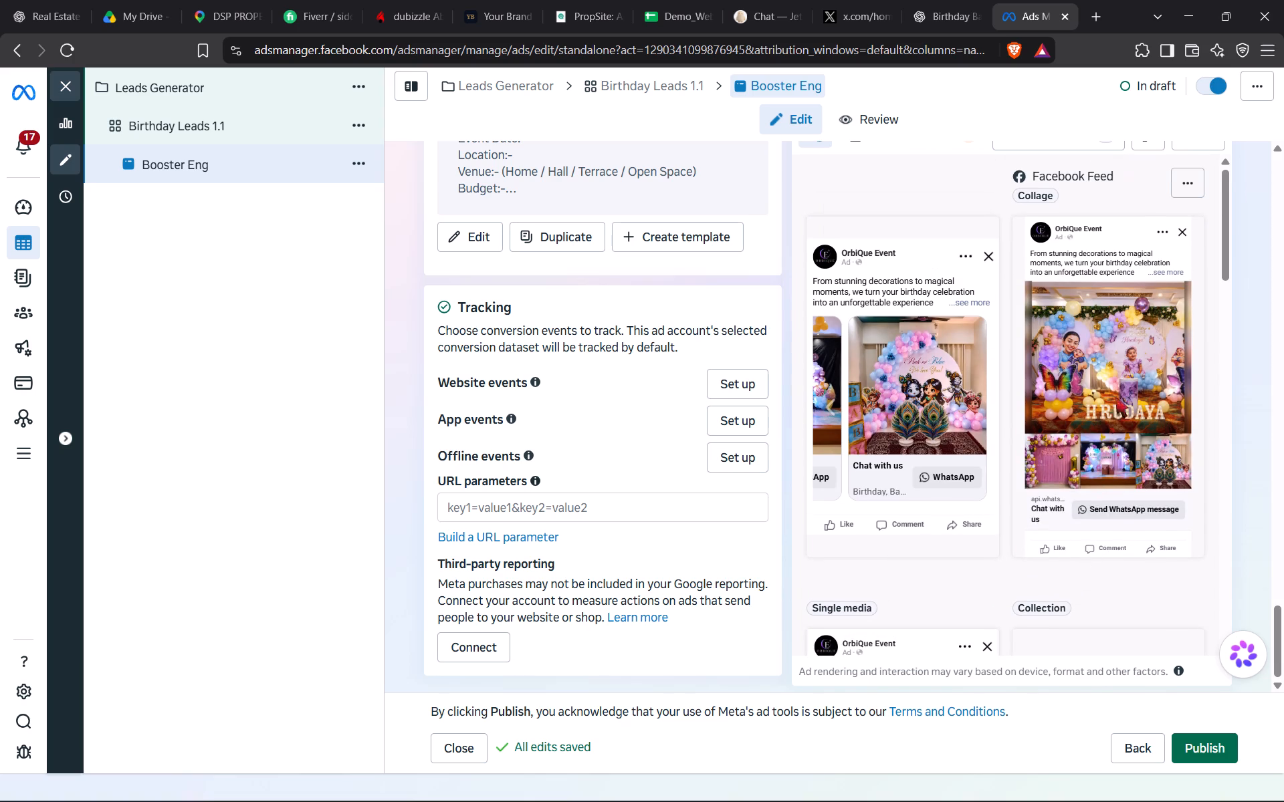
scroll(578, 281, "up", 2)
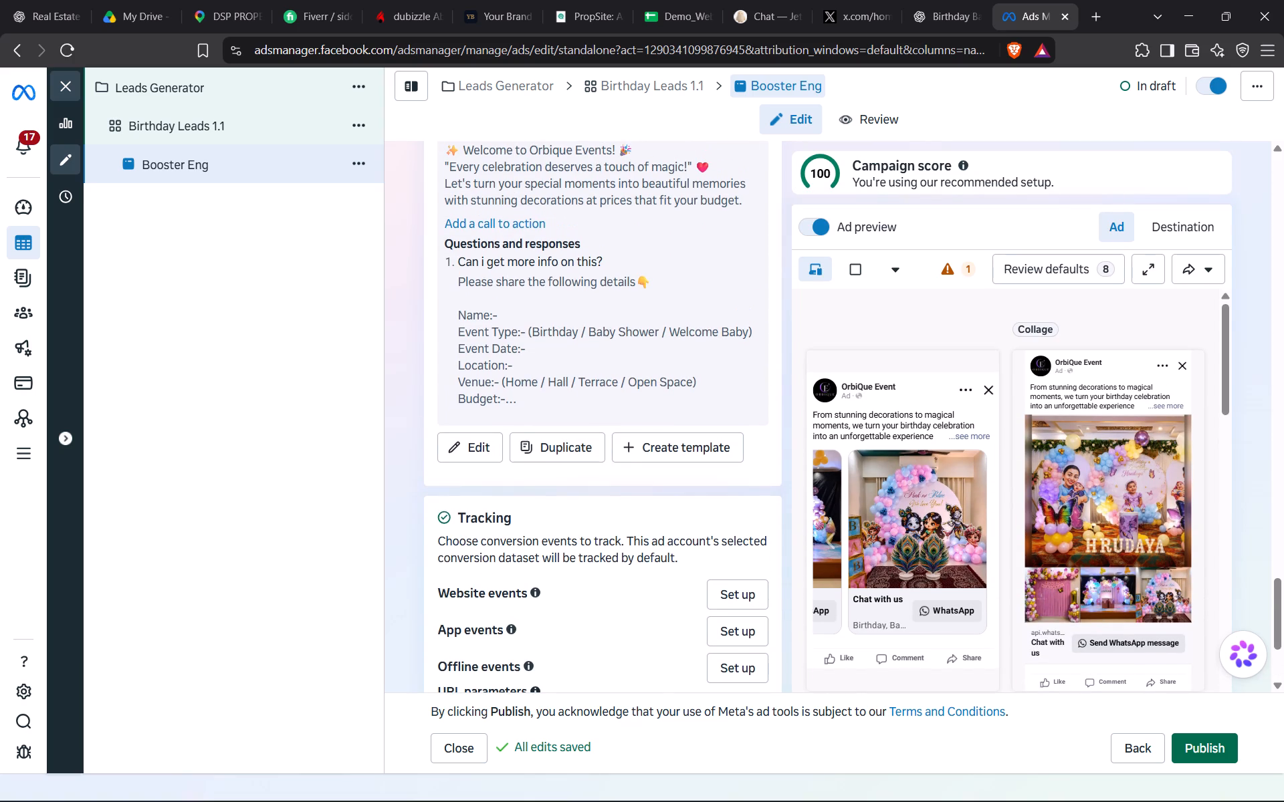
Shorten the first primary text by deleting "filled with joy, love, and elegance" so the sentence ends at "an unforgettable experience.".
scroll(498, 384, "up", 3)
scroll(621, 426, "up", 6)
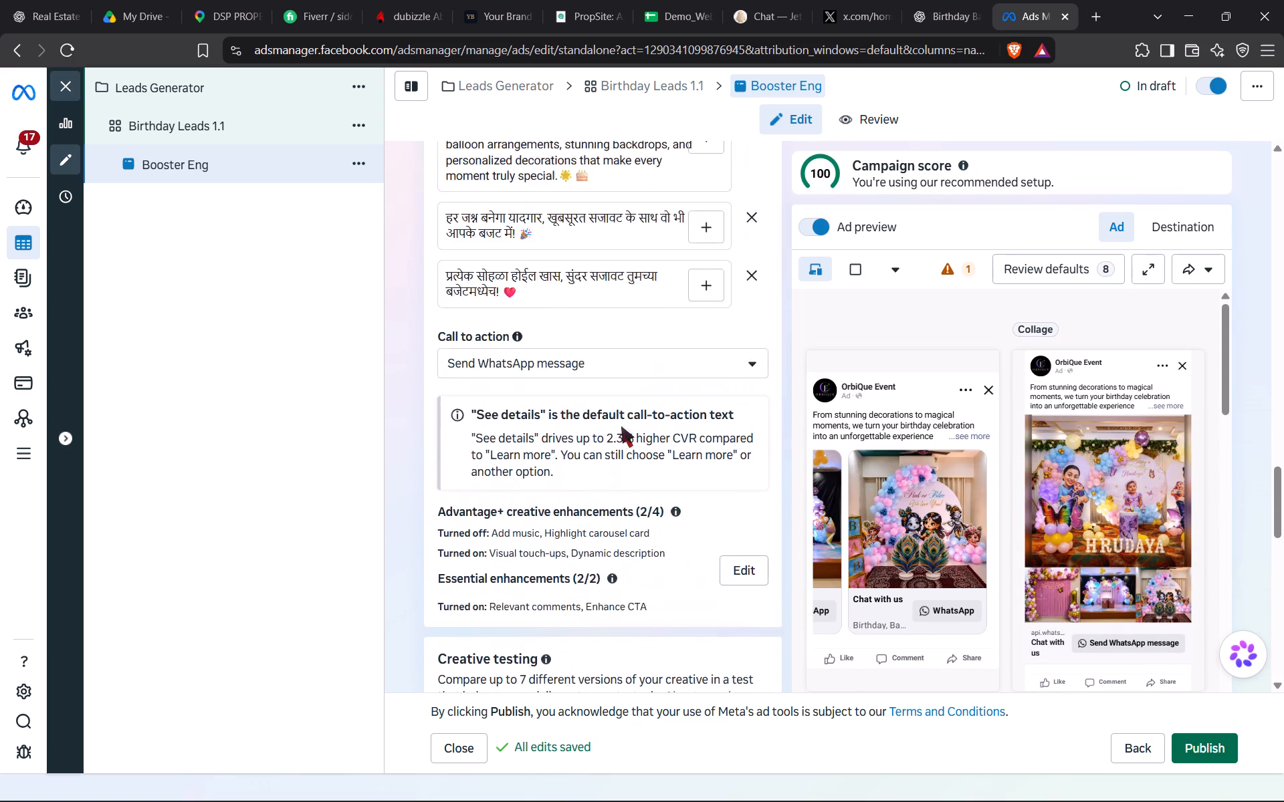
scroll(621, 426, "up", 2)
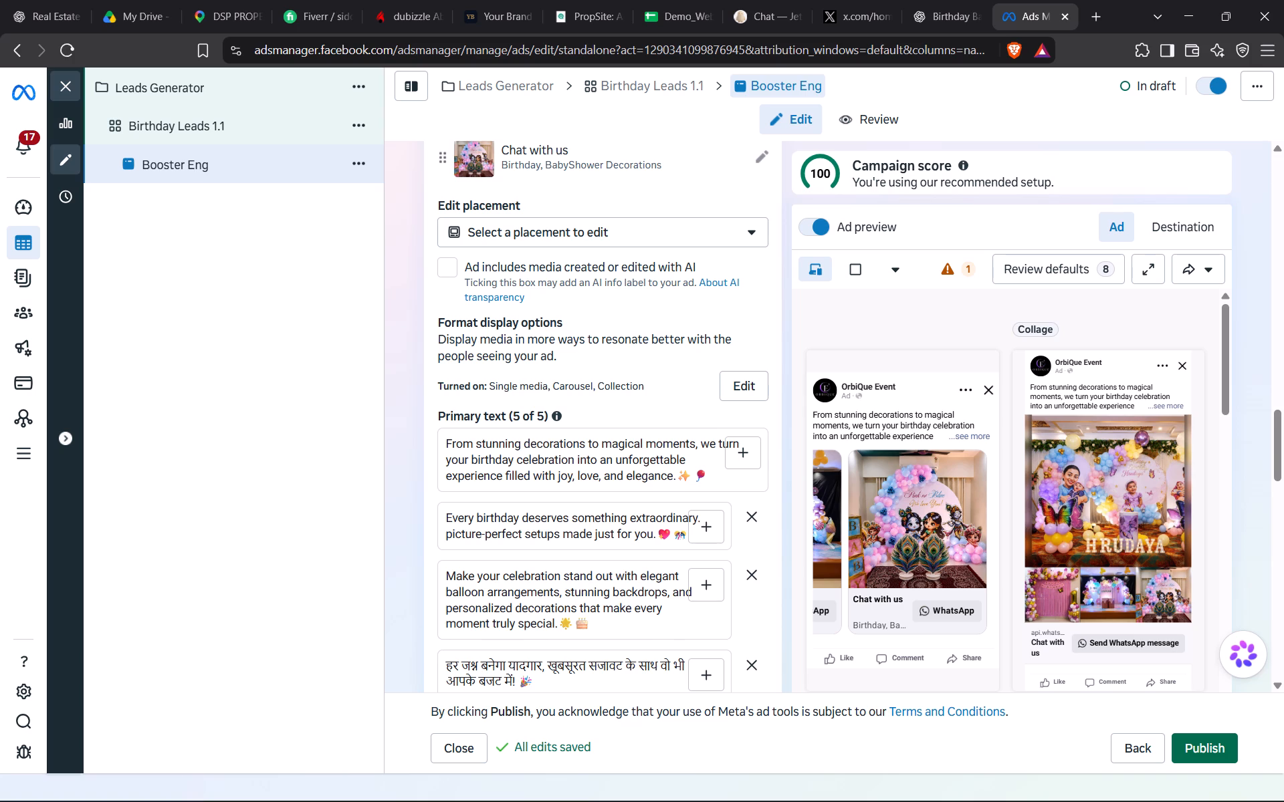
left_click_drag(673, 479, 498, 479)
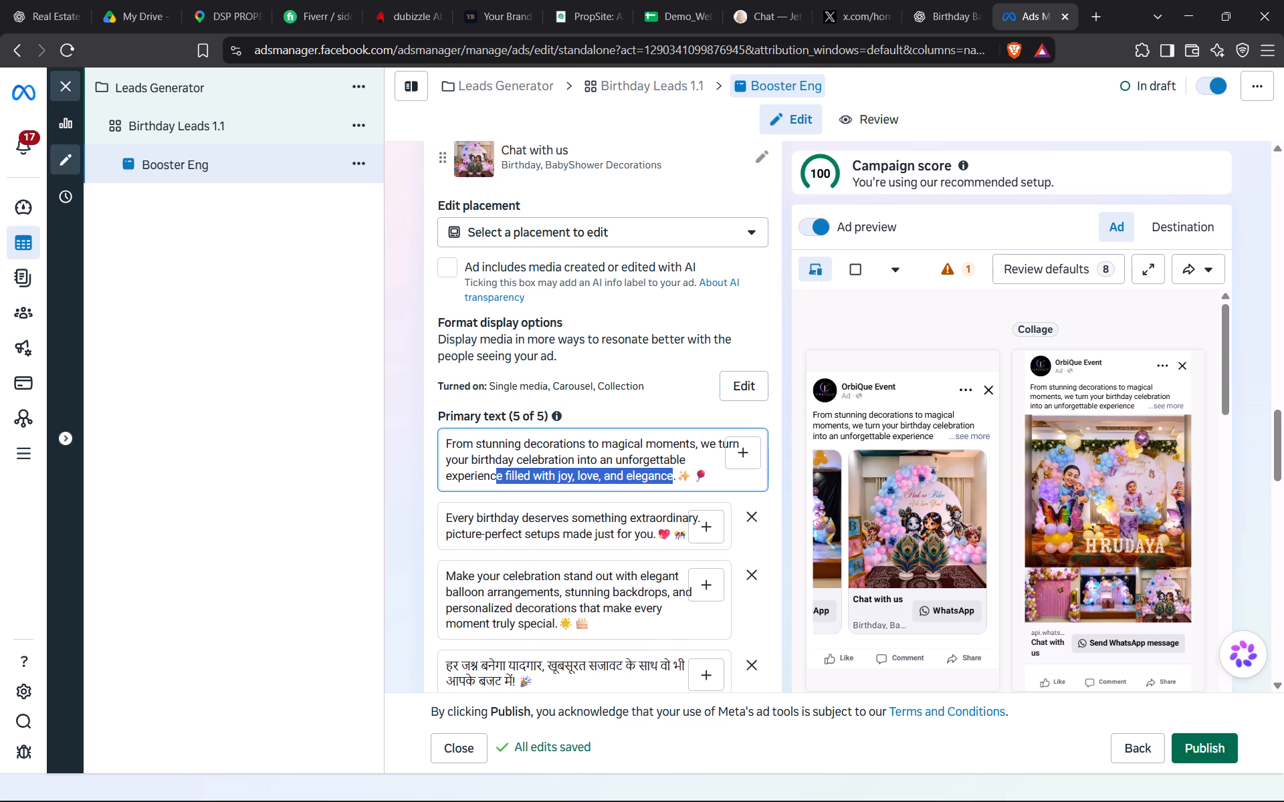
left_click_drag(498, 479, 505, 479)
key("BackSpace")
key("BackSpace")
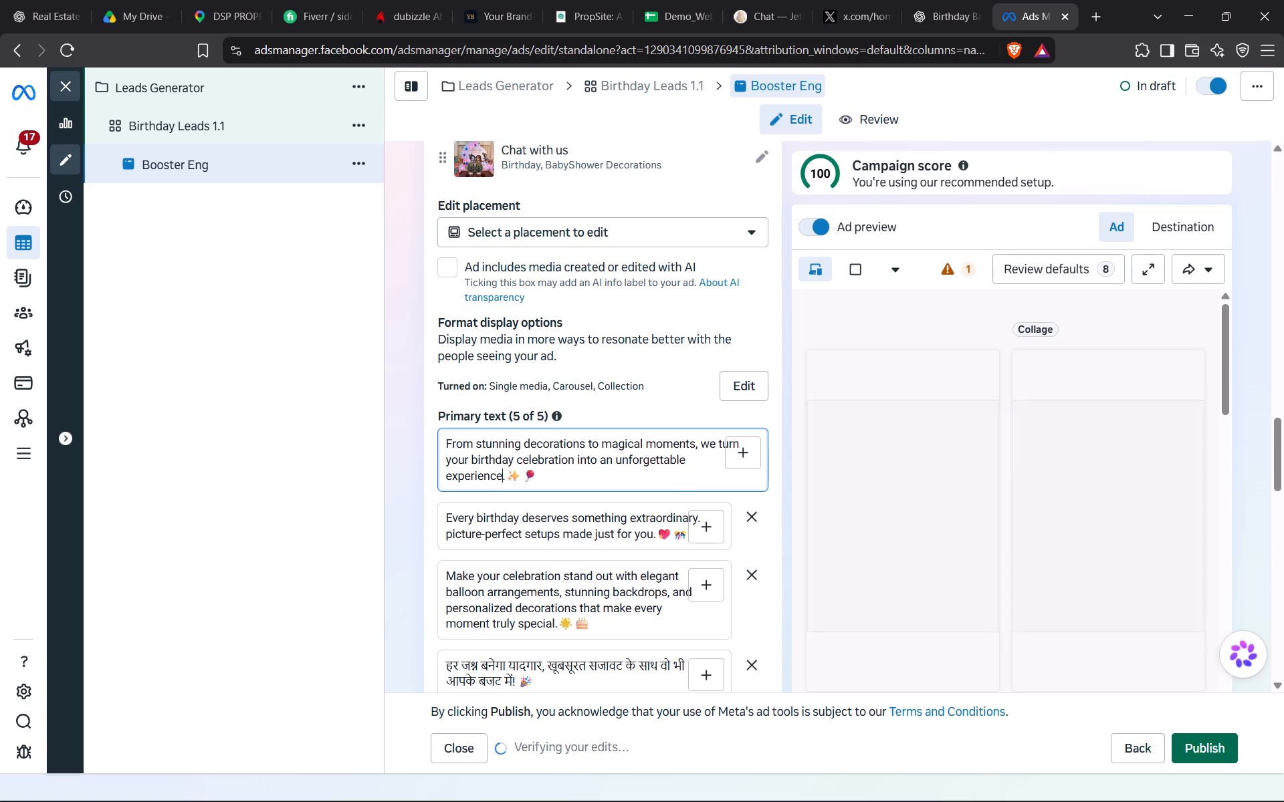
left_click(550, 481)
Remove the primary text option that begins "Make your celebration stand out with elegant balloon arrangements".
scroll(550, 481, "down", 1)
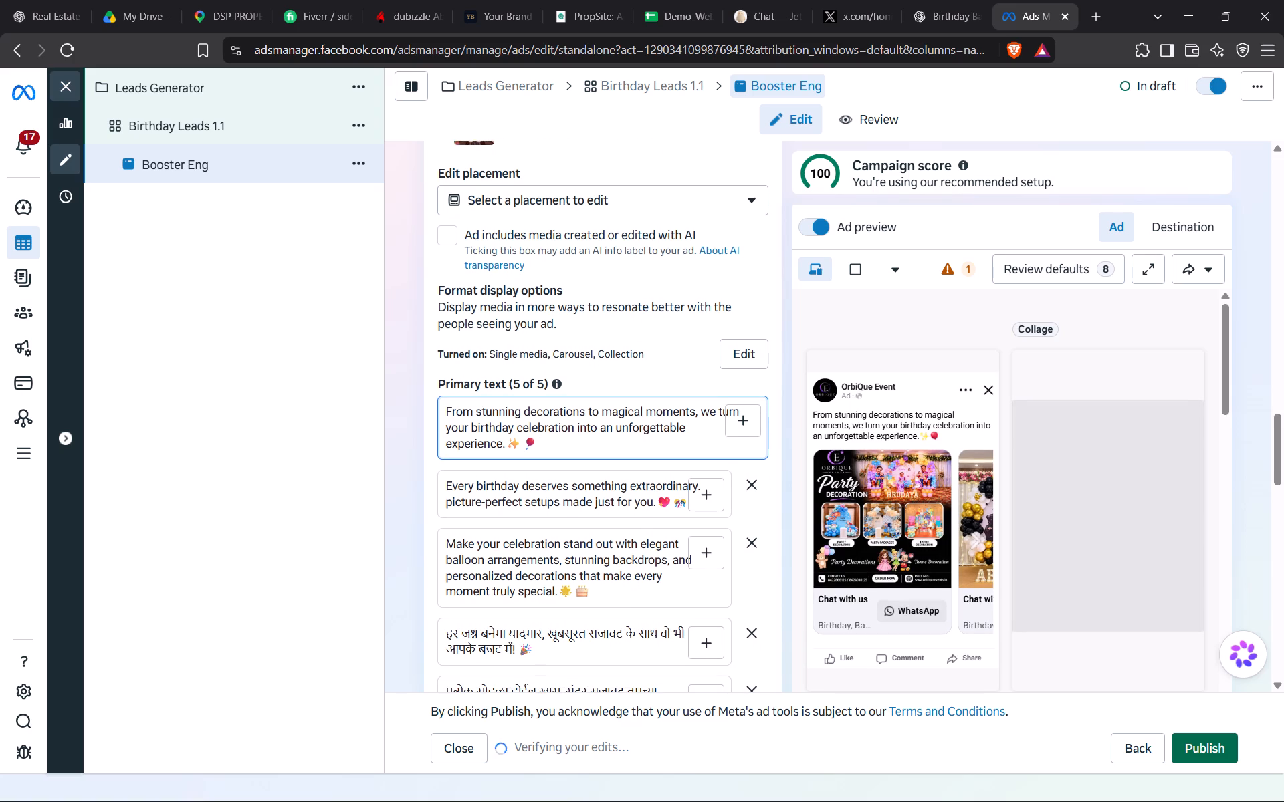
scroll(550, 481, "down", 1)
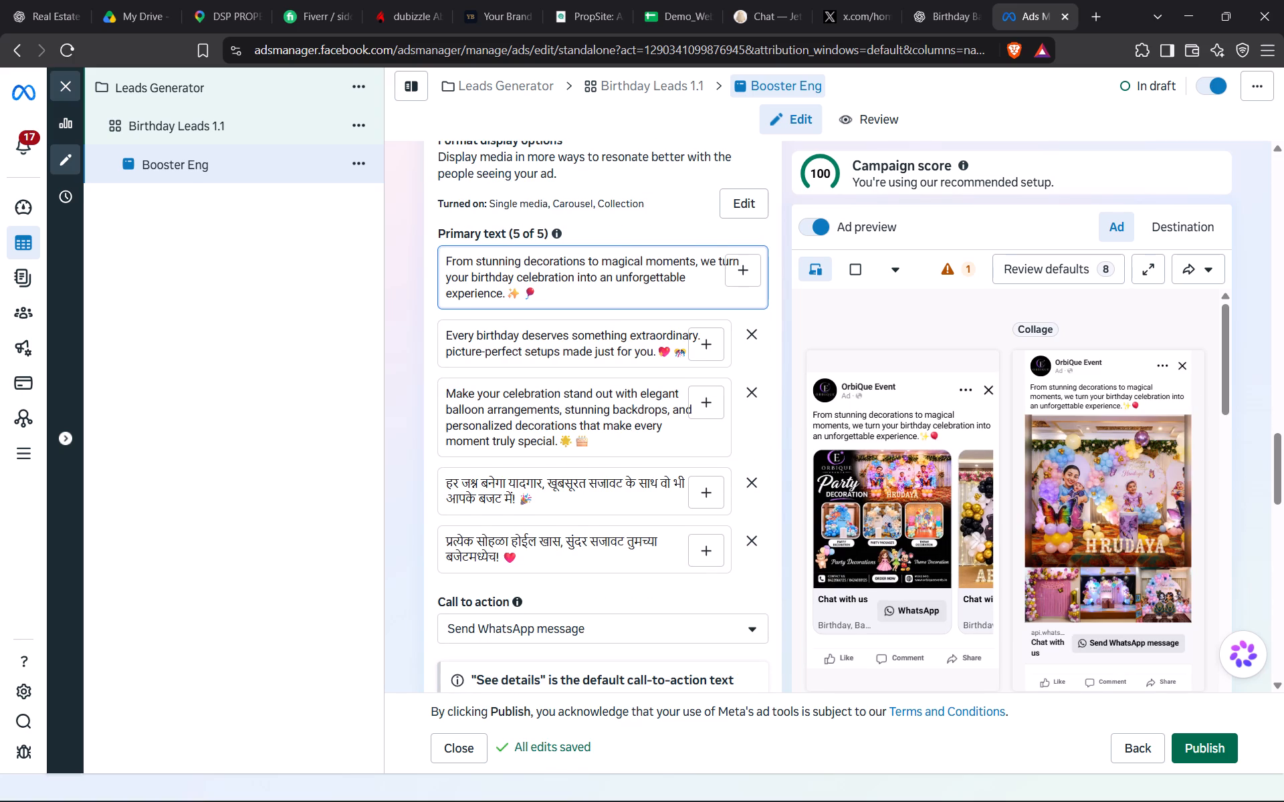
scroll(950, 524, "down", 2)
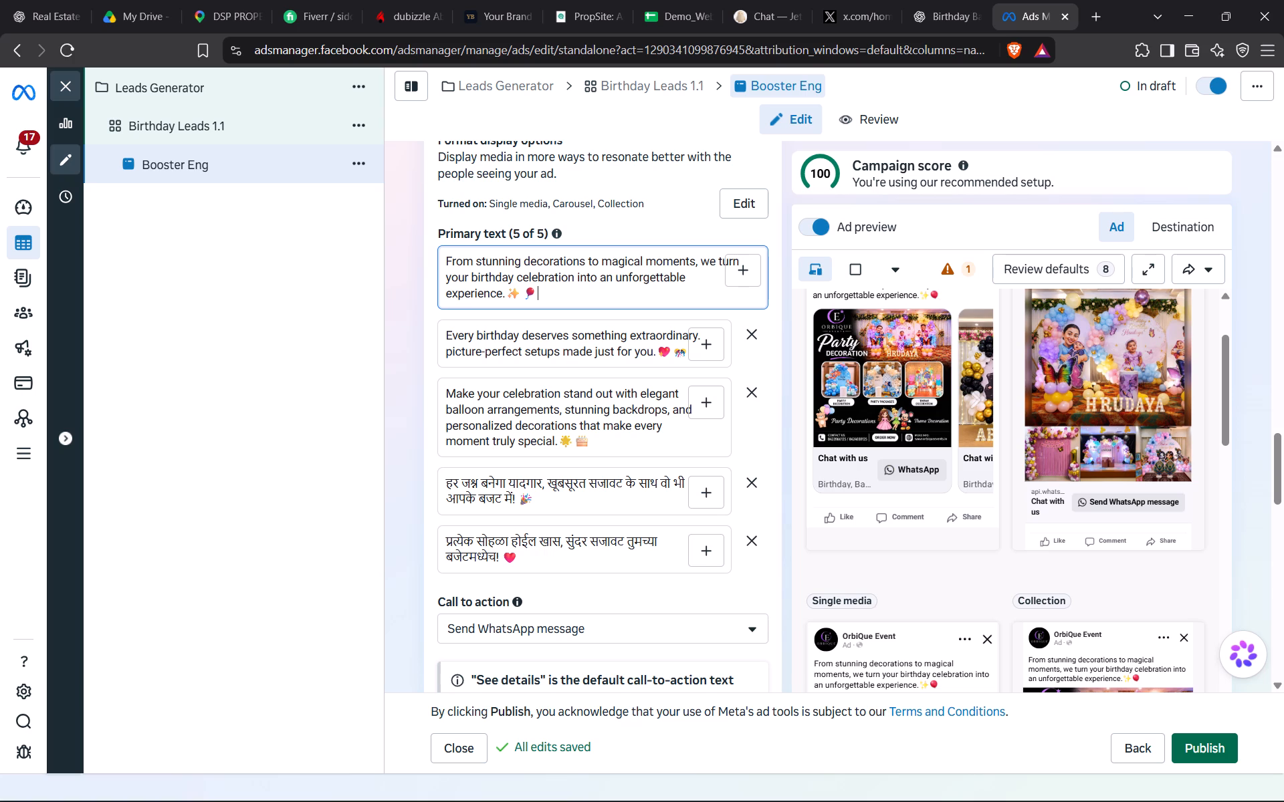
left_click(756, 390)
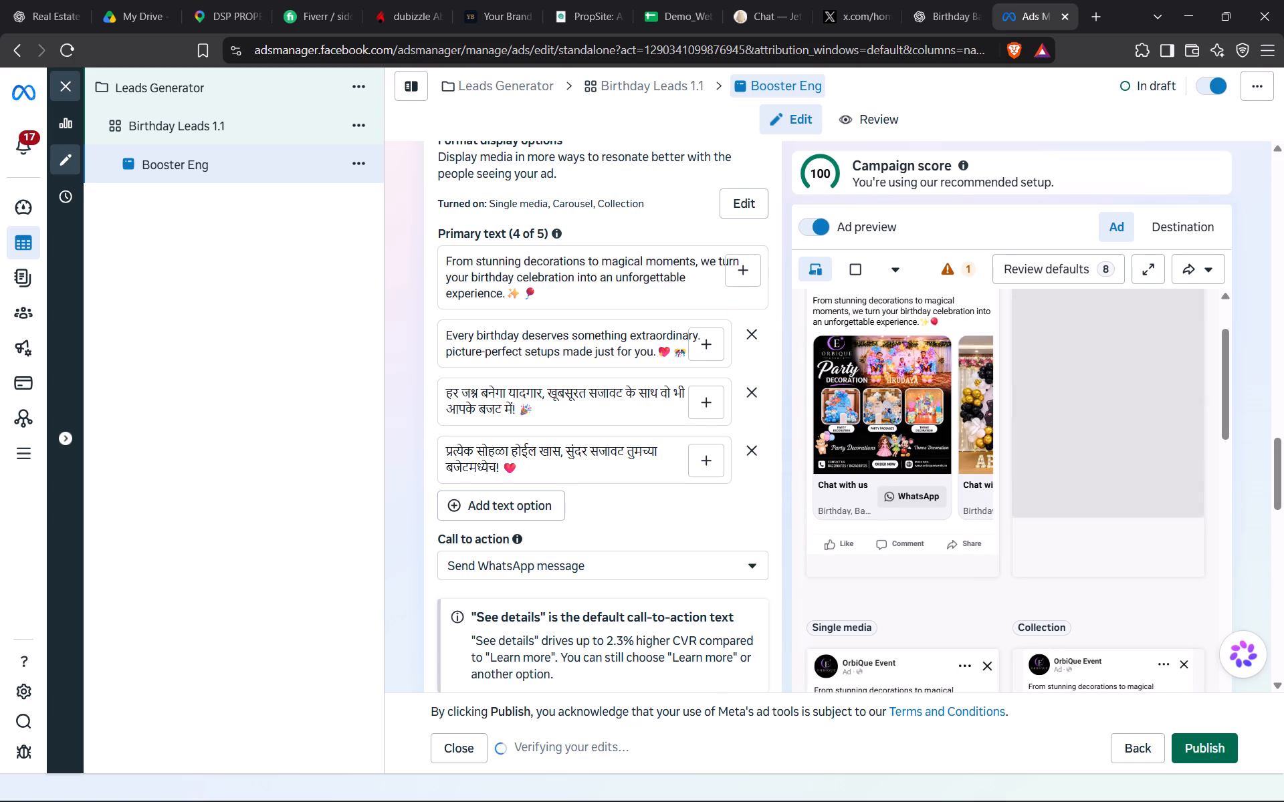
Review the remaining primary texts, call to action, creative enhancements, conversation template and tracking settings of the ad.
scroll(659, 599, "down", 1)
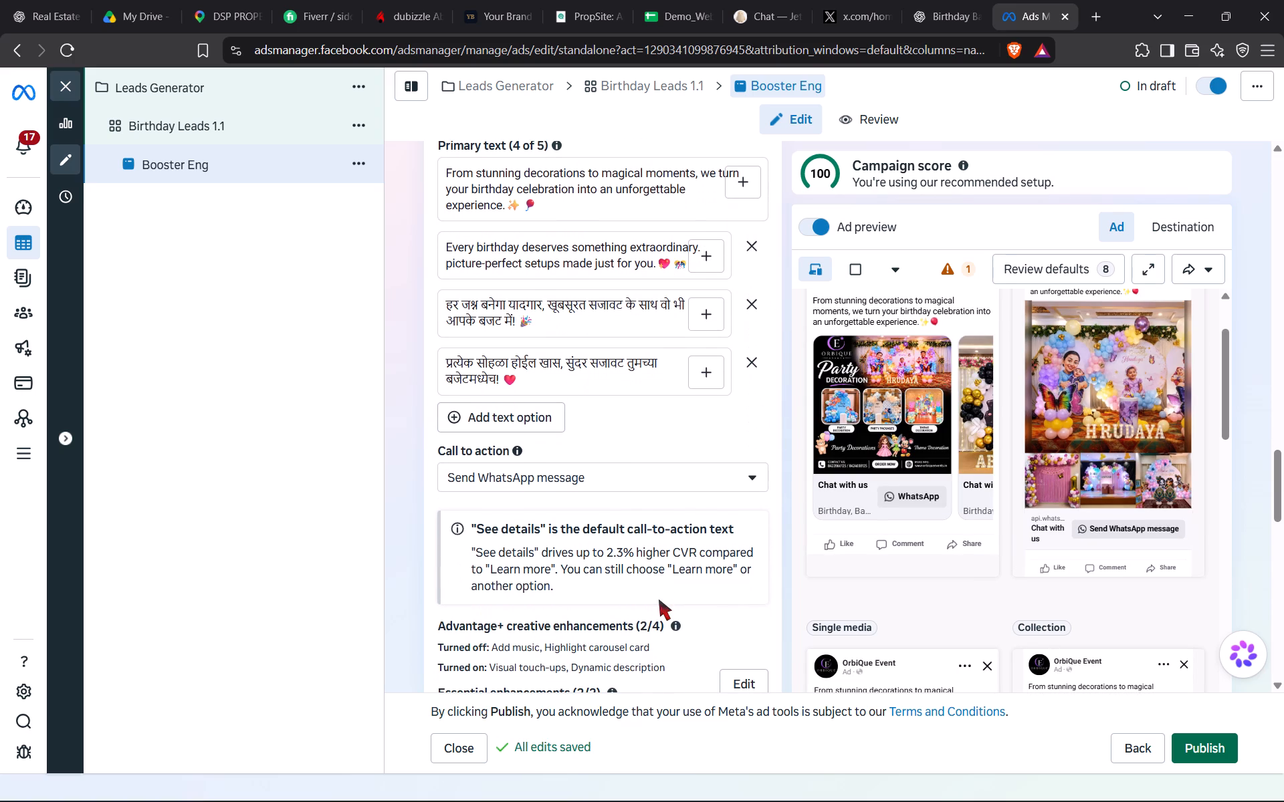
scroll(659, 599, "down", 1)
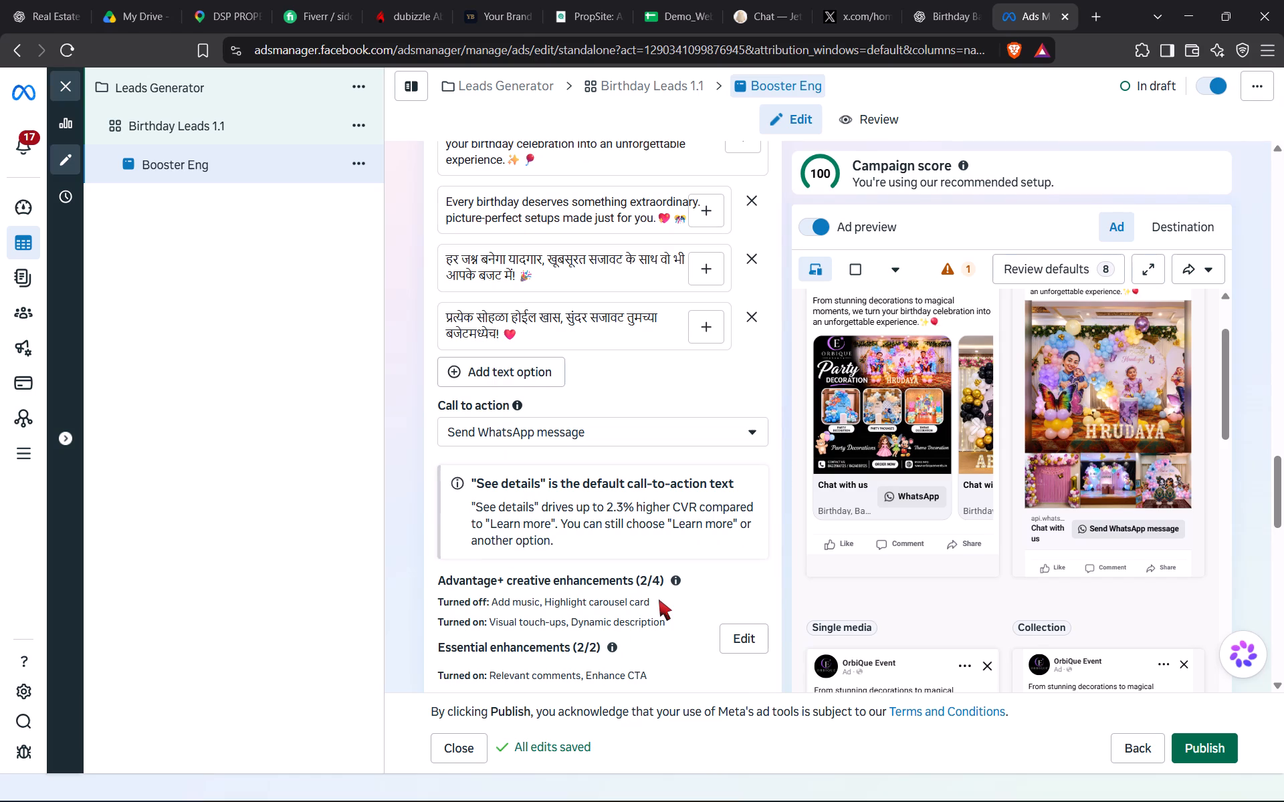
scroll(659, 599, "down", 2)
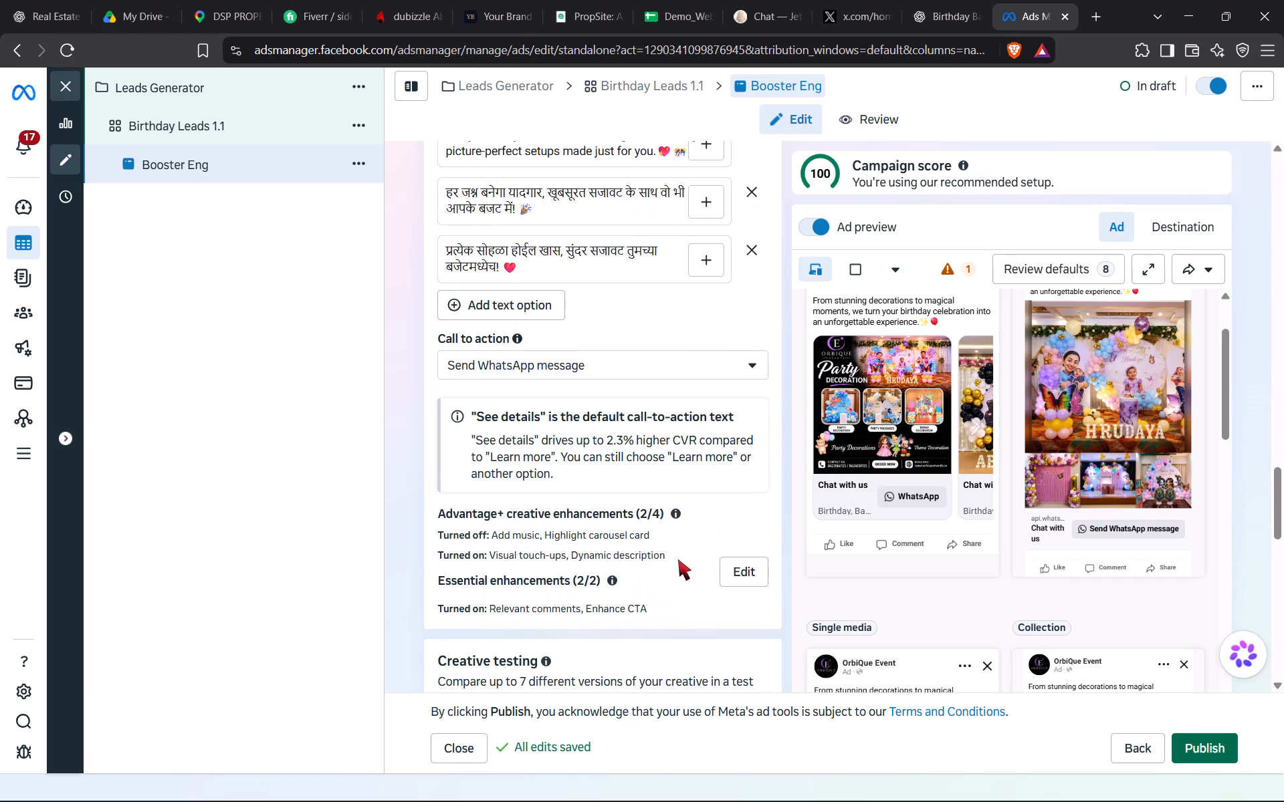
scroll(682, 552, "down", 3)
scroll(629, 616, "down", 1)
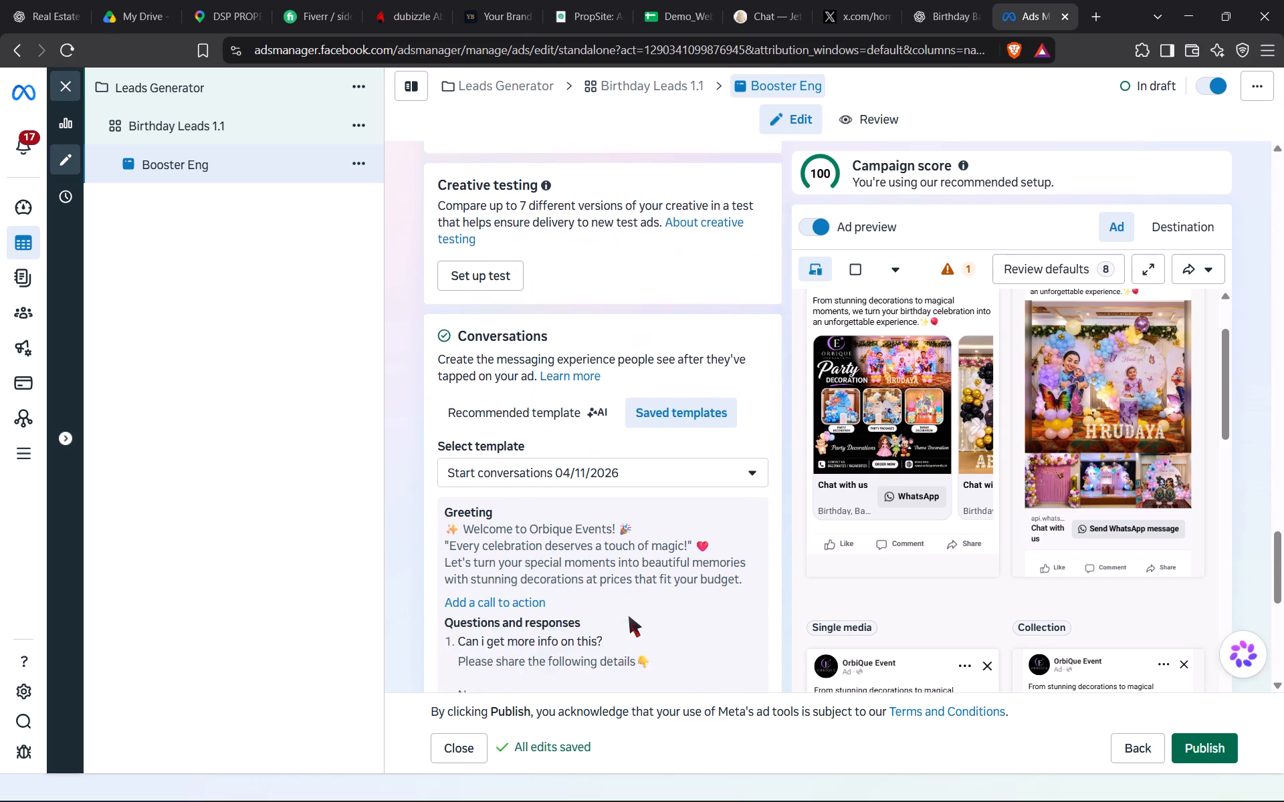
scroll(629, 616, "down", 3)
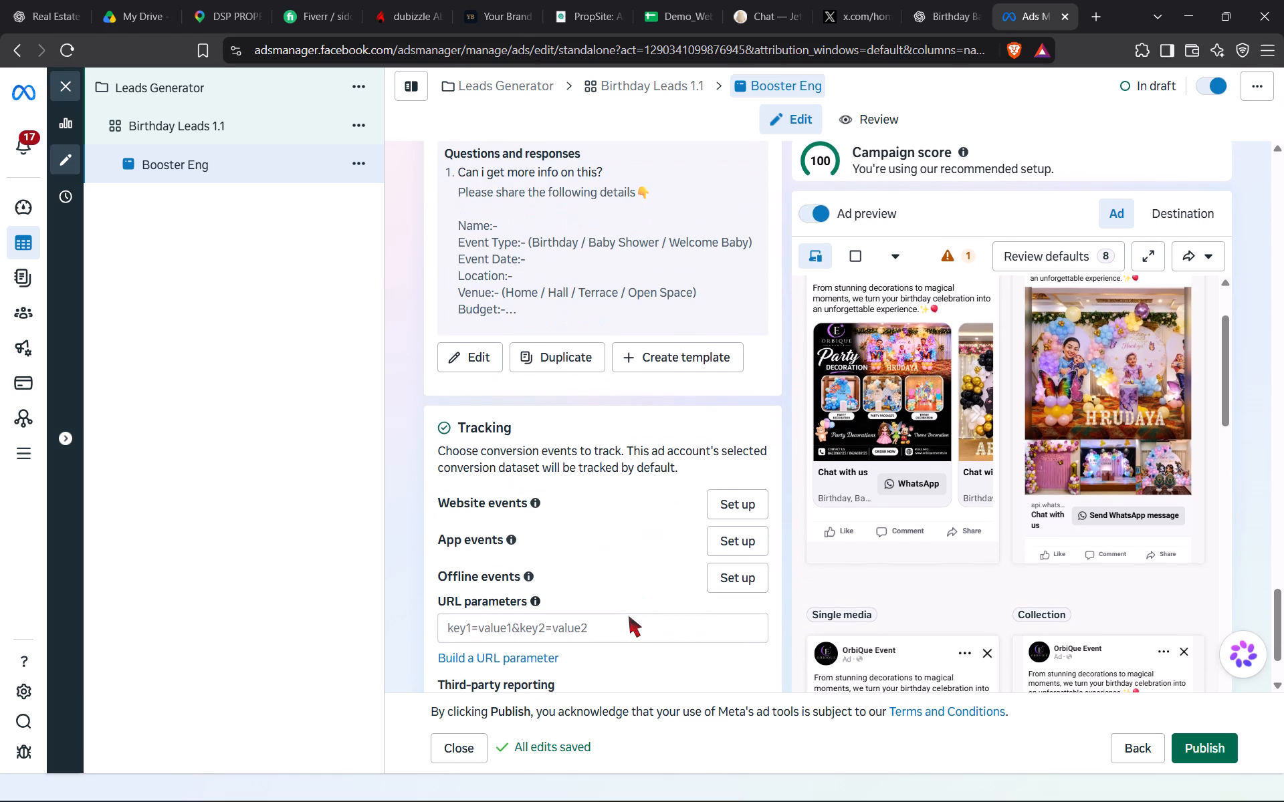